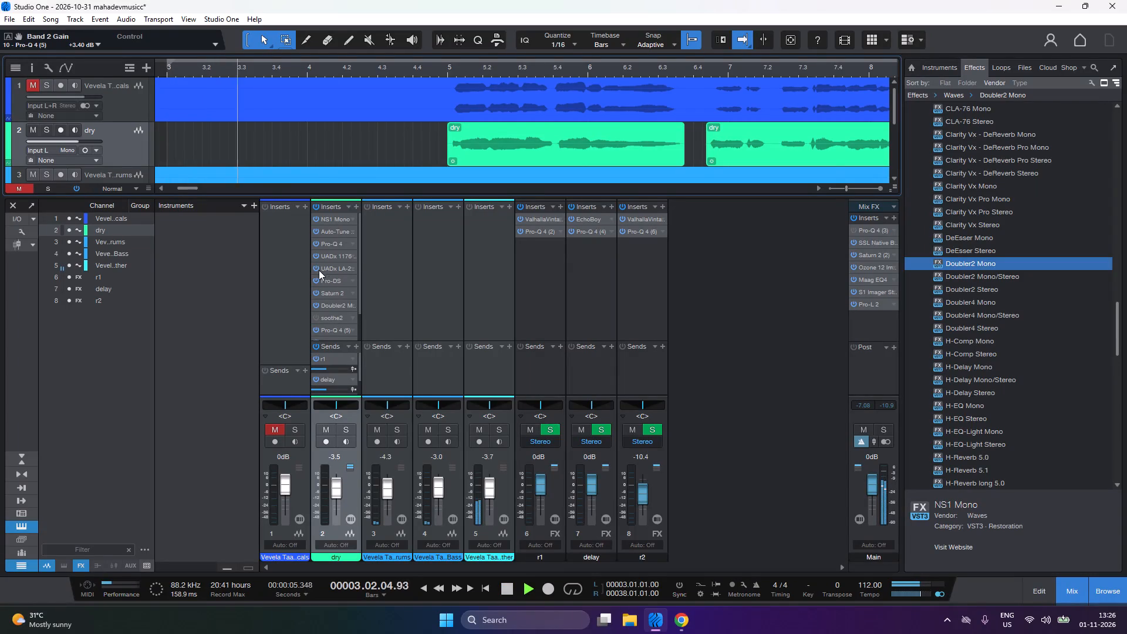
Open the UADx 1176 FET Compressor inserted on the dry vocal channel for editing.
click(354, 257)
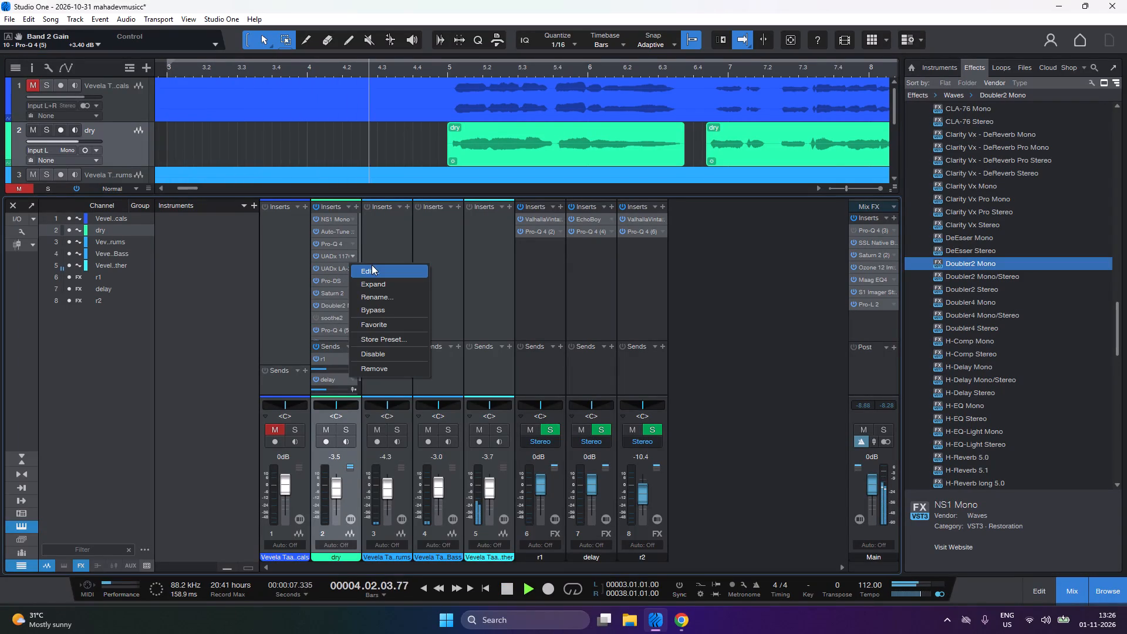
click(368, 273)
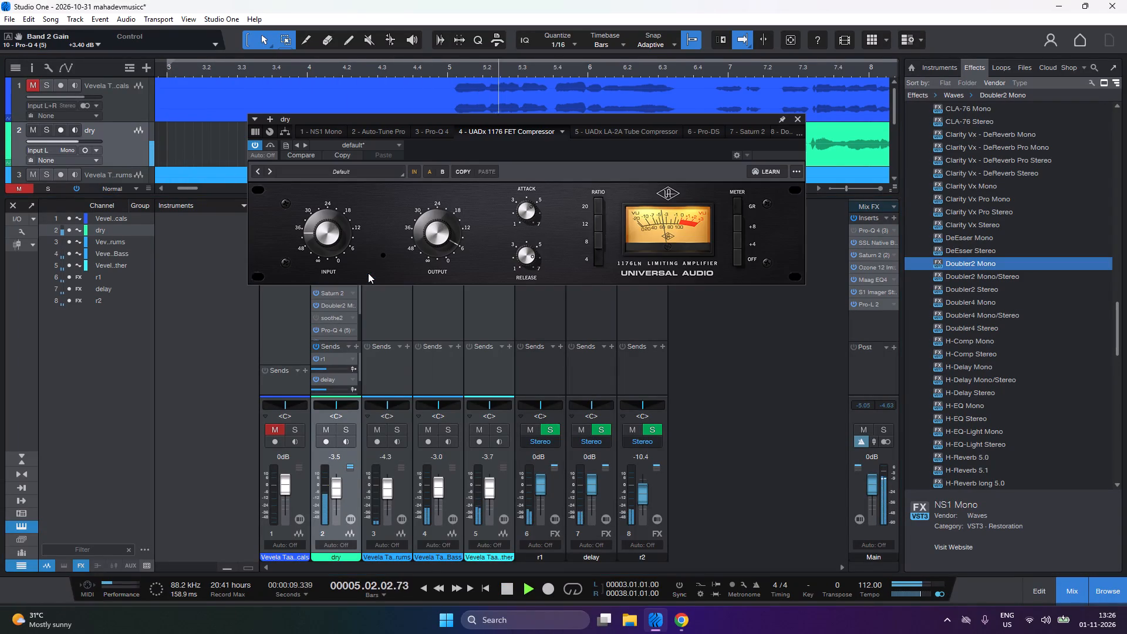
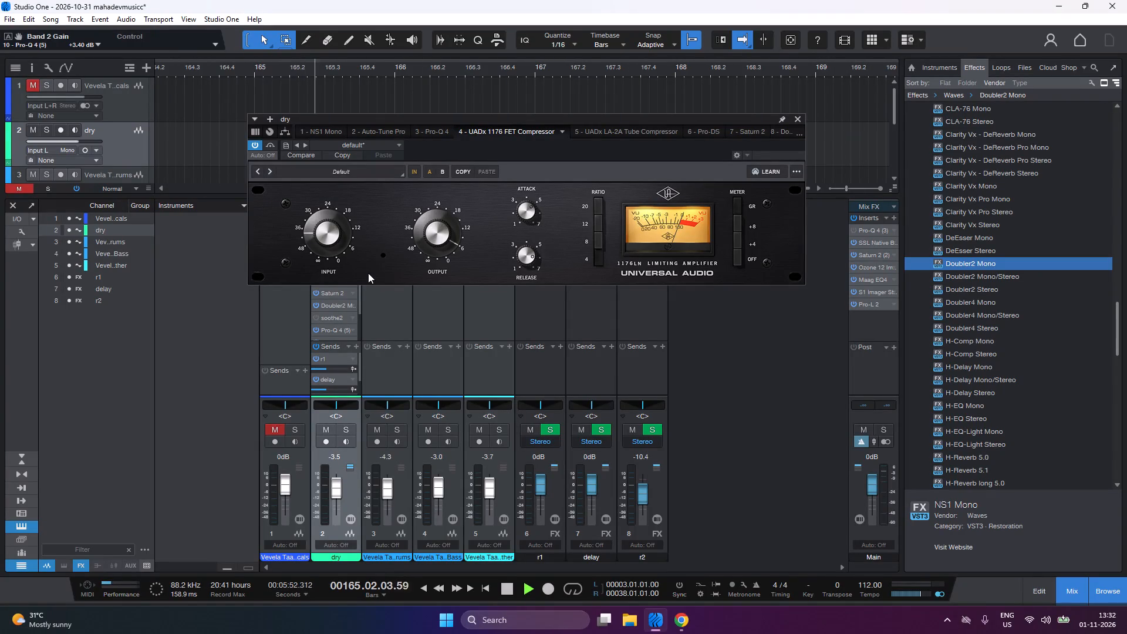
Audition the dry vocal with the UADx 1176 FET Compressor open, replaying from the loop start, and close the plugin.
key(1)
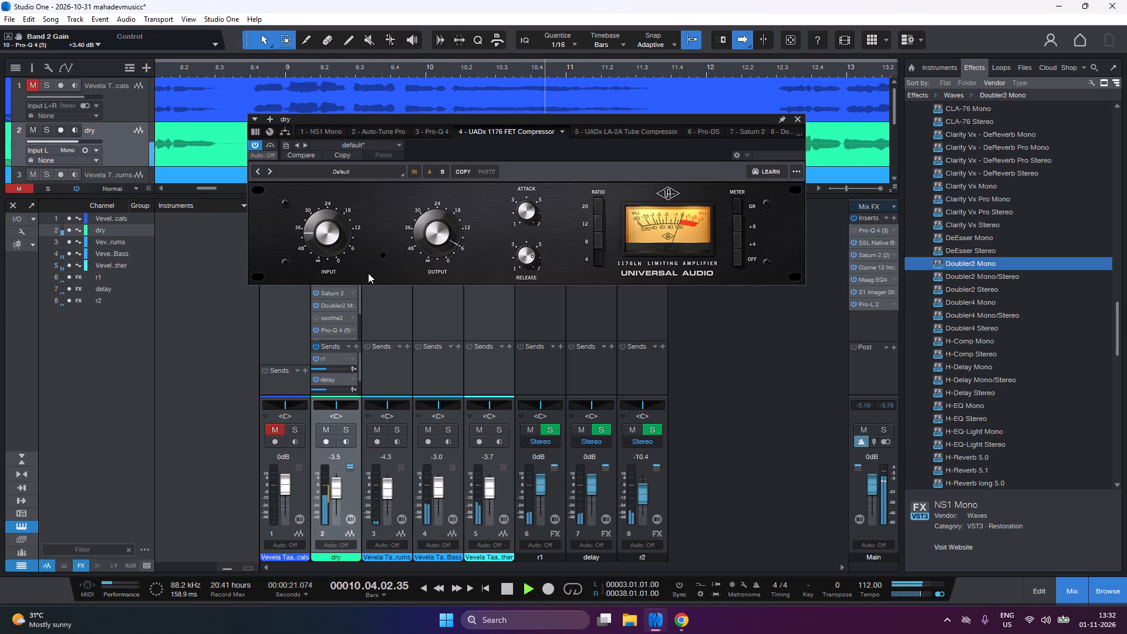
key(1)
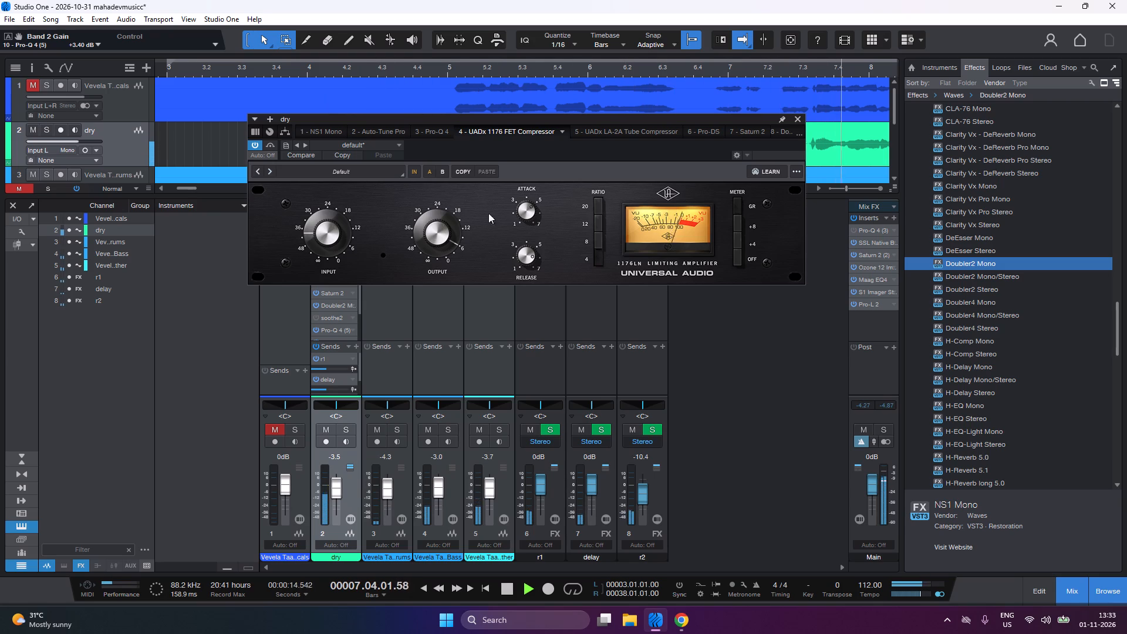
click(799, 119)
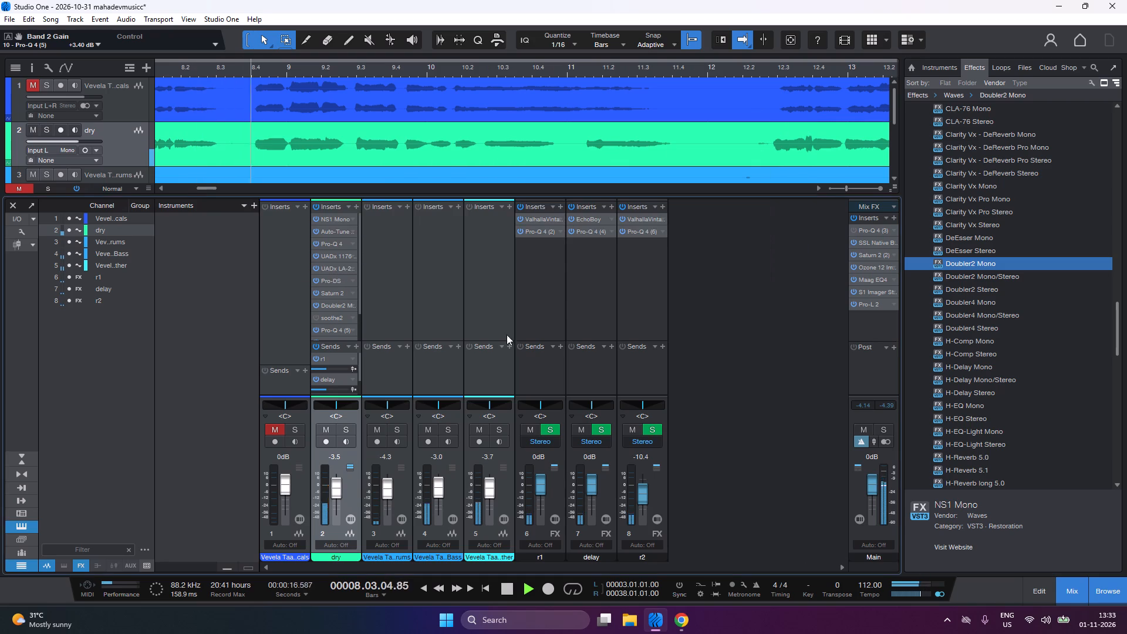
Review the UADx LA-2A Tube Compressor on the dry channel during playback and close it.
click(353, 271)
click(359, 281)
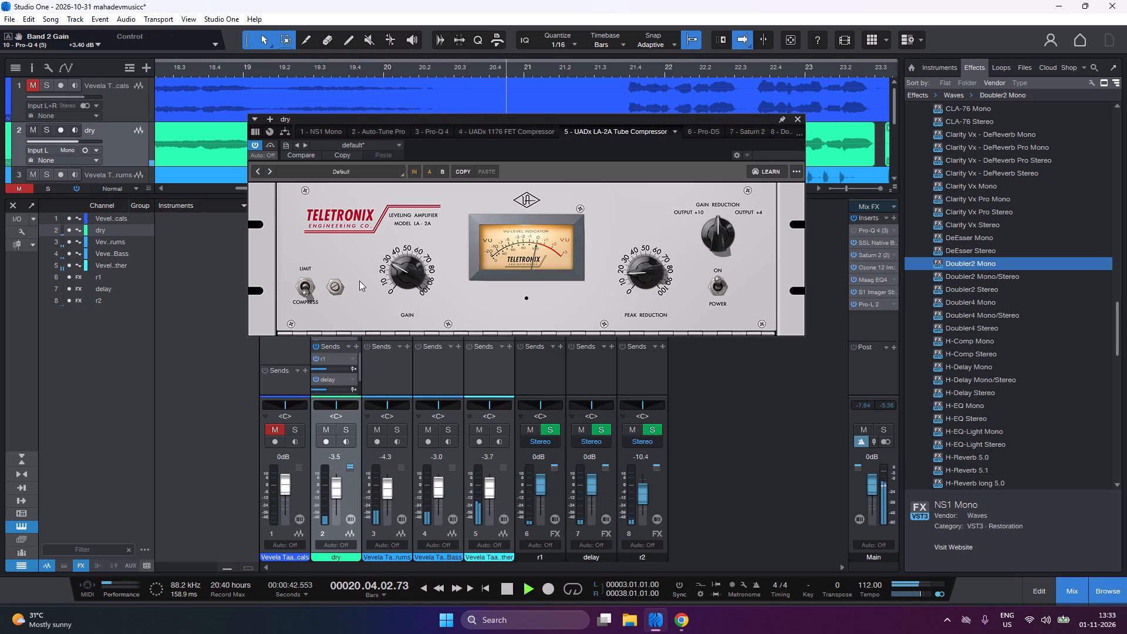
click(795, 121)
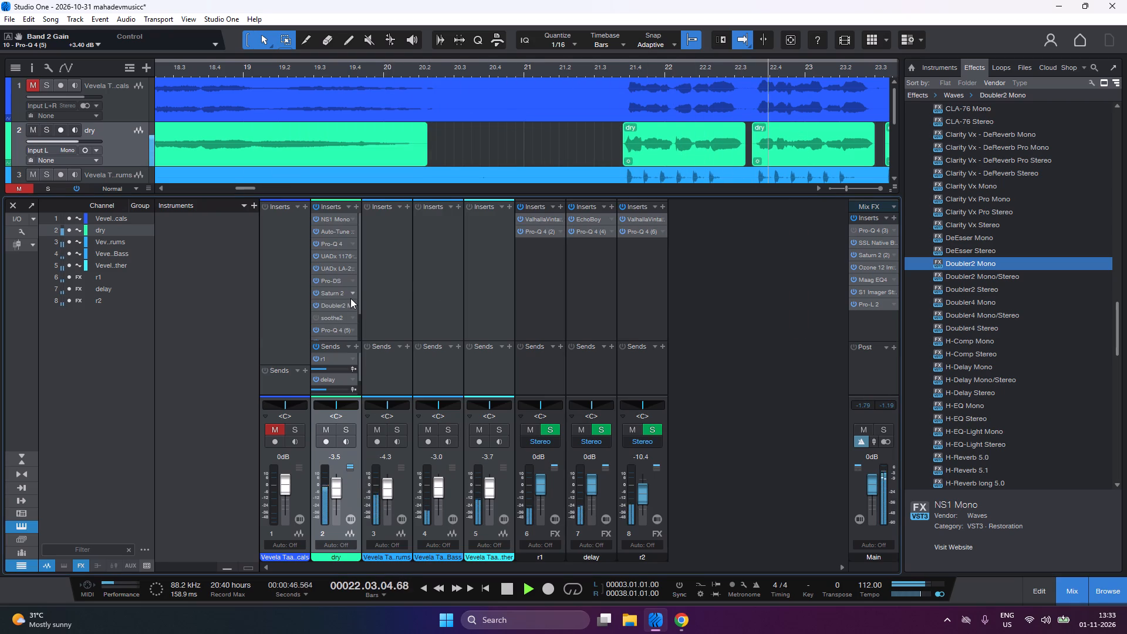
Review the Saturn 2 saturation on the dry channel while replaying from the loop start, and close it.
click(350, 298)
click(360, 308)
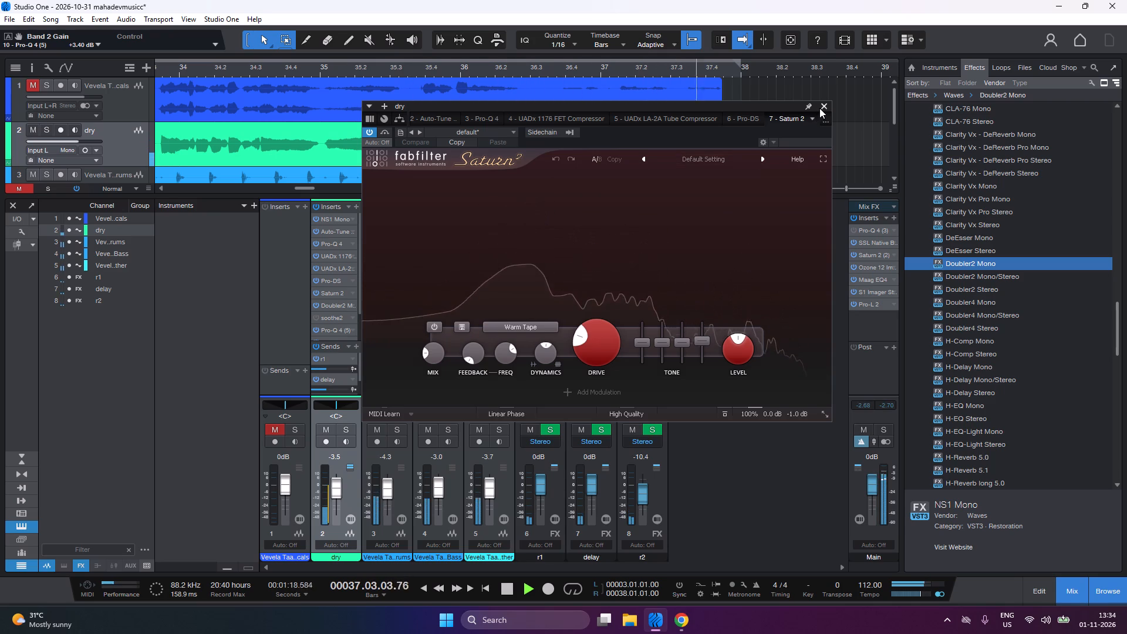
click(819, 108)
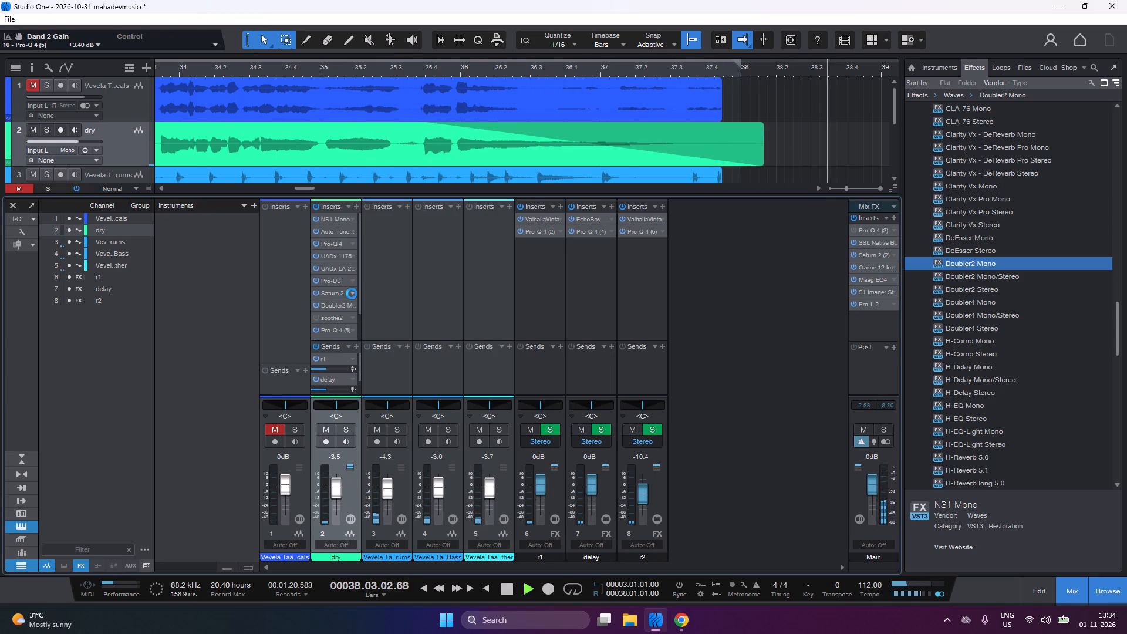
click(352, 294)
click(366, 308)
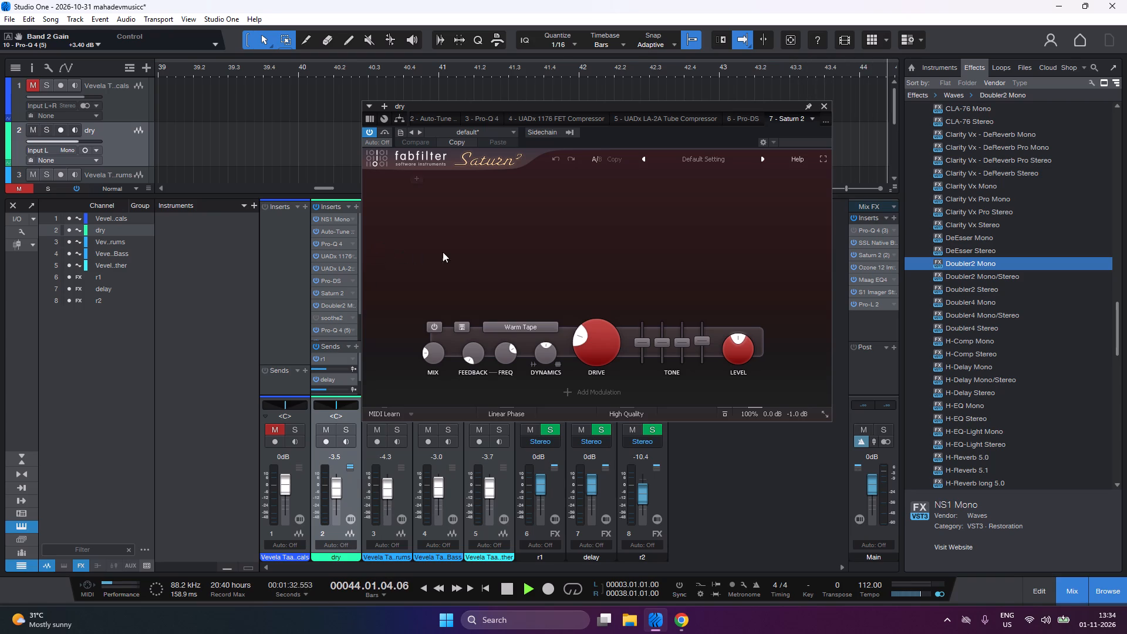
key(1)
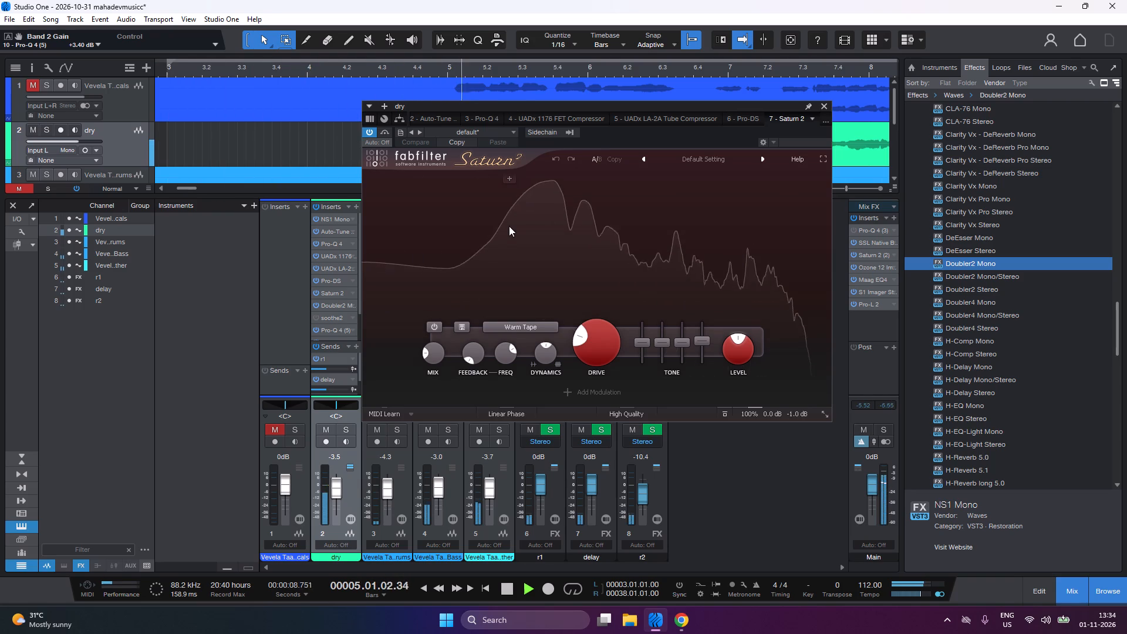
click(822, 106)
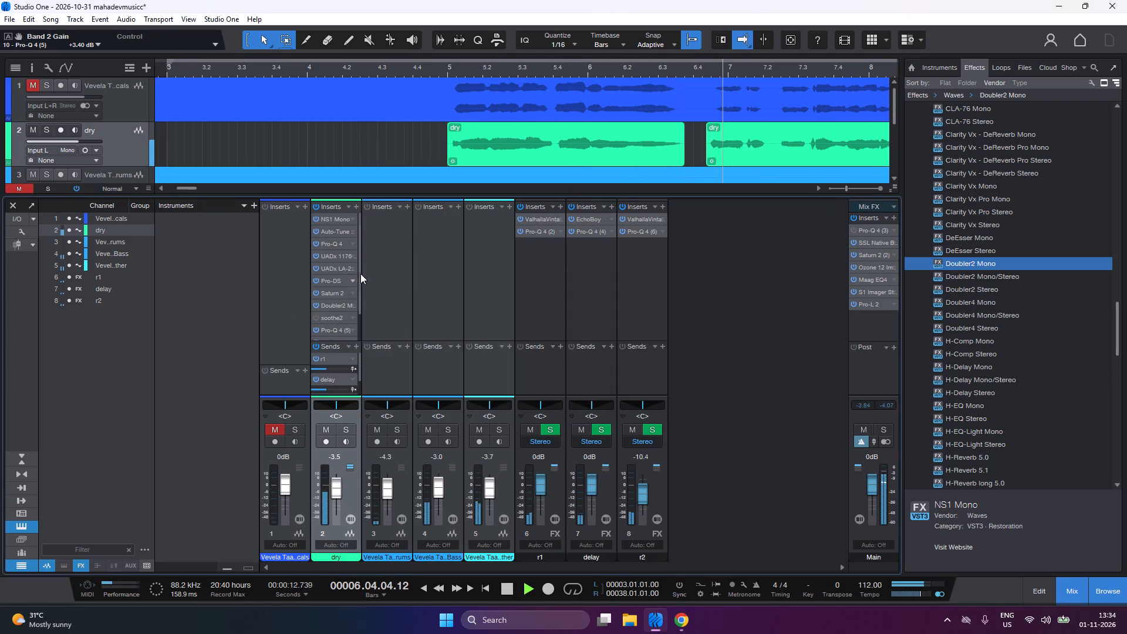
Review the Pro-DS de-esser settings on the dry channel during playback and close the plugin.
click(353, 282)
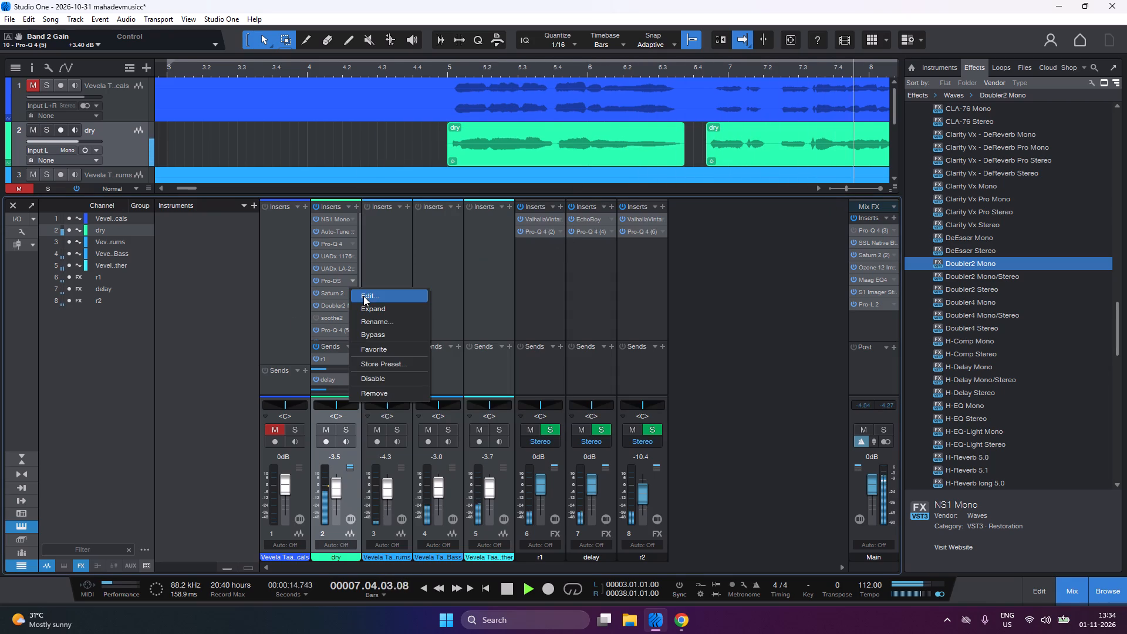
click(364, 296)
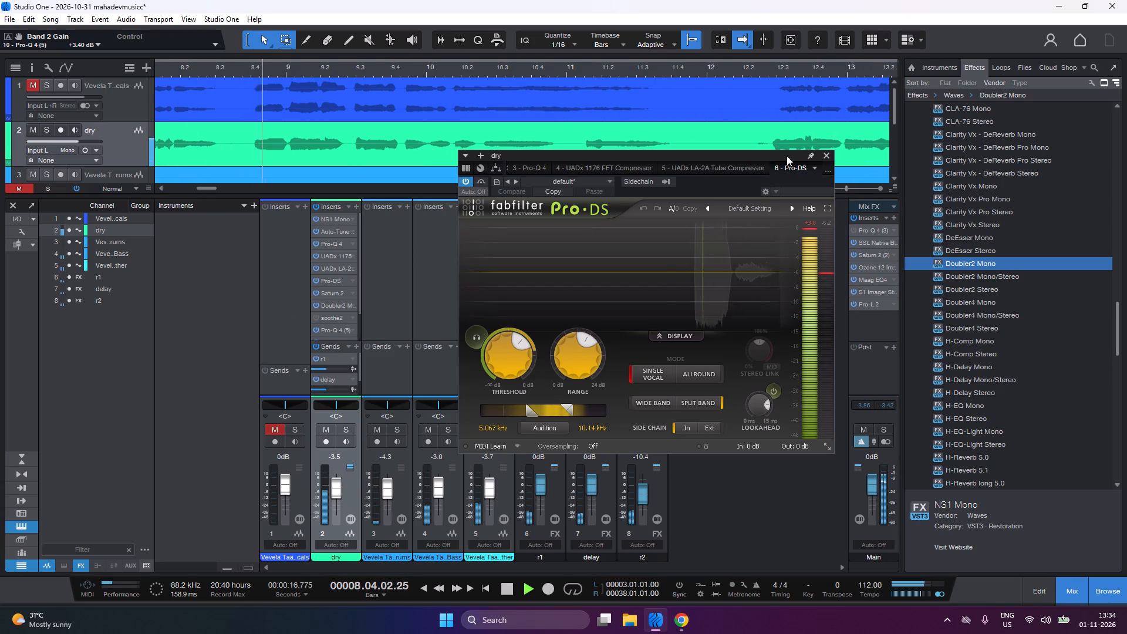
click(824, 156)
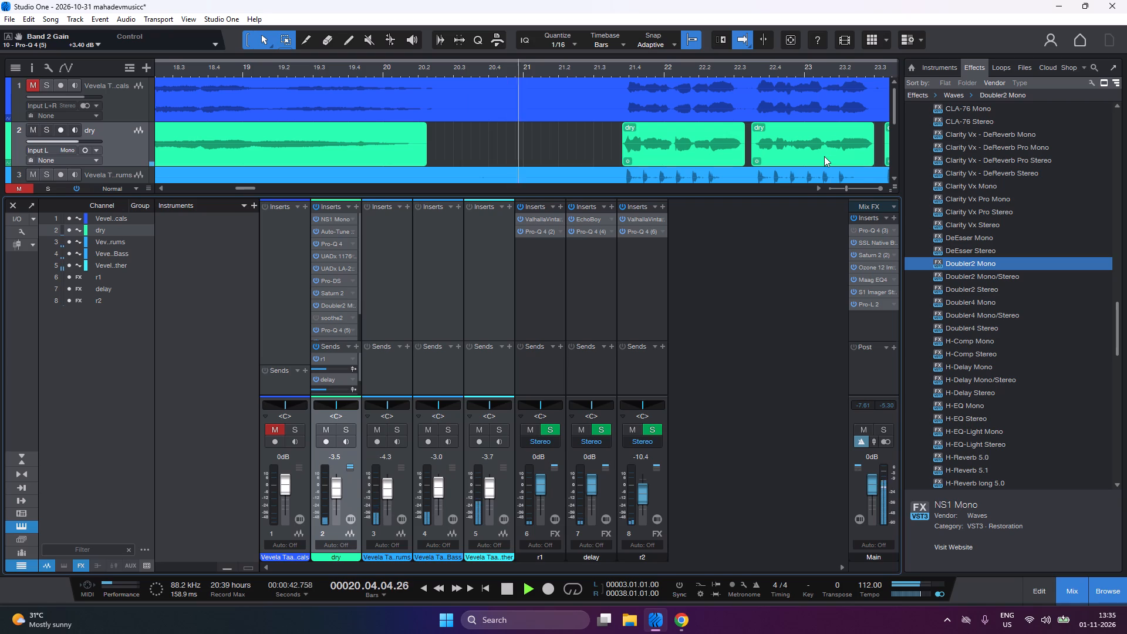
Review the EQ curve of the Pro-Q 4 (5) insert on the dry channel and close it.
click(352, 332)
click(363, 340)
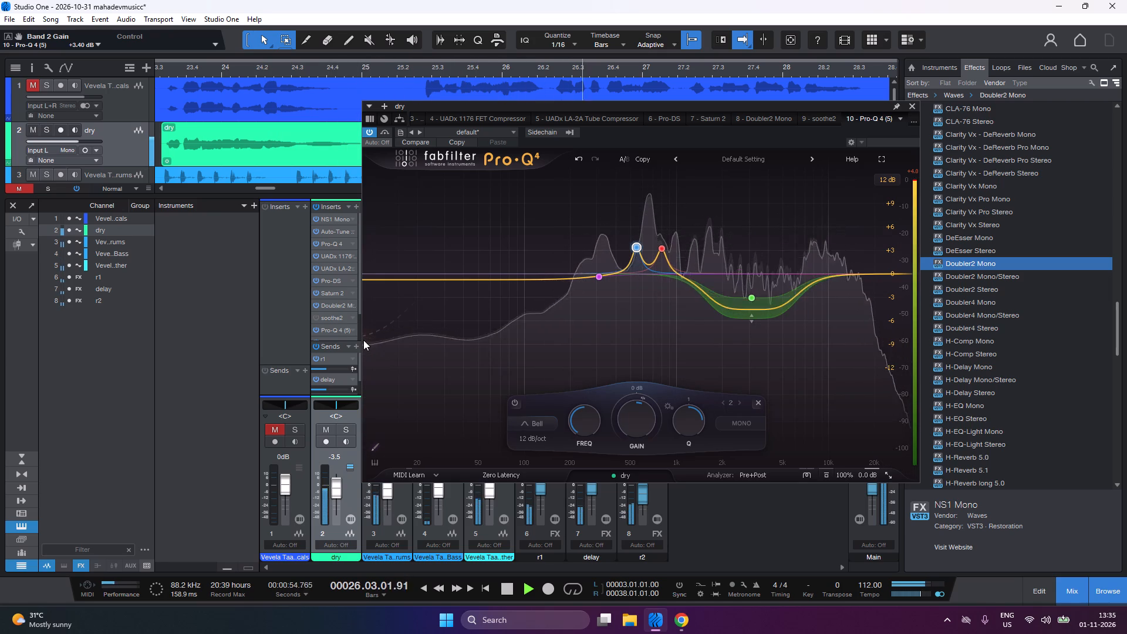
click(914, 109)
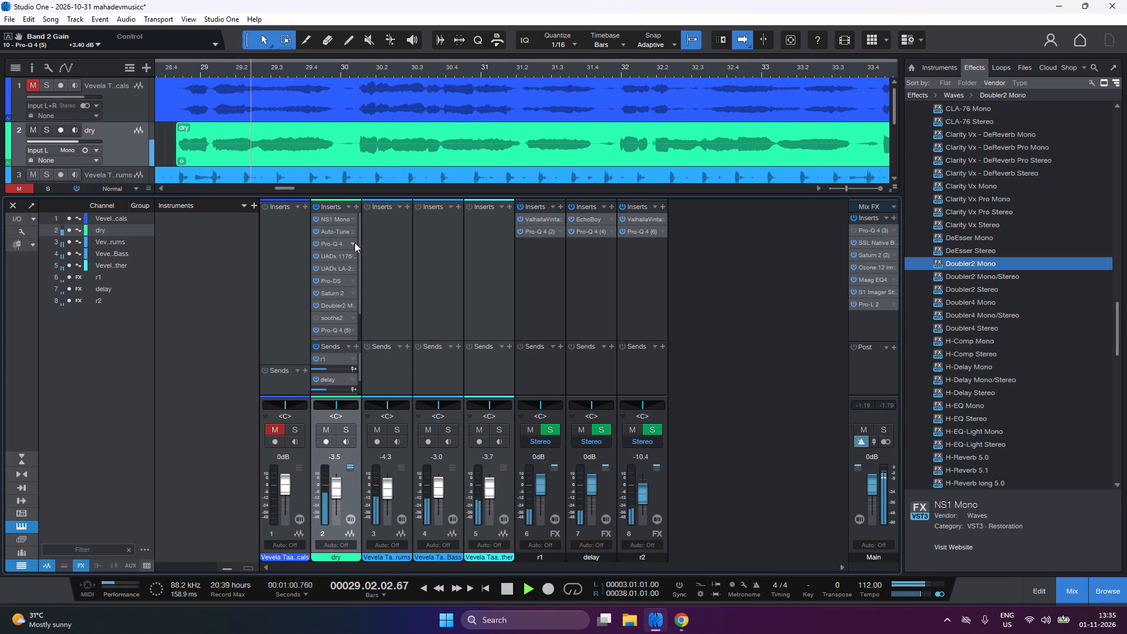
Review the dry channel's first Pro-Q 4, selecting its low-mid band 2 and replaying from the loop start, and close it.
drag(355, 242, 355, 258)
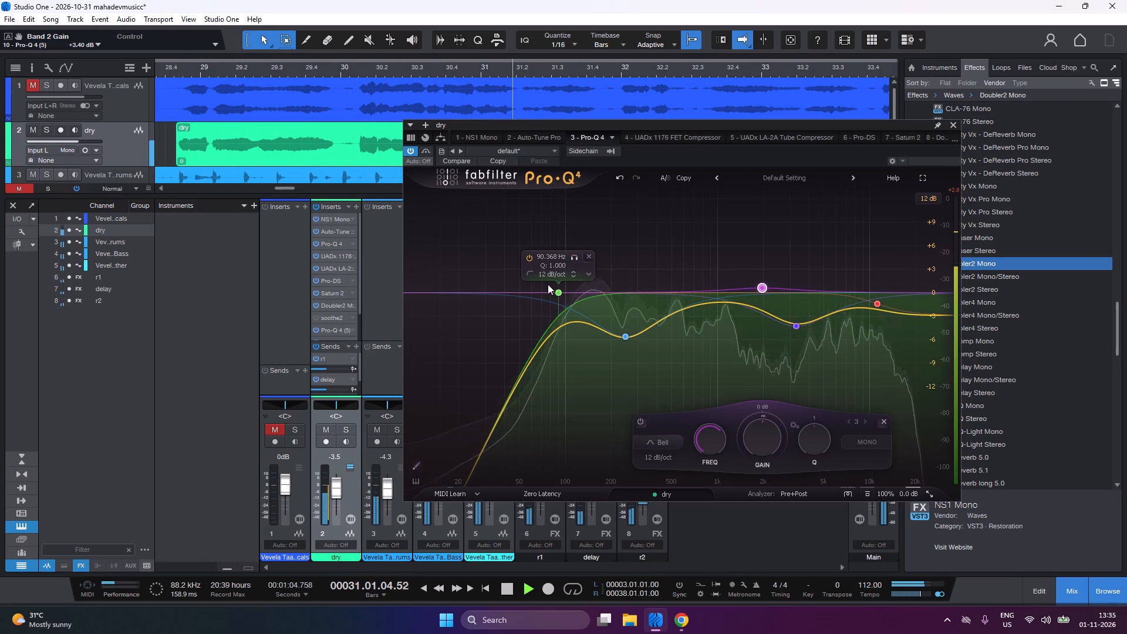
click(624, 336)
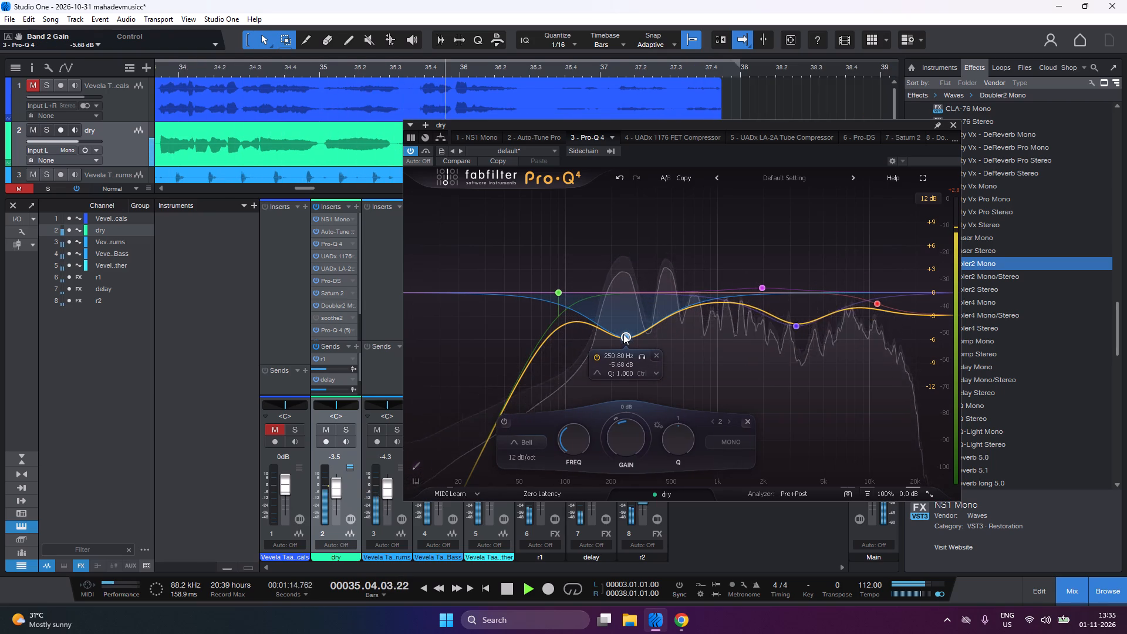
key(1)
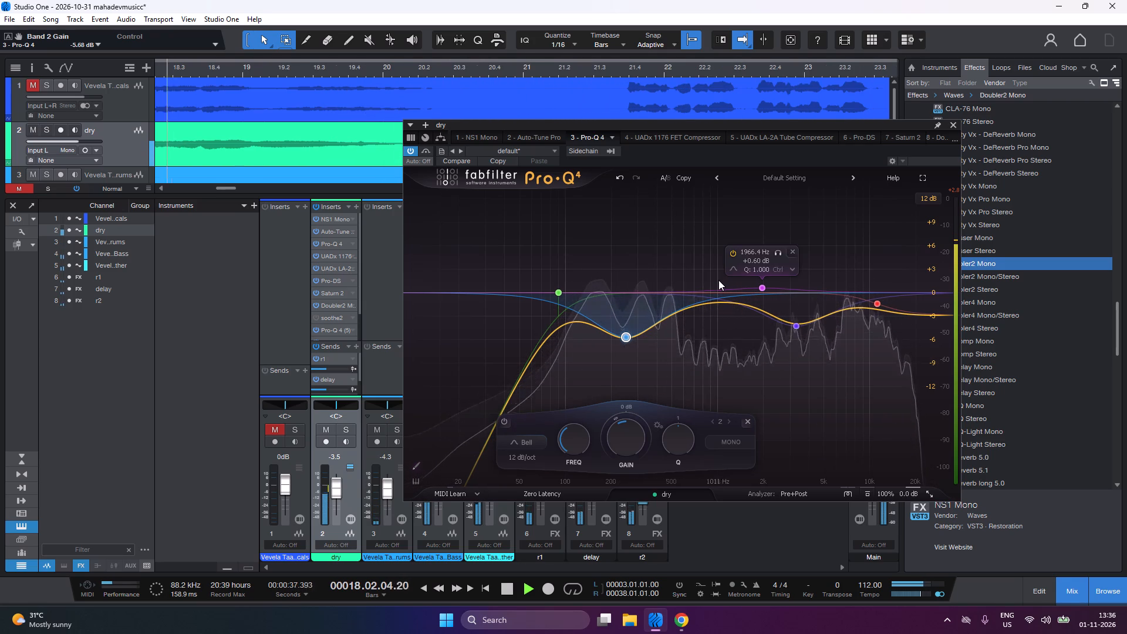
click(957, 124)
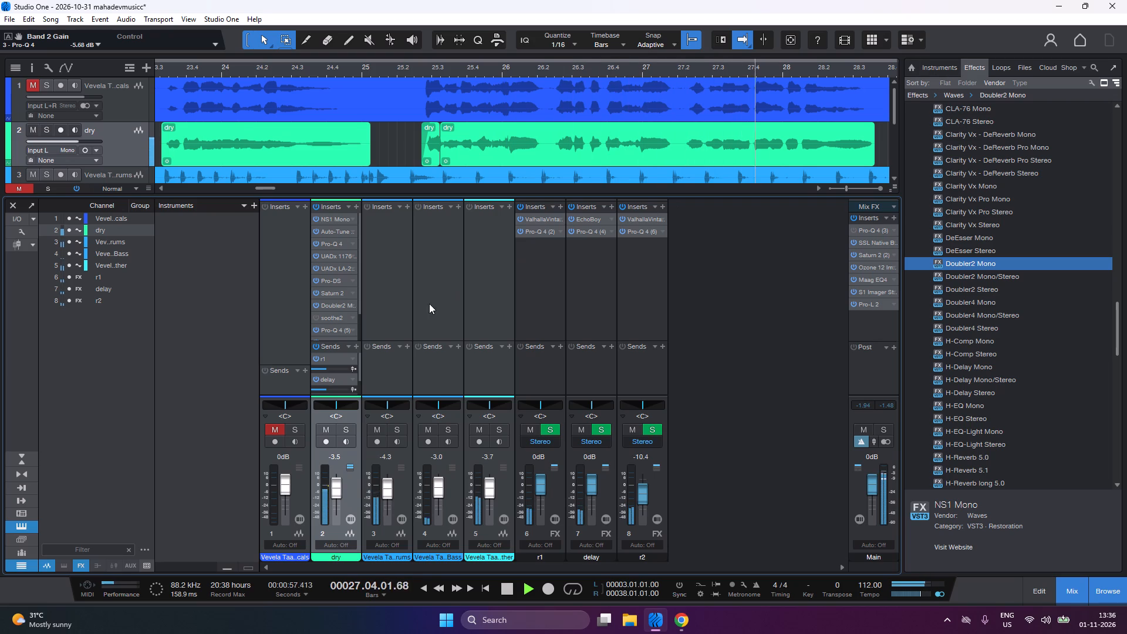
Review the Doubler2 Mono voice, delay and detune settings on the dry channel and close the plugin.
click(352, 306)
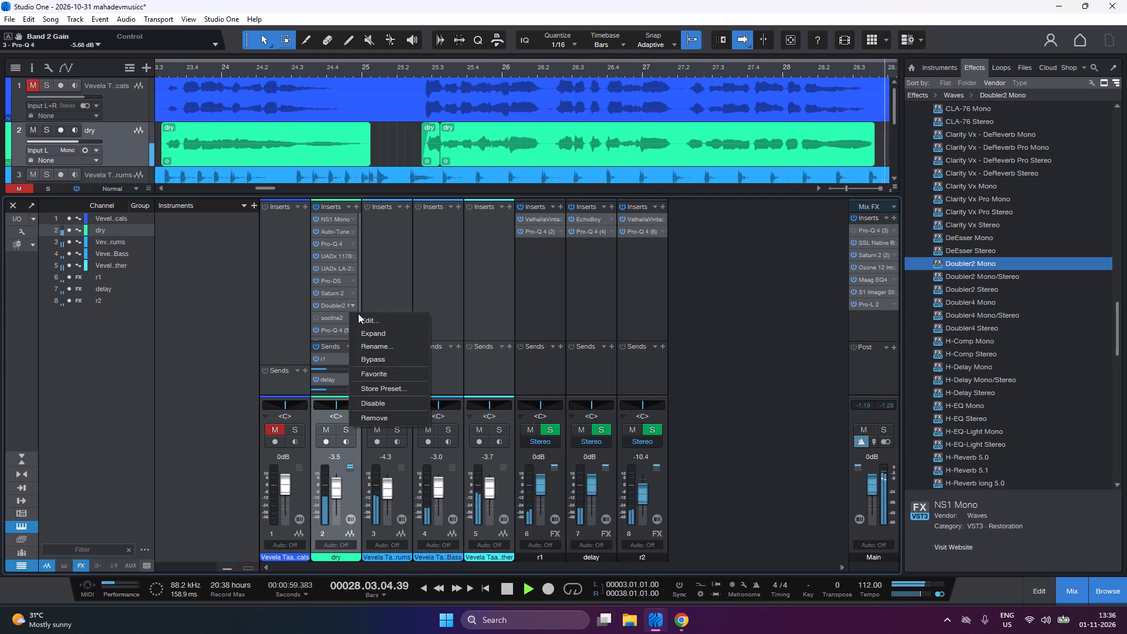
click(360, 317)
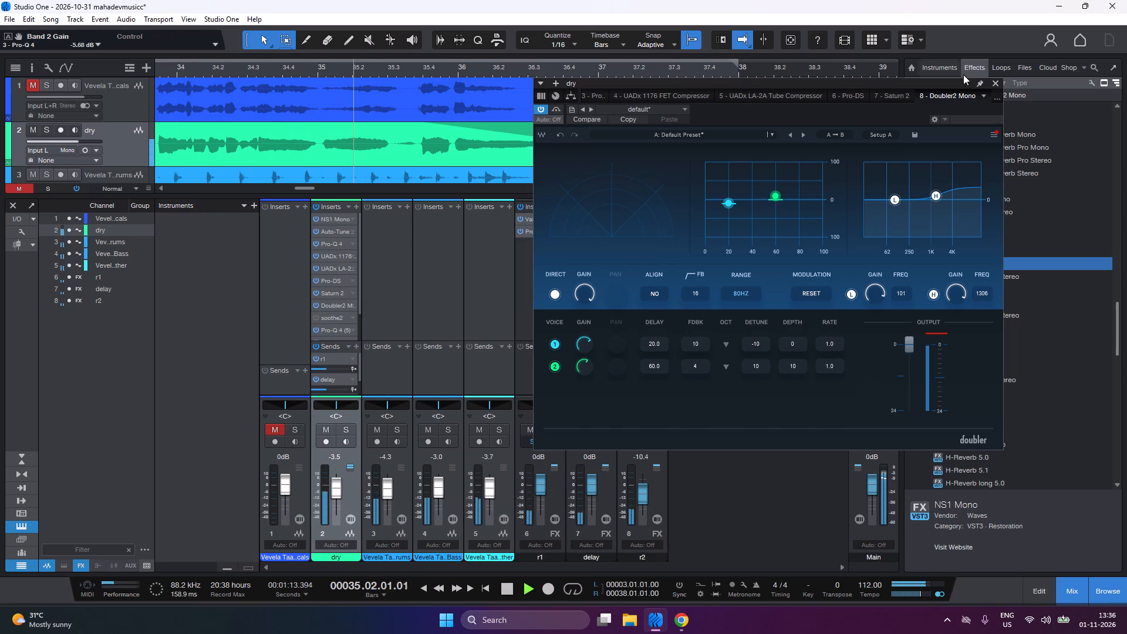
click(996, 83)
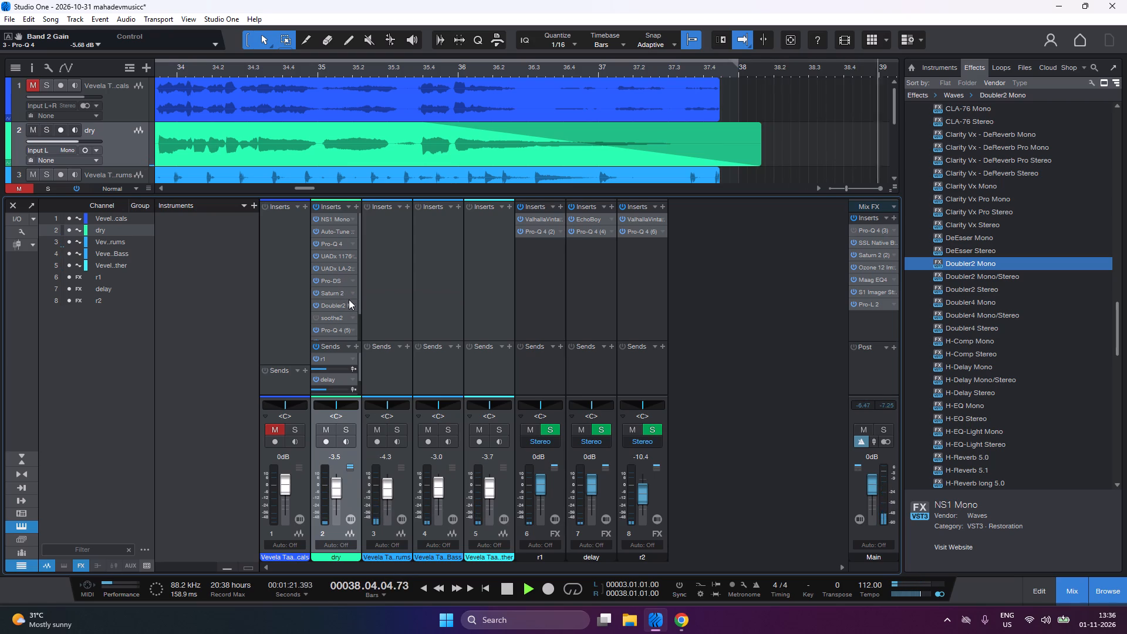
Review the S1 Imager Stereo on the dry channel while replaying from the loop start, and close it.
scroll(346, 296, down, 3)
click(353, 323)
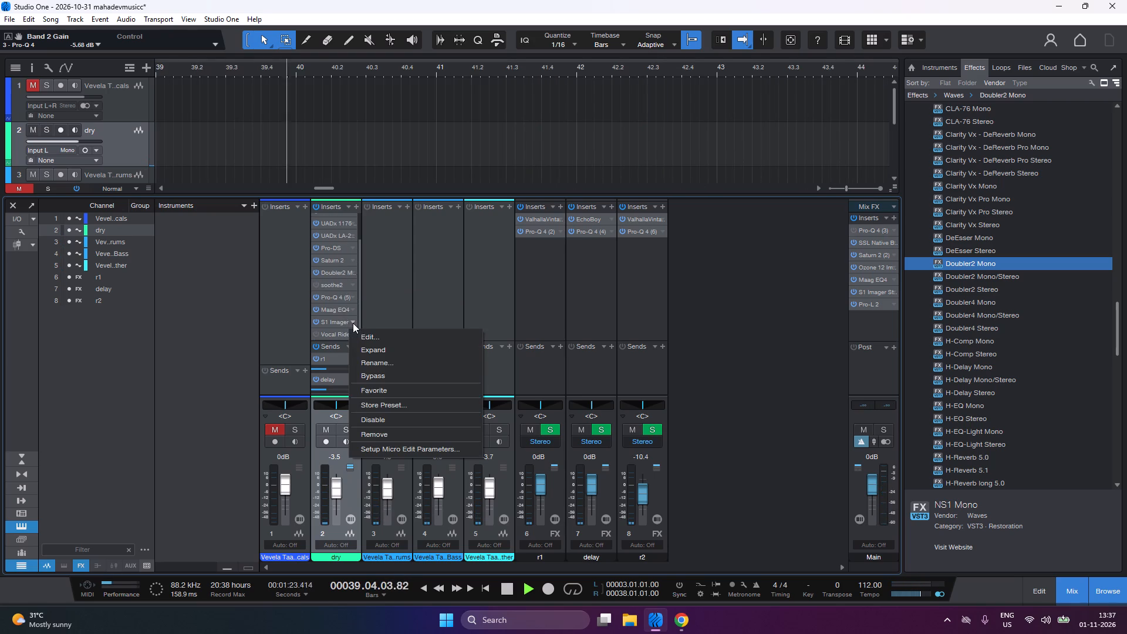
click(366, 332)
key(1)
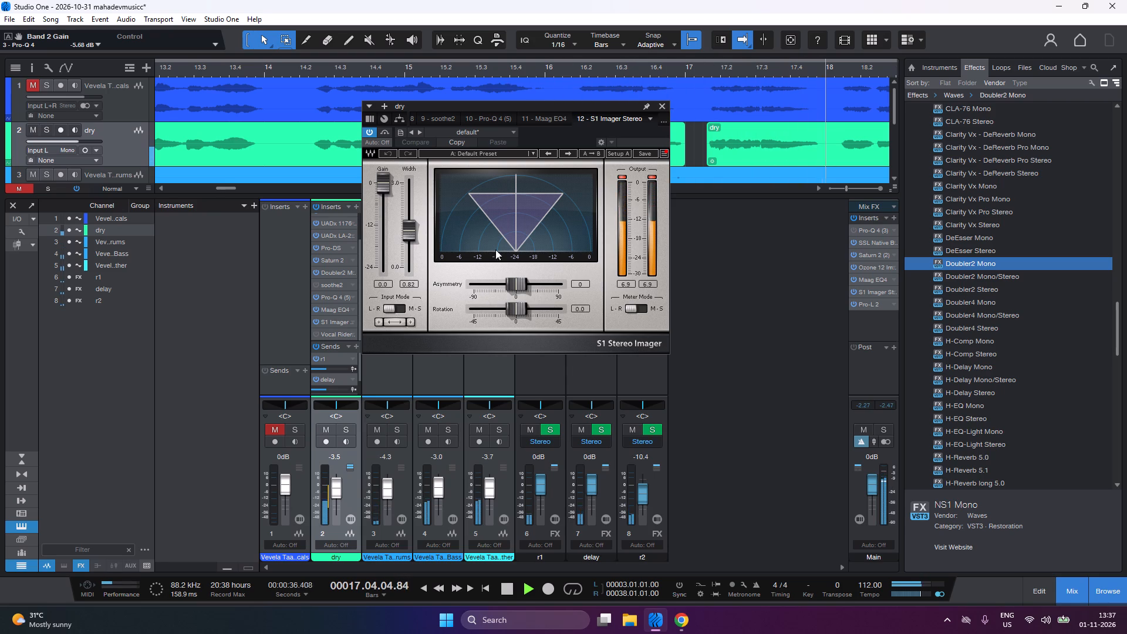
click(664, 104)
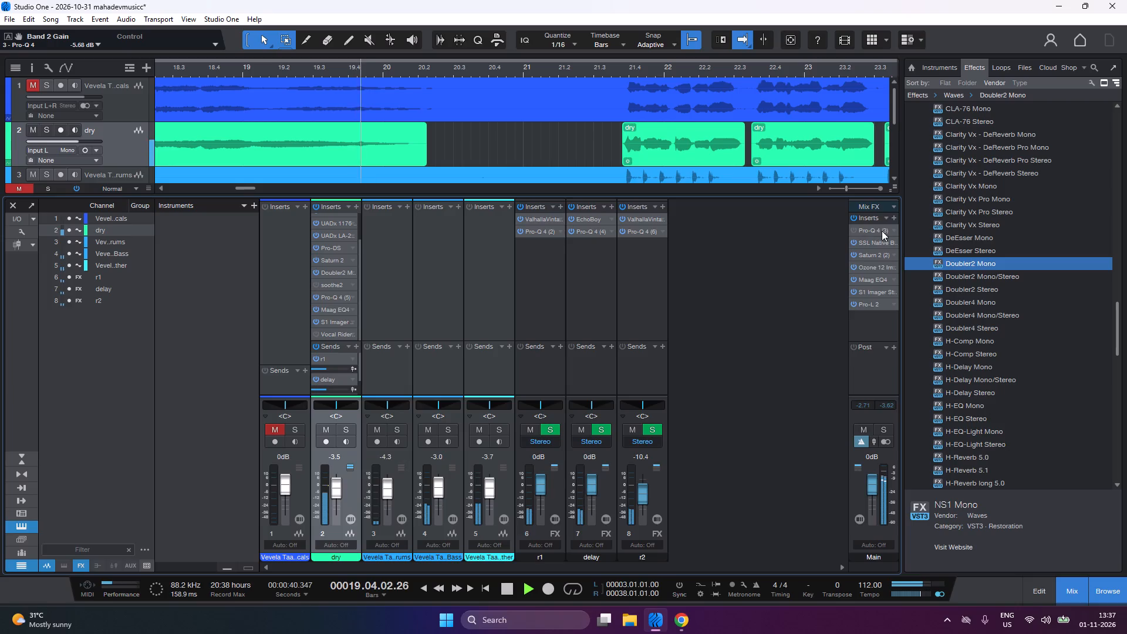
Open the SSL Native Bus Compressor v6 on the Main channel for editing and replay from the loop start.
click(893, 241)
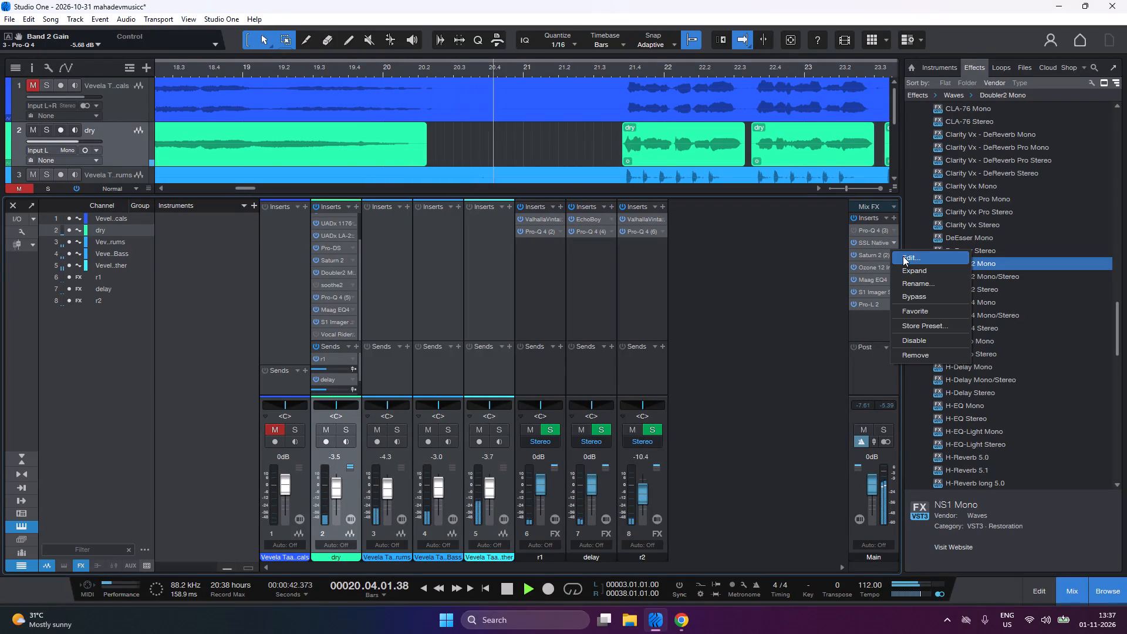
click(903, 256)
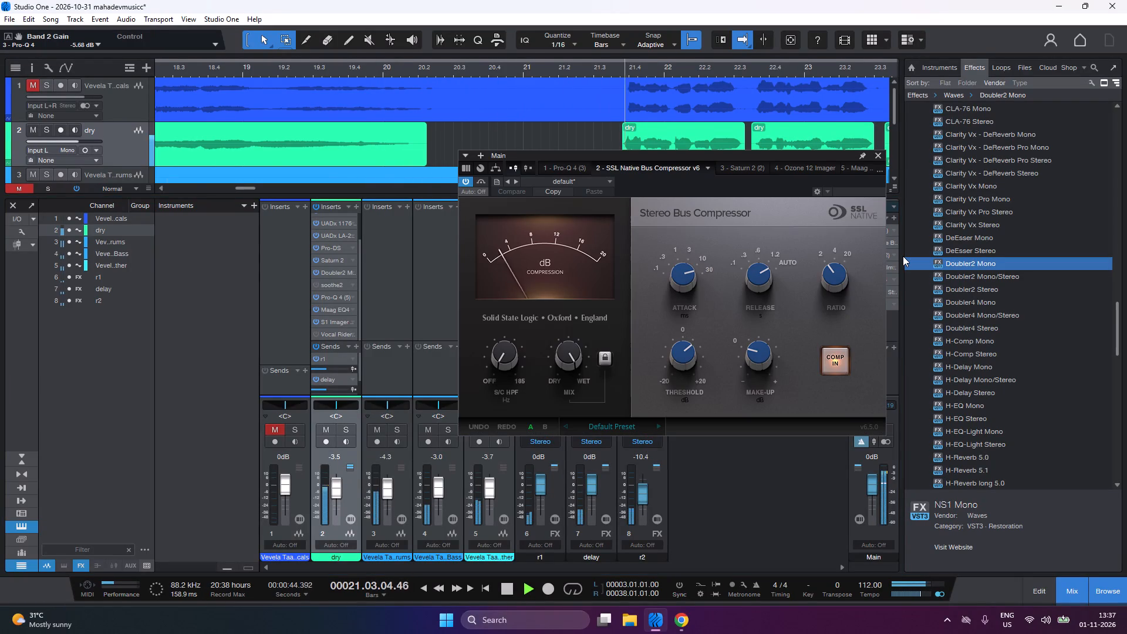
key(1)
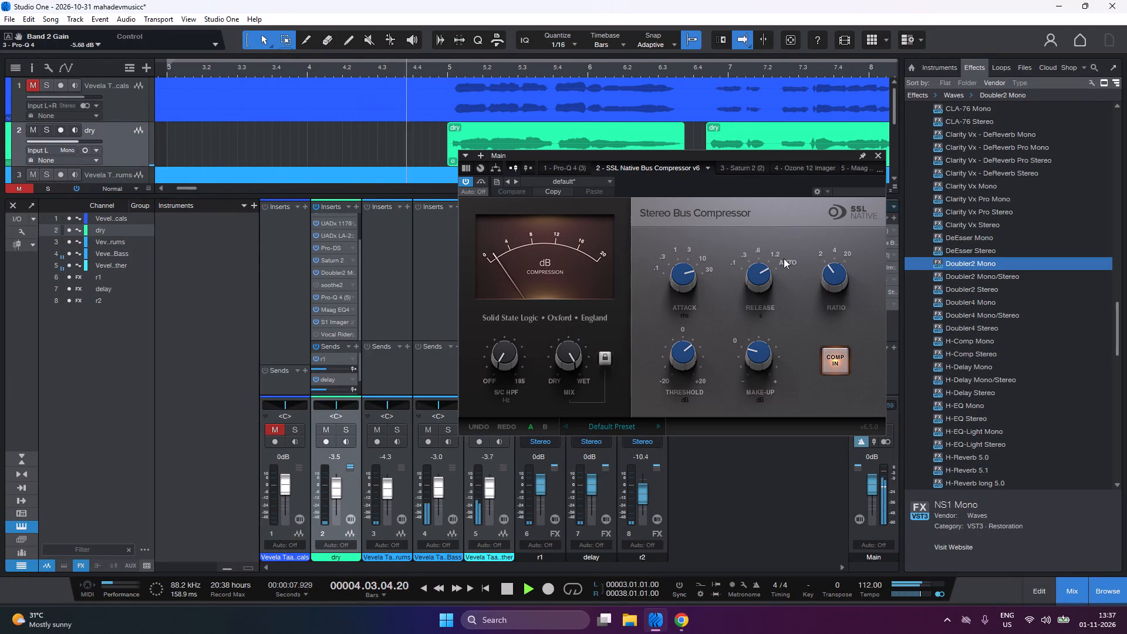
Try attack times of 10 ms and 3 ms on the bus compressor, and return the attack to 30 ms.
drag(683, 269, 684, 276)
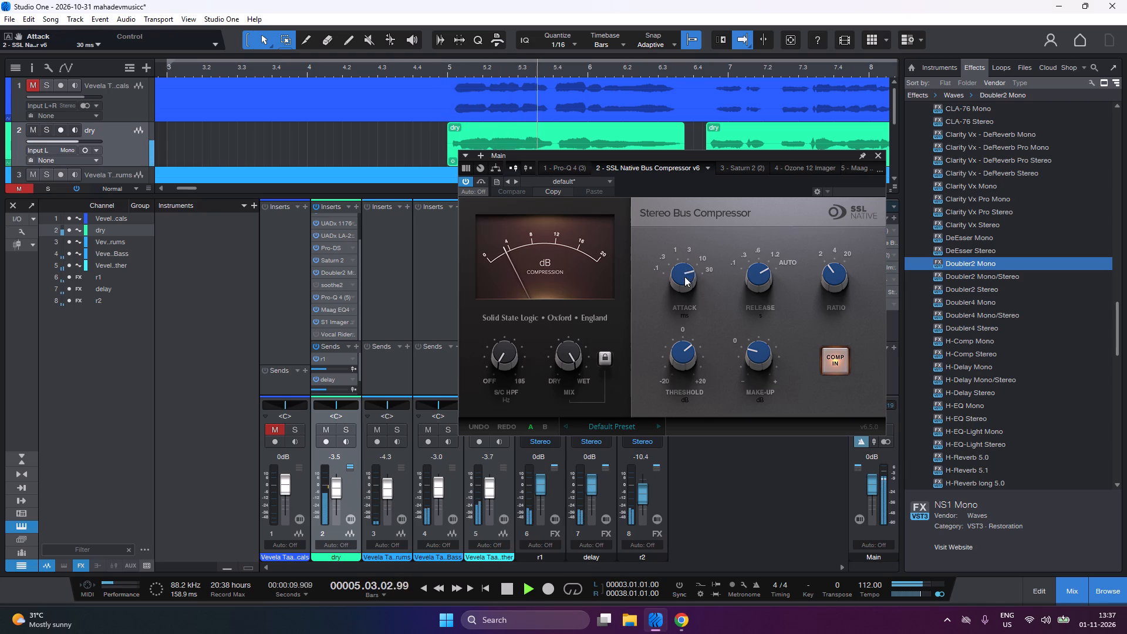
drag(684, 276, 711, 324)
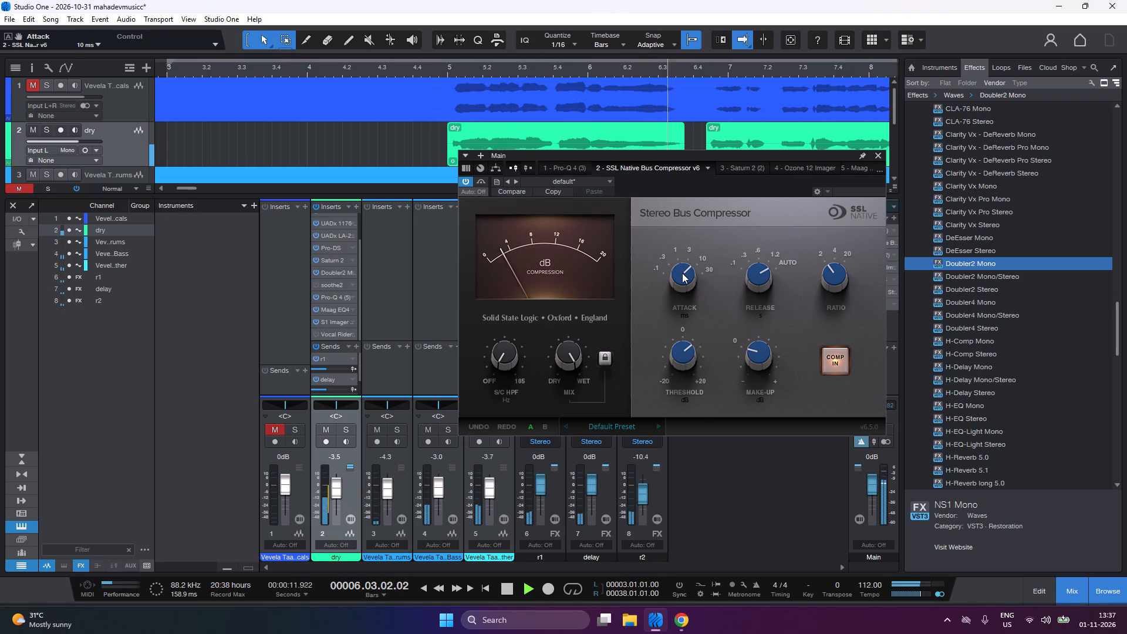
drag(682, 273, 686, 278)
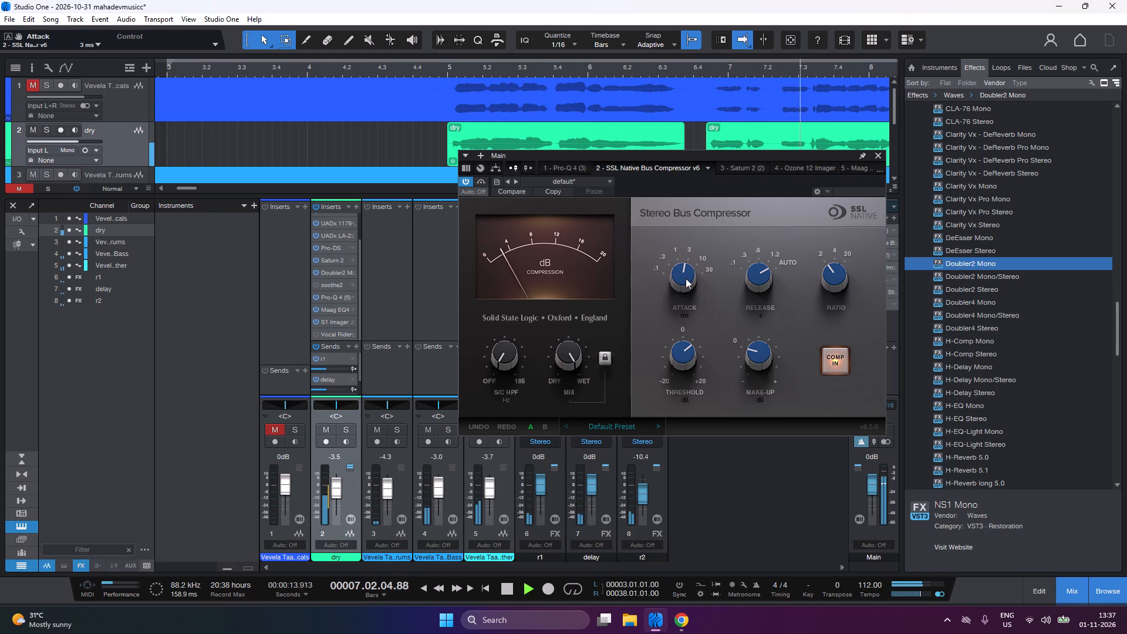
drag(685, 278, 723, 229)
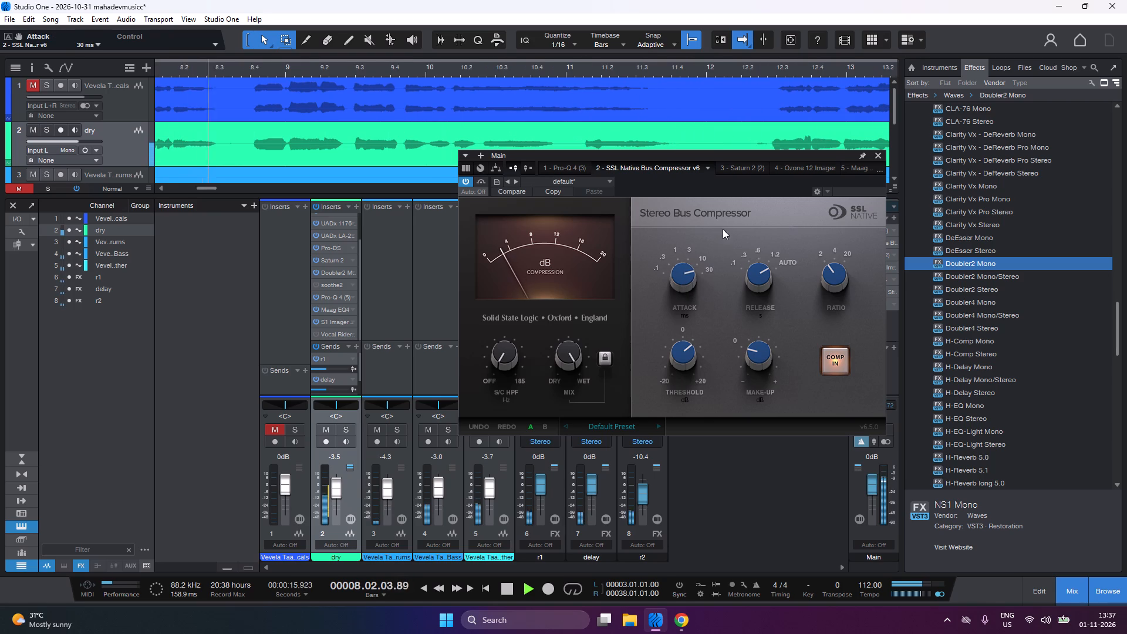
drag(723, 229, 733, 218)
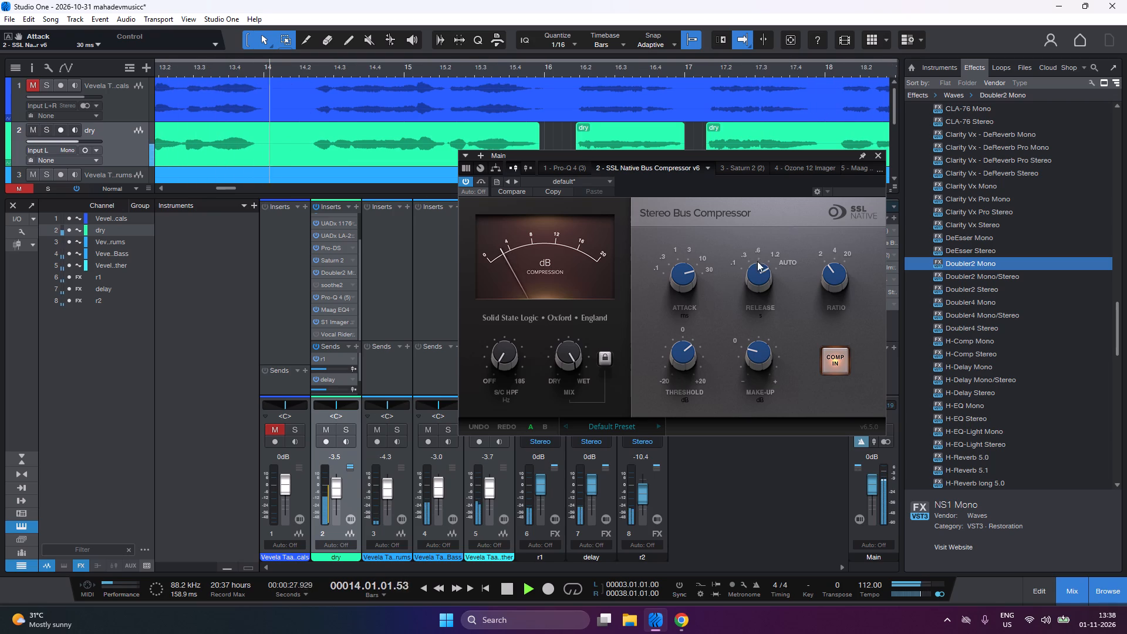
Set the SSL bus compressor's release to 1.2 s.
drag(762, 270, 778, 307)
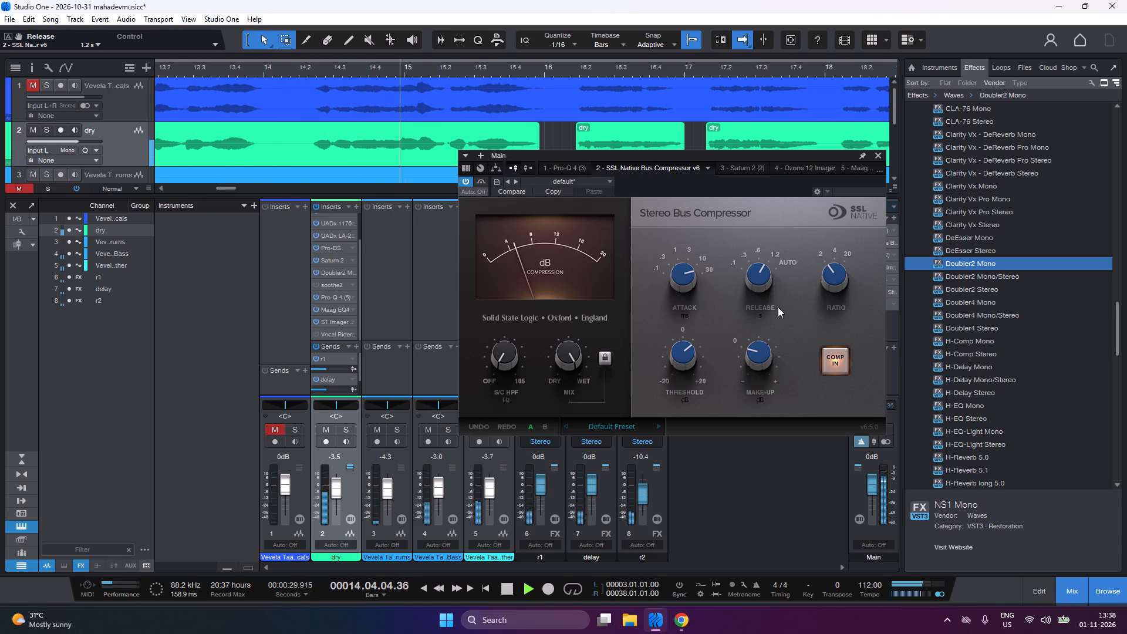
drag(778, 307, 757, 302)
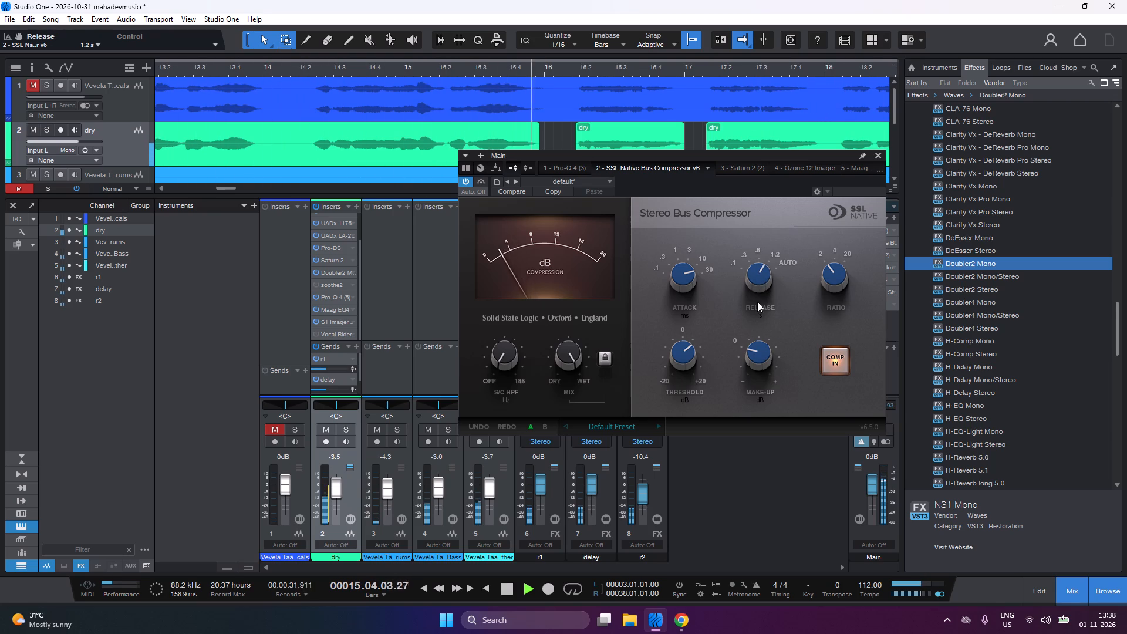
Set the SSL bus compressor's release to Auto and close the compressor.
drag(757, 302, 727, 191)
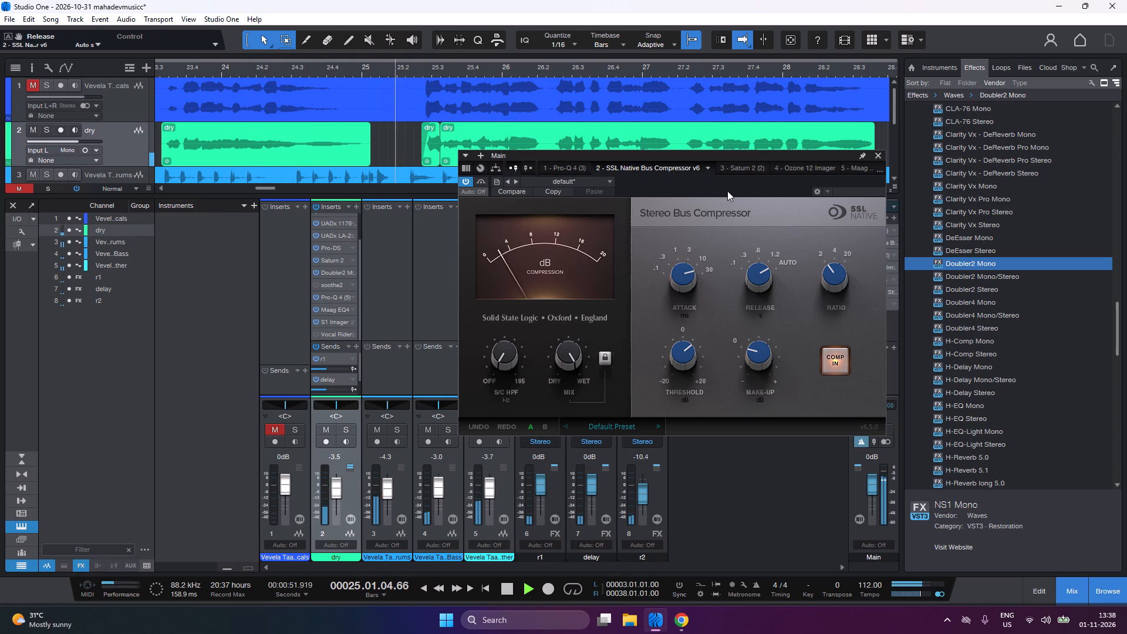
click(875, 155)
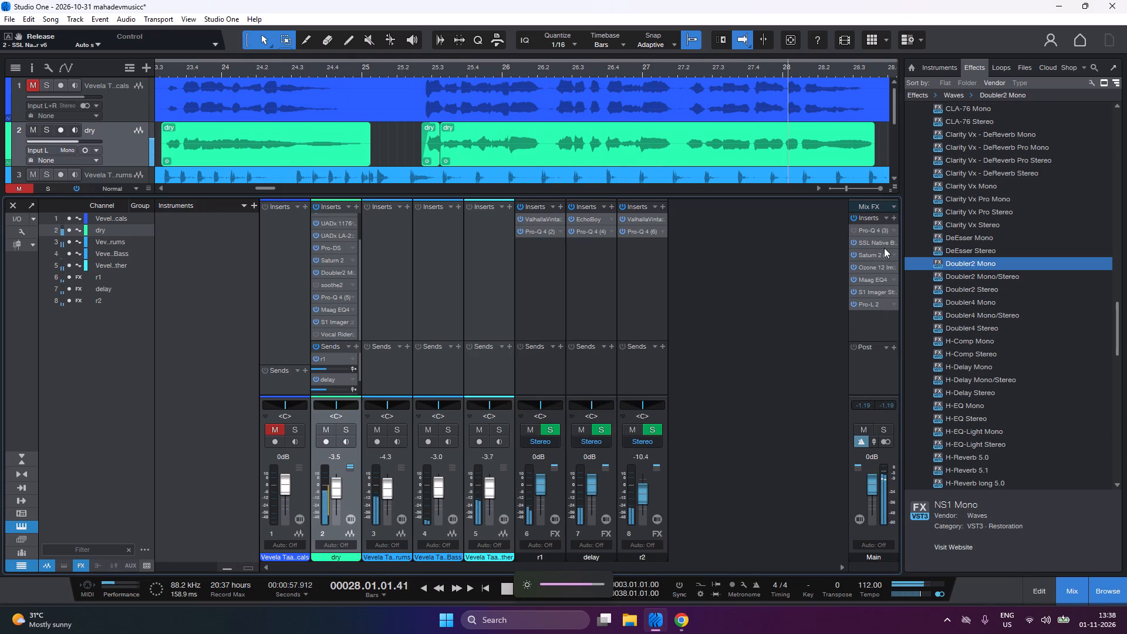
Open Saturn 2 on the Main channel, replay from the loop start, and set its band 1 feedback frequency to 1000 Hz.
click(890, 252)
click(901, 266)
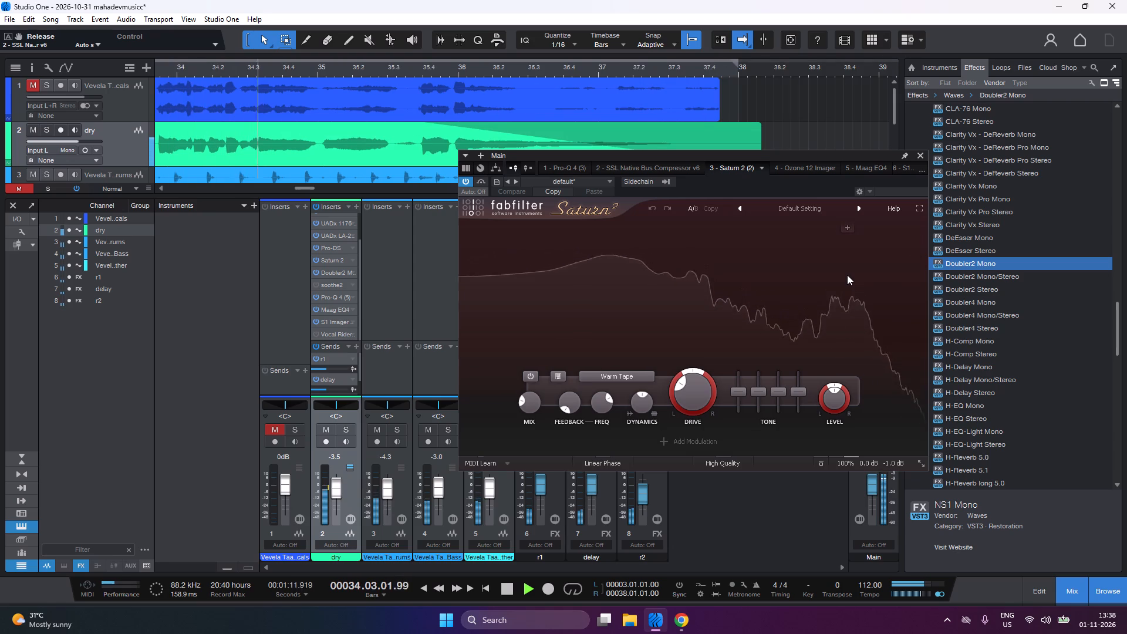
key(1)
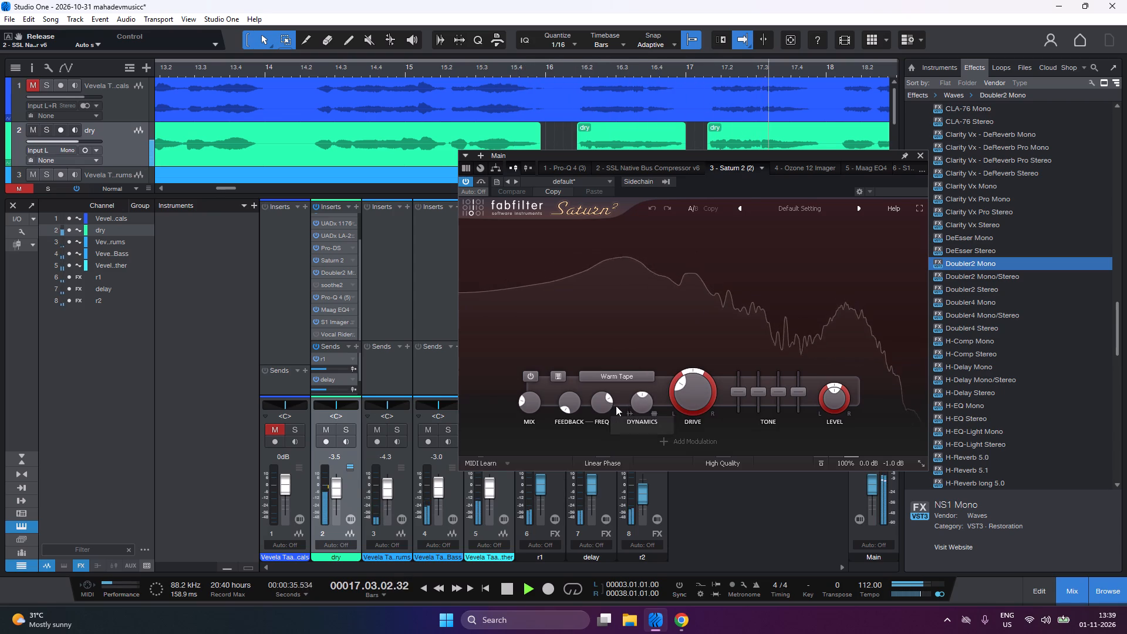
drag(604, 407, 598, 399)
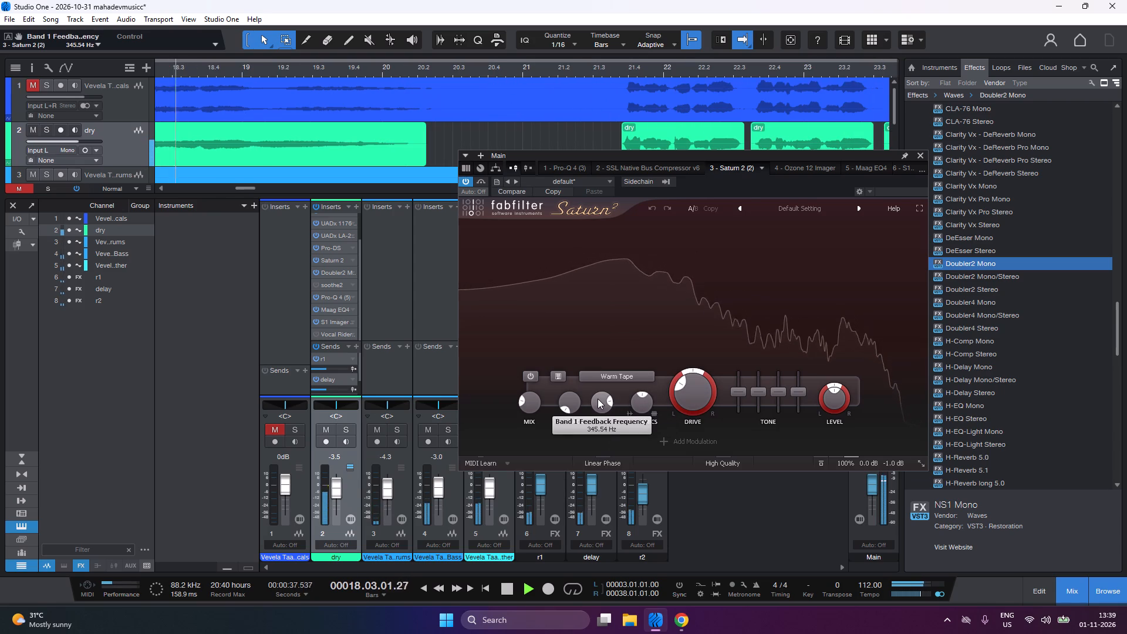
drag(598, 399, 600, 409)
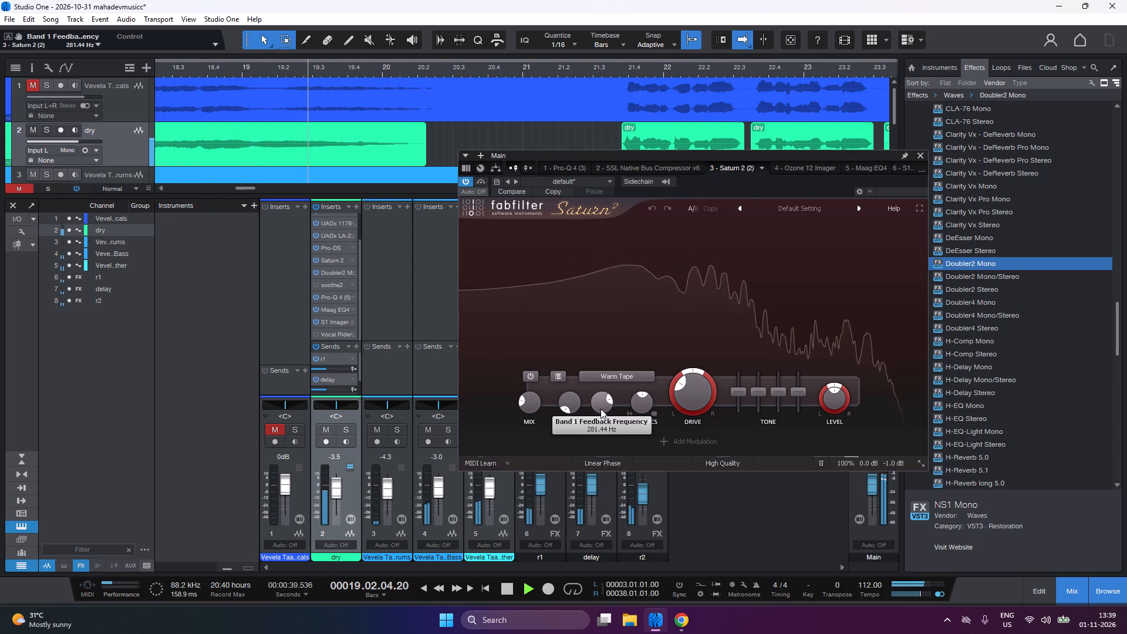
drag(600, 409, 601, 409)
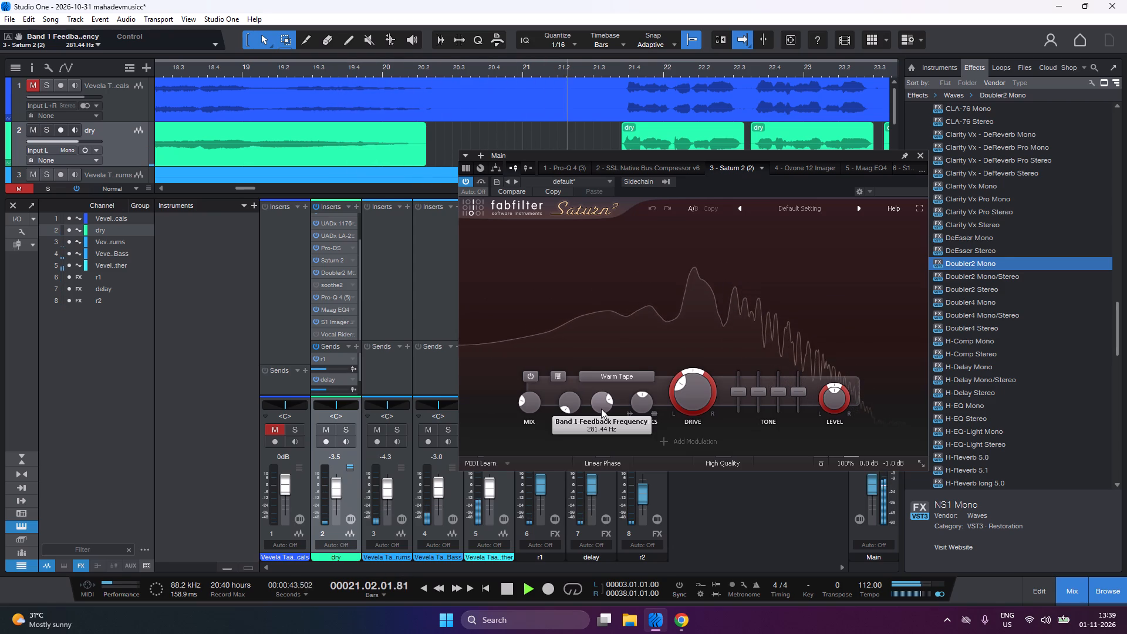
drag(601, 409, 602, 408)
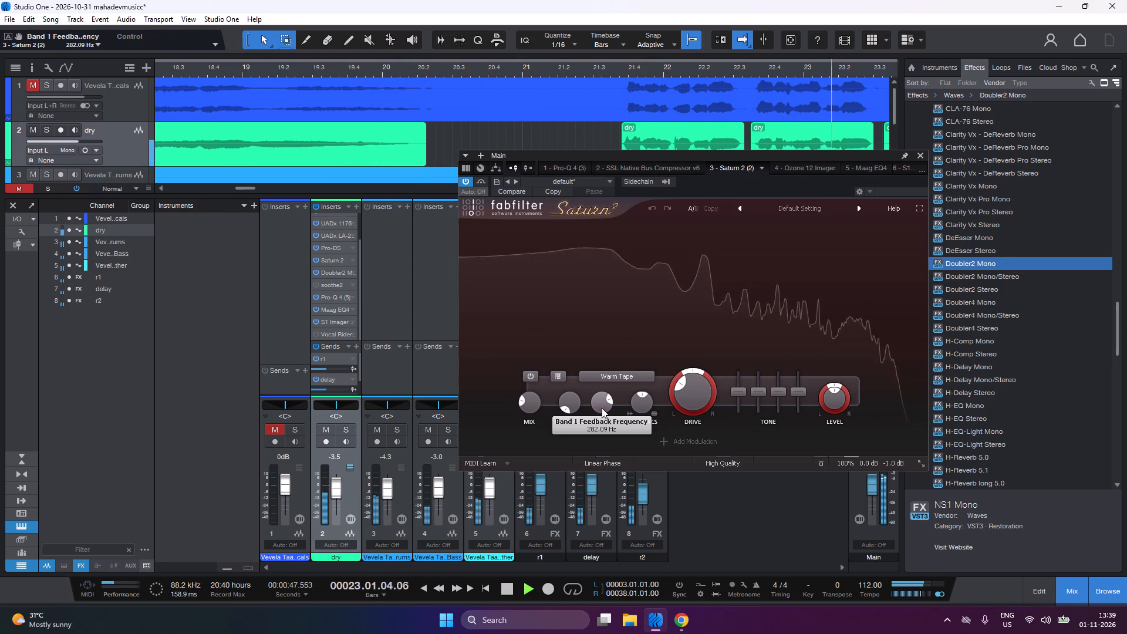
drag(602, 408, 601, 407)
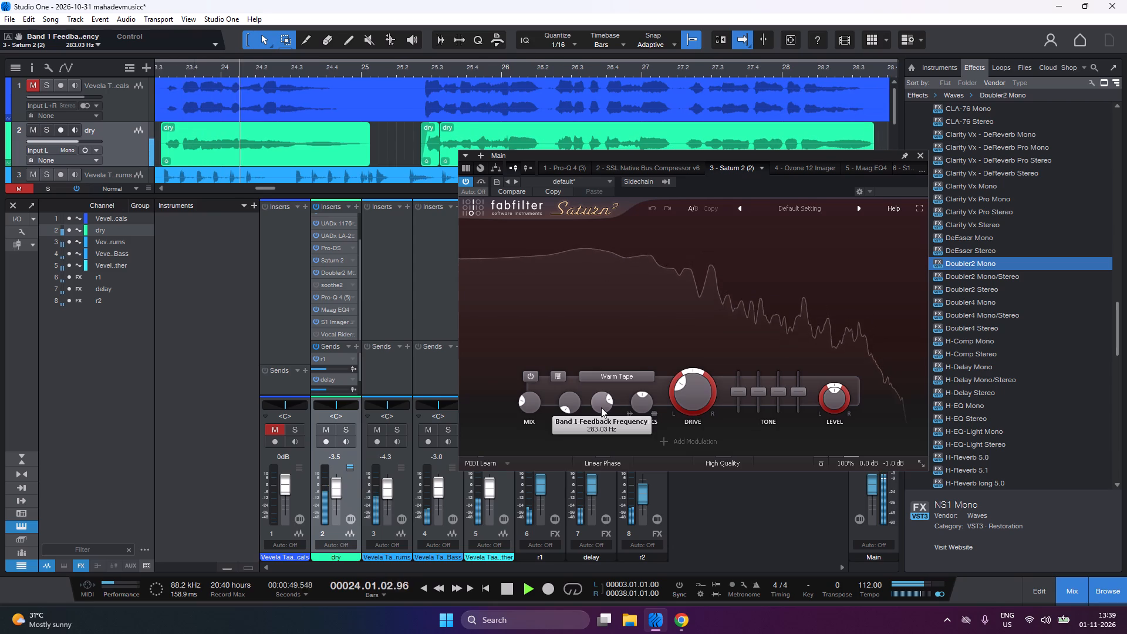
drag(601, 407, 630, 323)
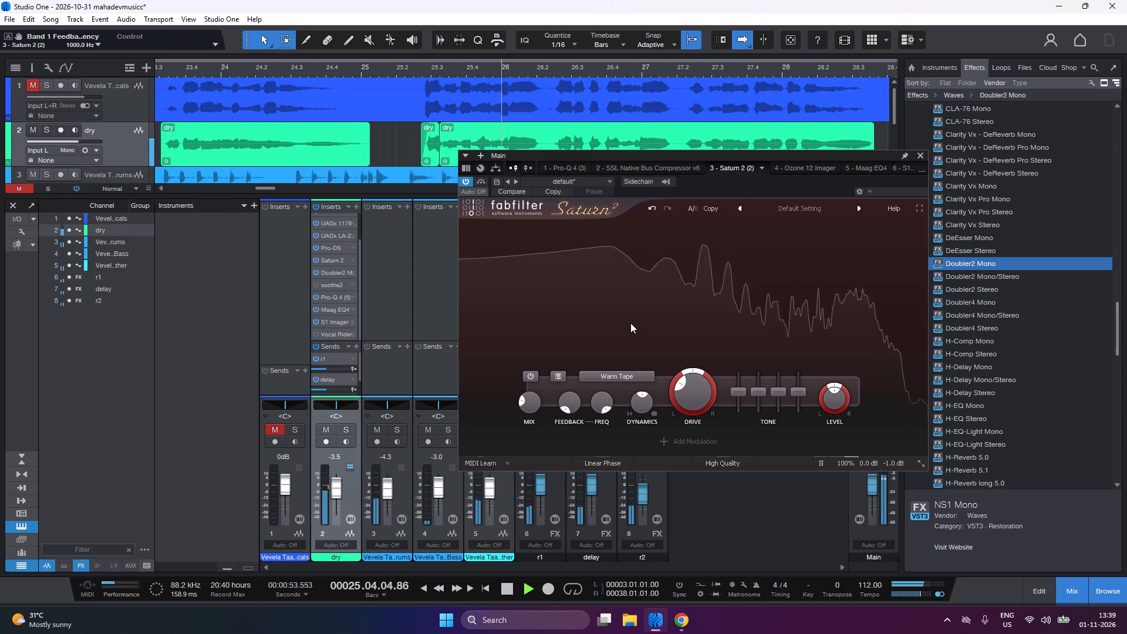
Change the Main channel's Saturn 2 saturation style to Subtle Tape and close the plug-in.
click(633, 375)
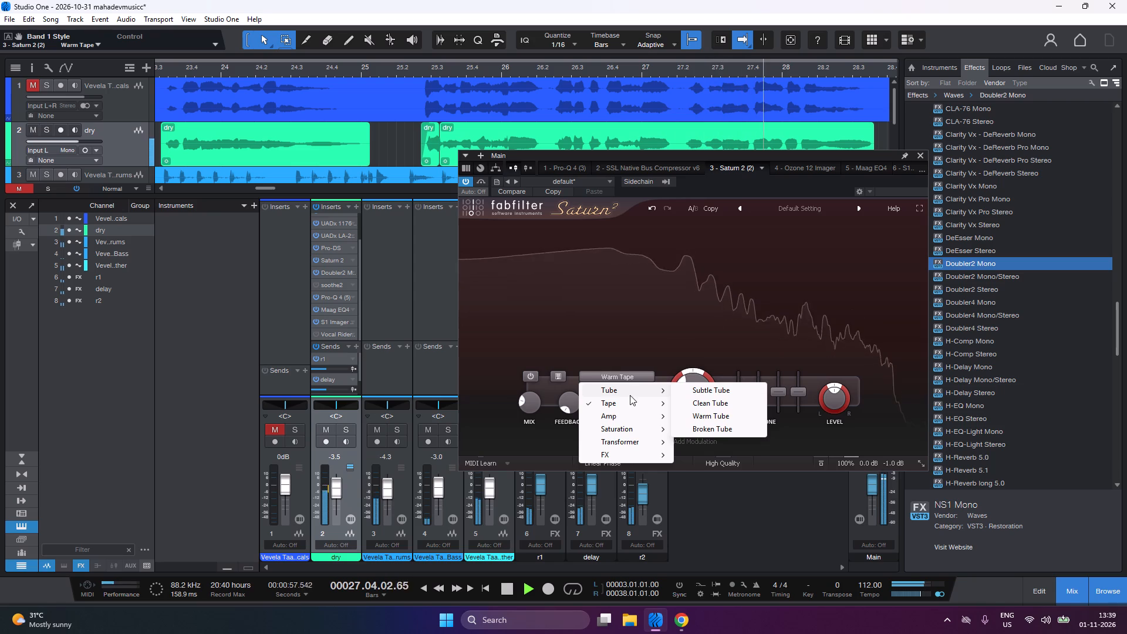
click(683, 399)
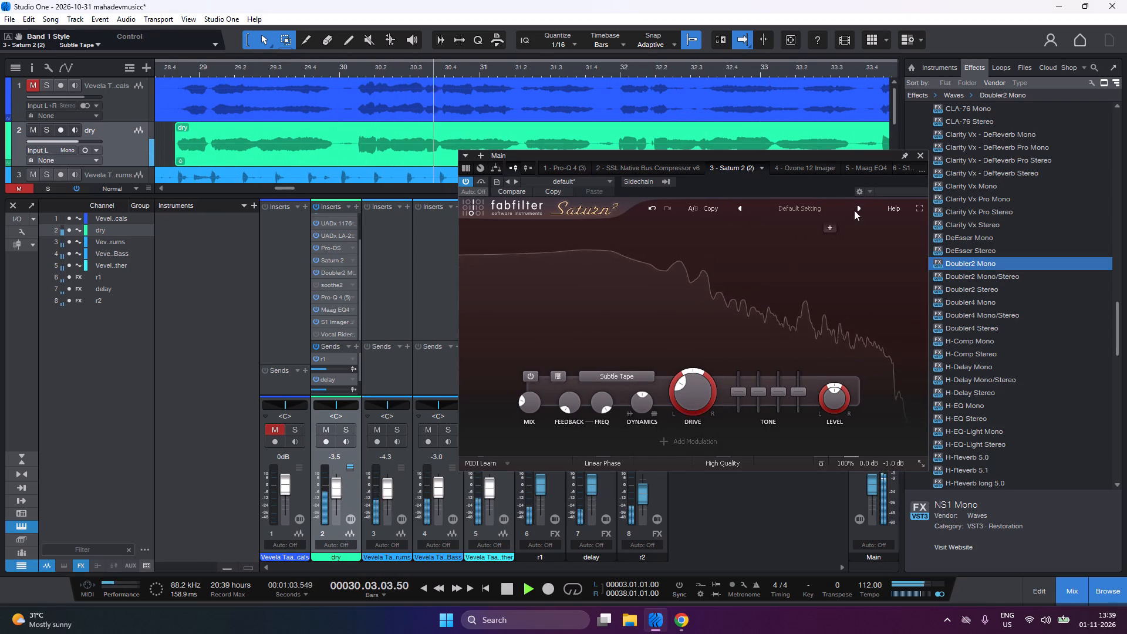
click(916, 157)
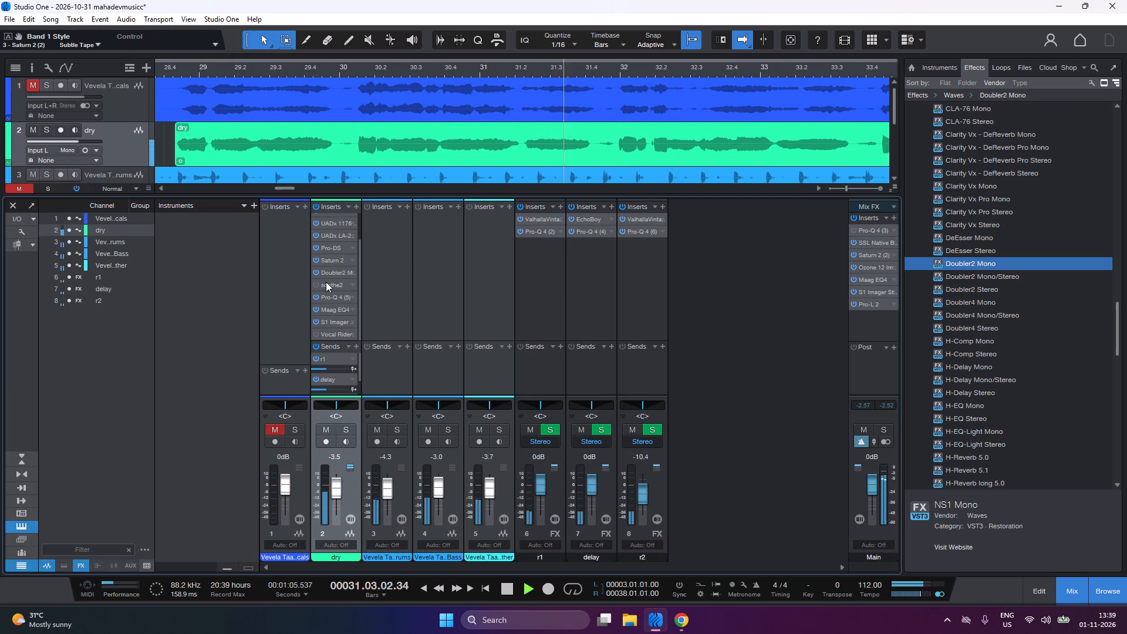
Open Saturn 2 on the dry channel, change its saturation style to Subtle Tape, and close it.
drag(354, 261, 372, 273)
click(372, 273)
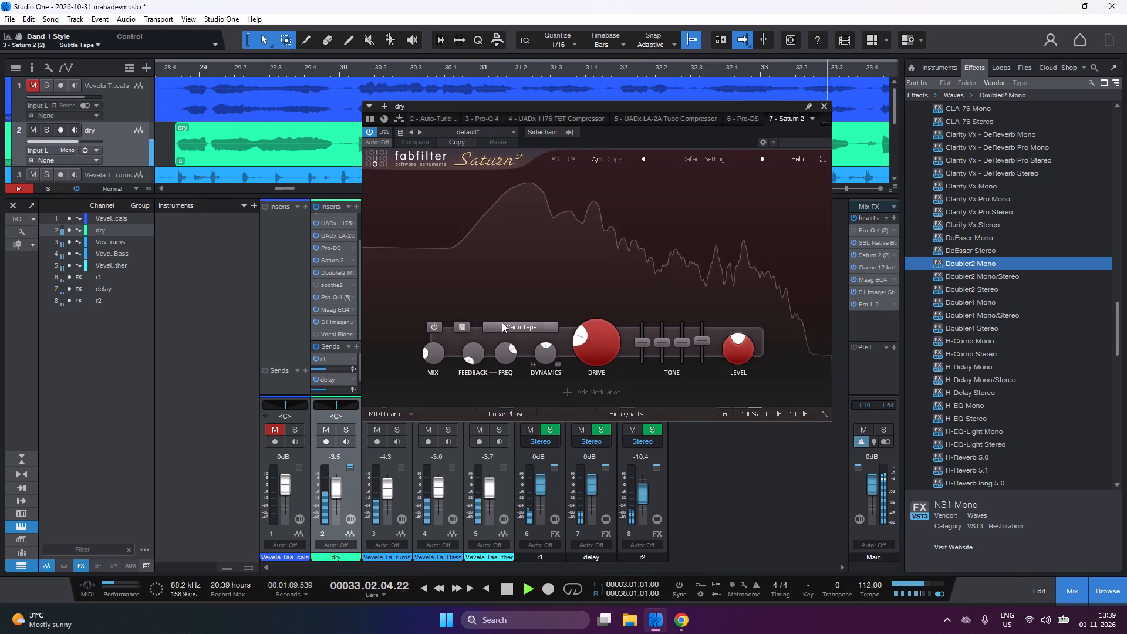
click(502, 322)
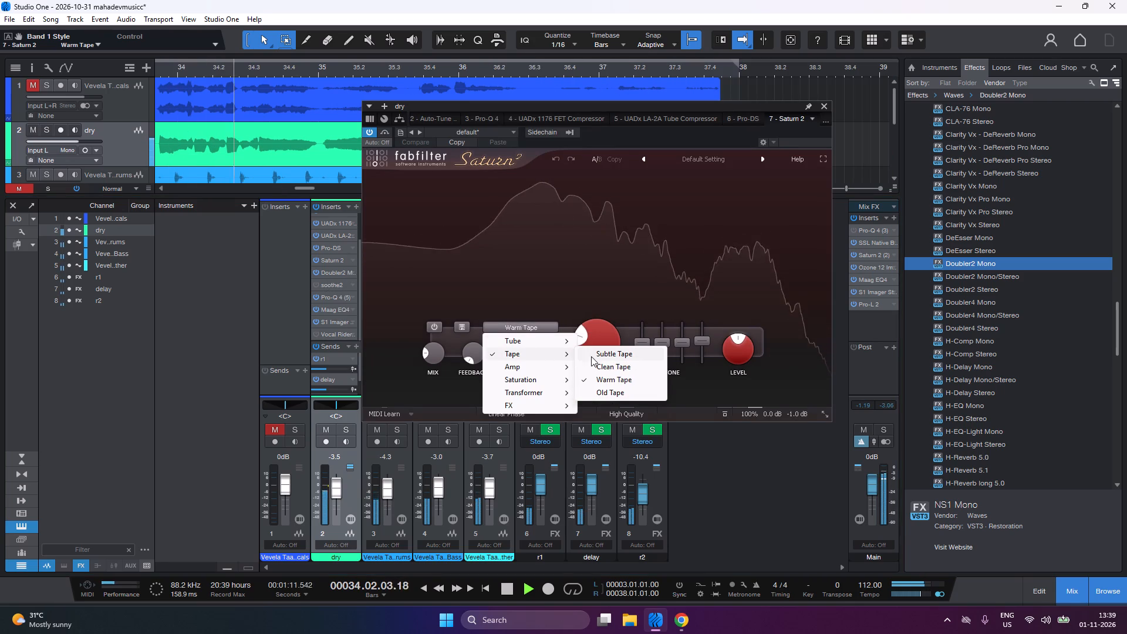
click(605, 358)
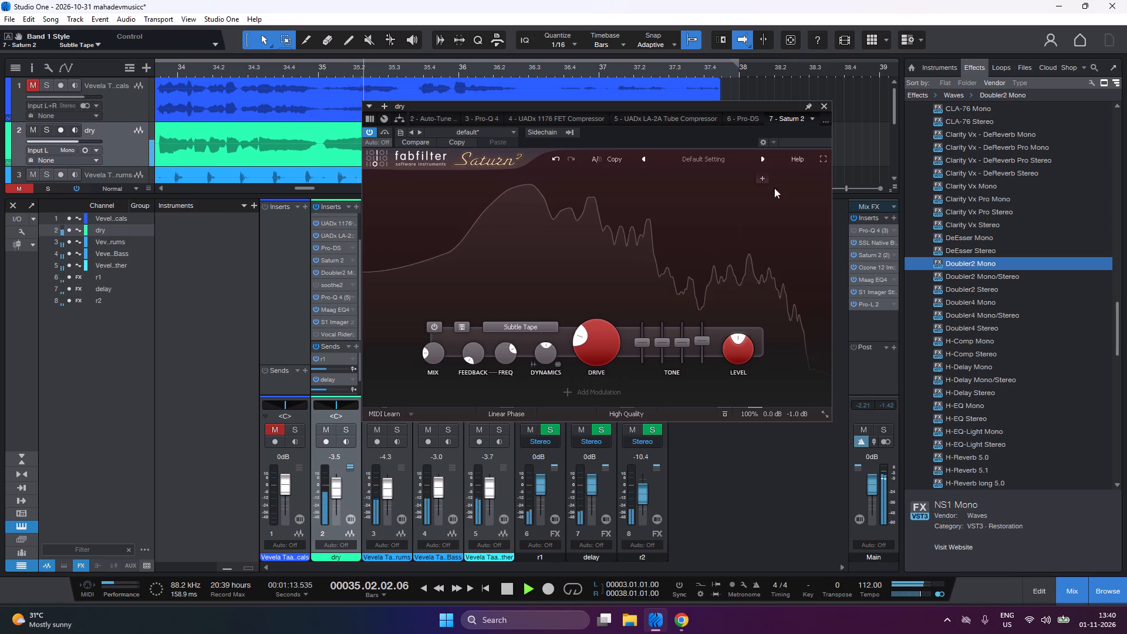
click(821, 103)
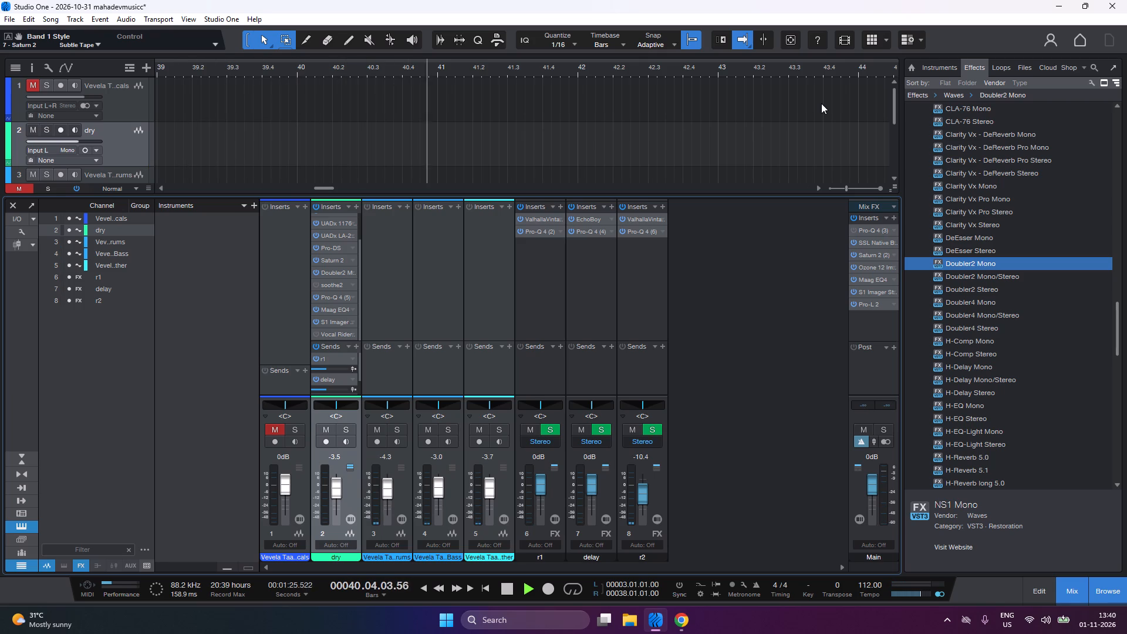
Replay from the loop start and enable Stereoize at 3.80 ms in the Main channel's Ozone 12 Imager, comparing it off and on.
key(1)
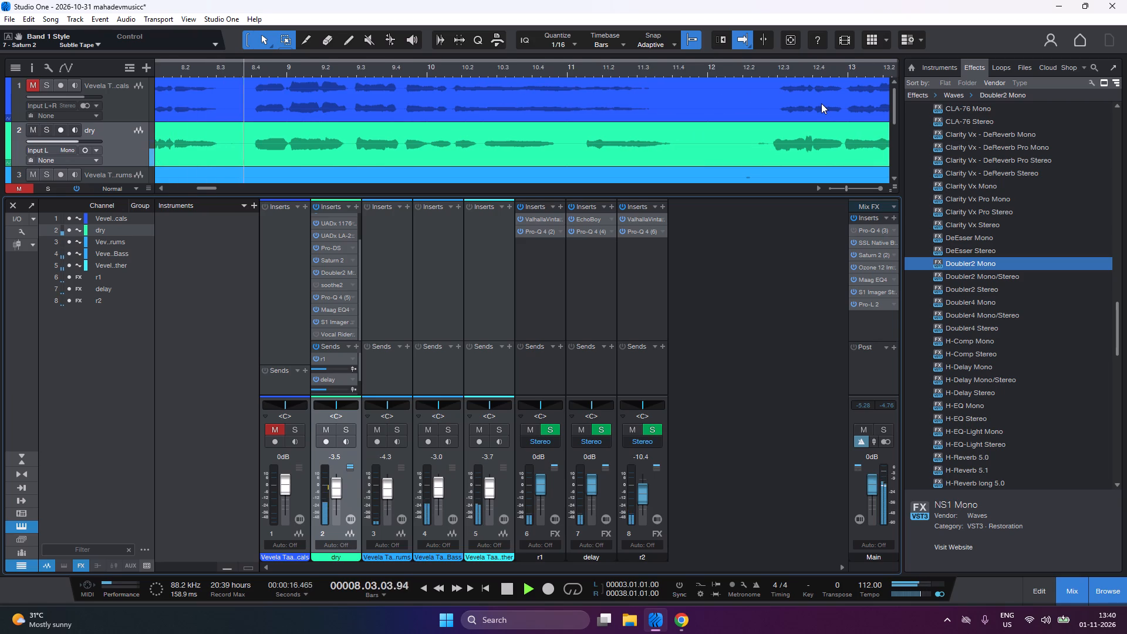
click(892, 266)
click(902, 282)
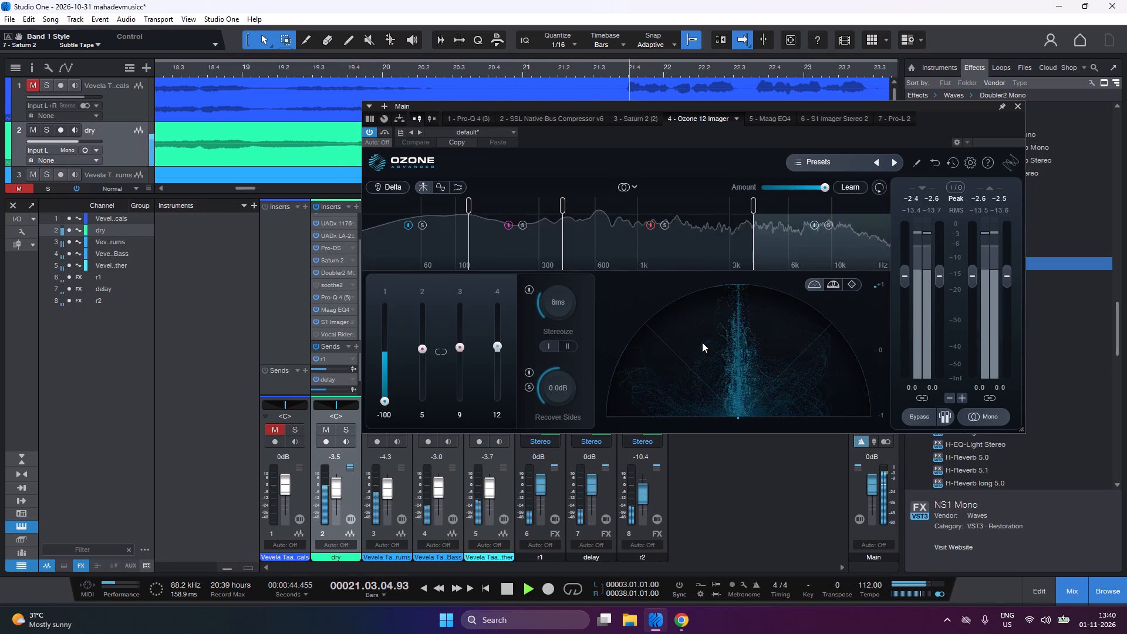
click(529, 291)
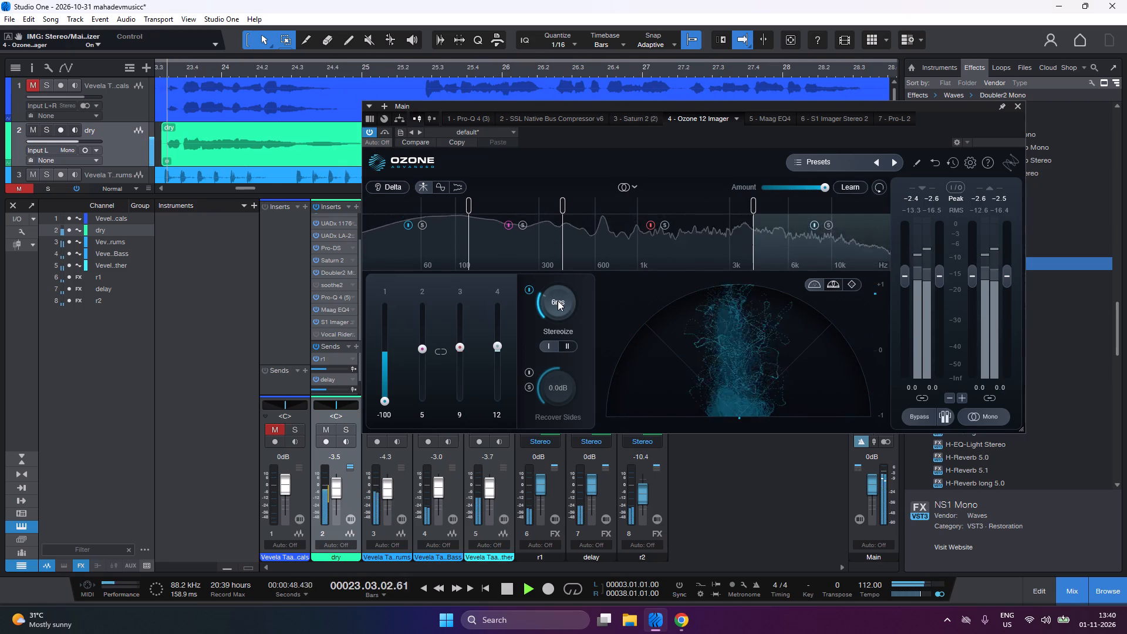
drag(558, 298, 557, 315)
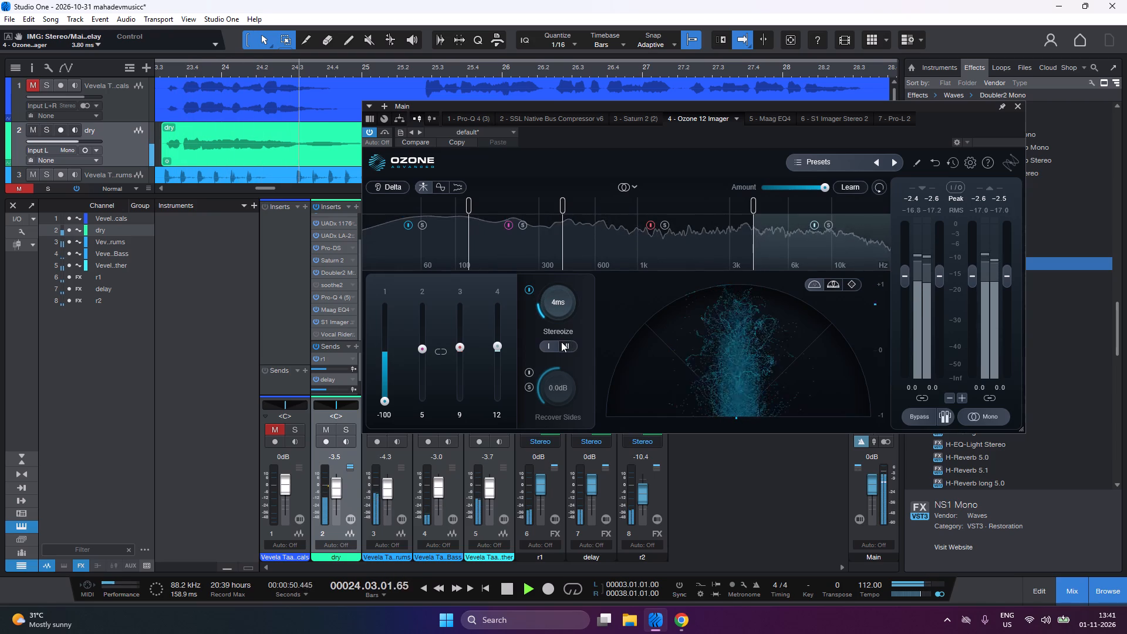
click(532, 291)
click(532, 291)
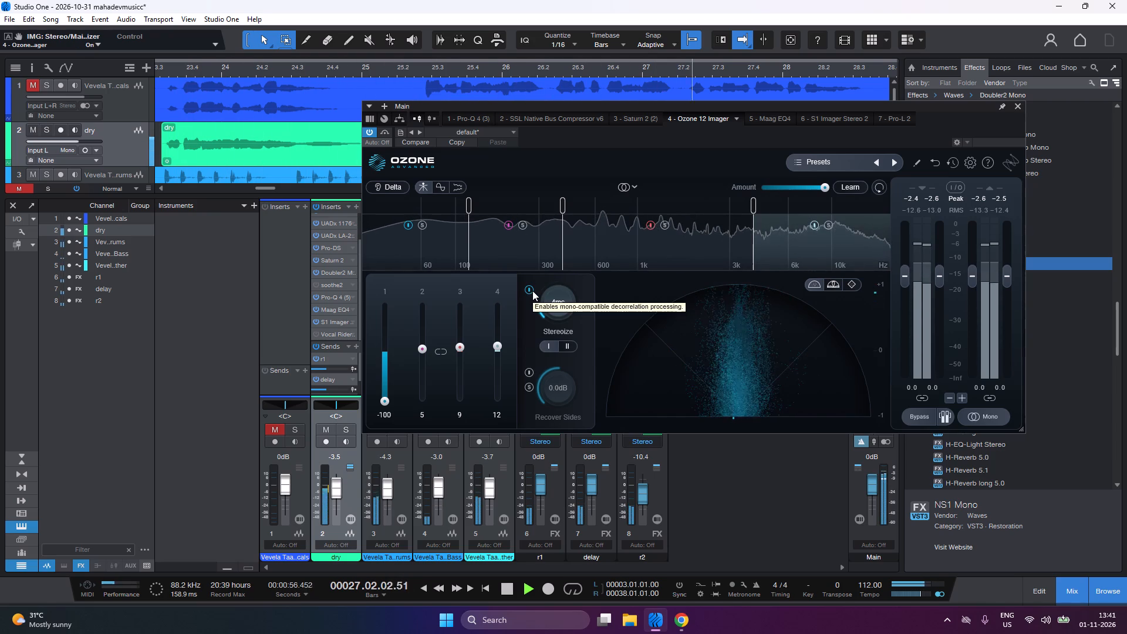
Enable Recover Sides in the Ozone 12 Imager and replay from the loop start.
click(527, 370)
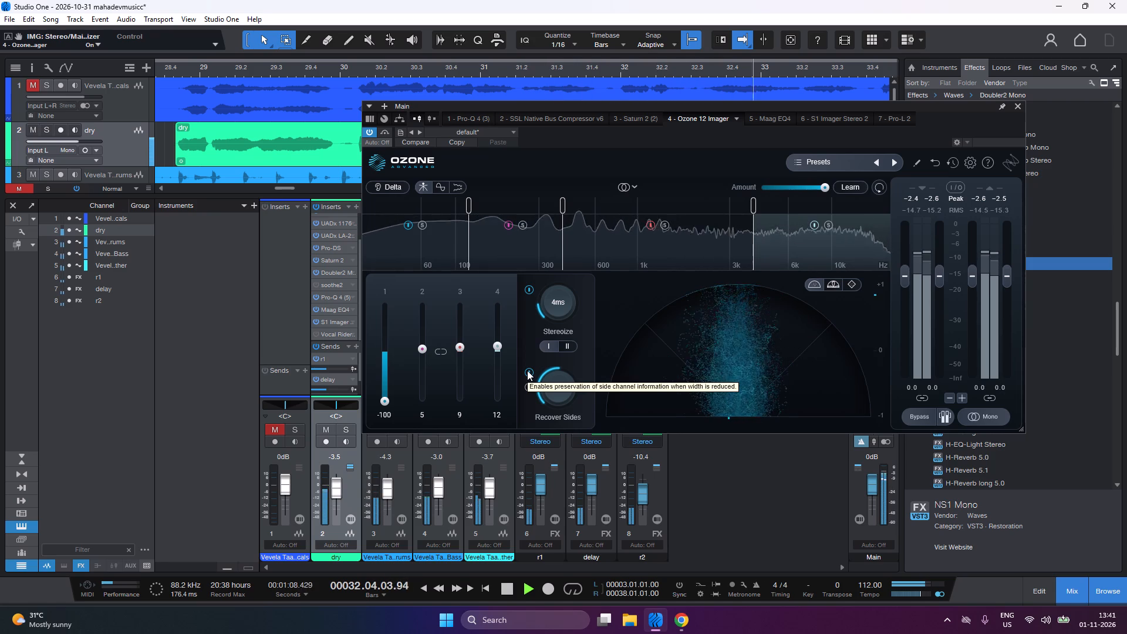
key(1)
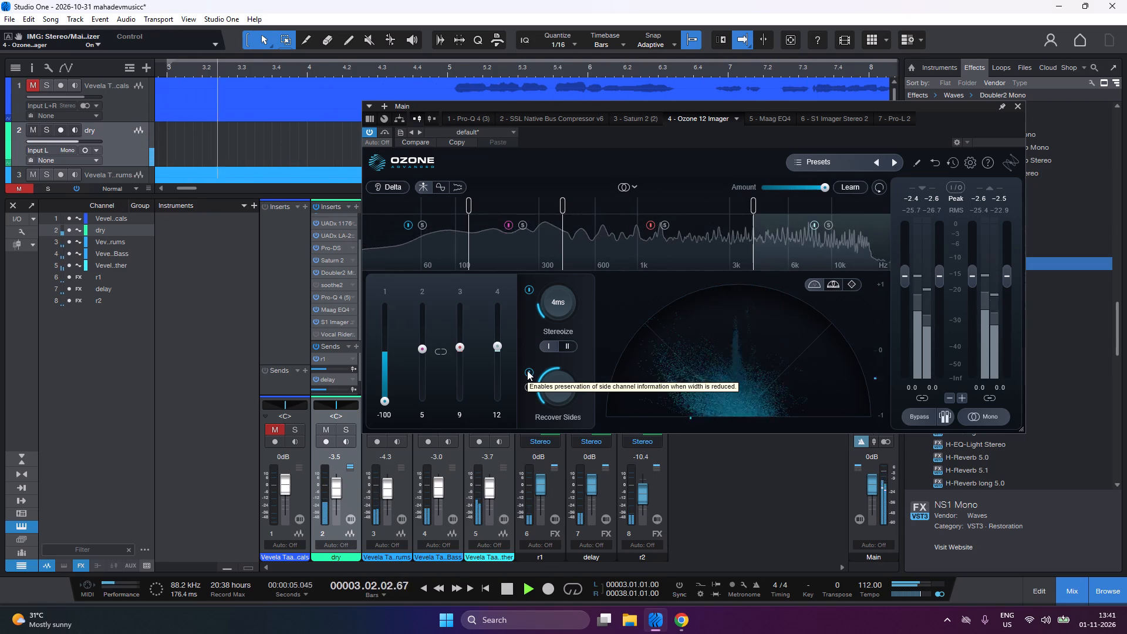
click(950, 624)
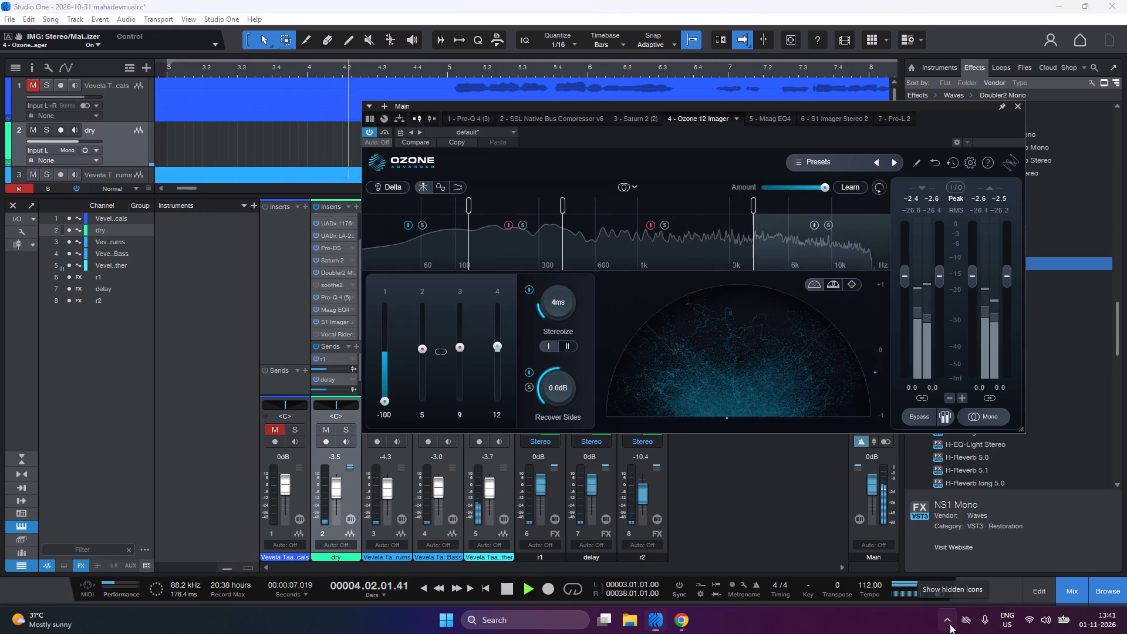
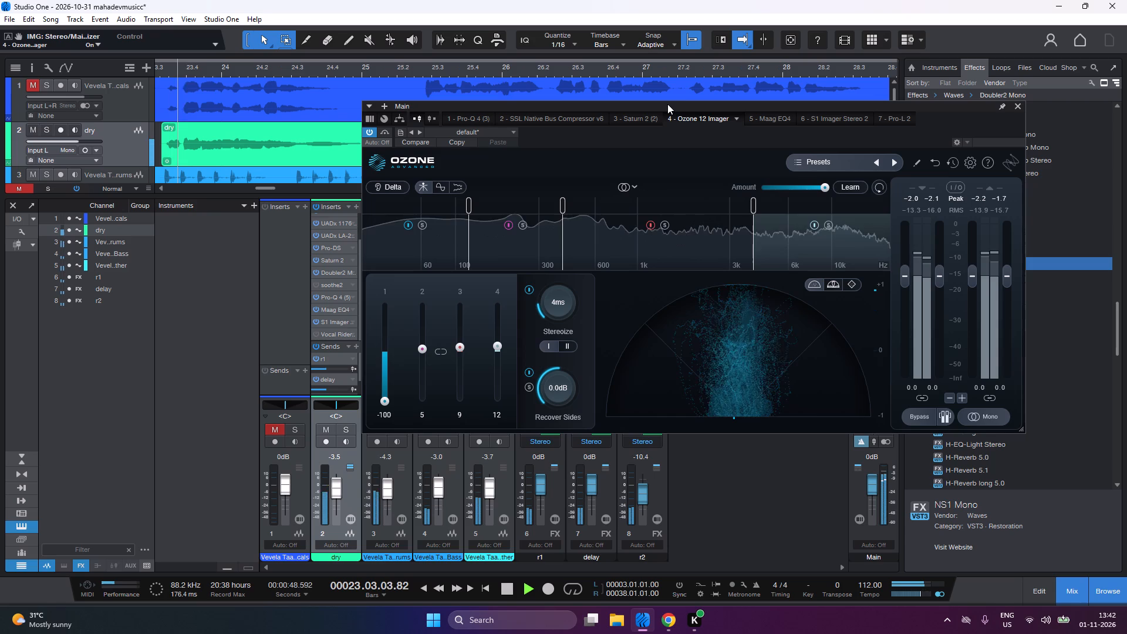
Compare the Main channel's Ozone 12 Imager at 0% and 100% Amount, leave it at 100%, and close the plug-in.
drag(821, 186, 750, 186)
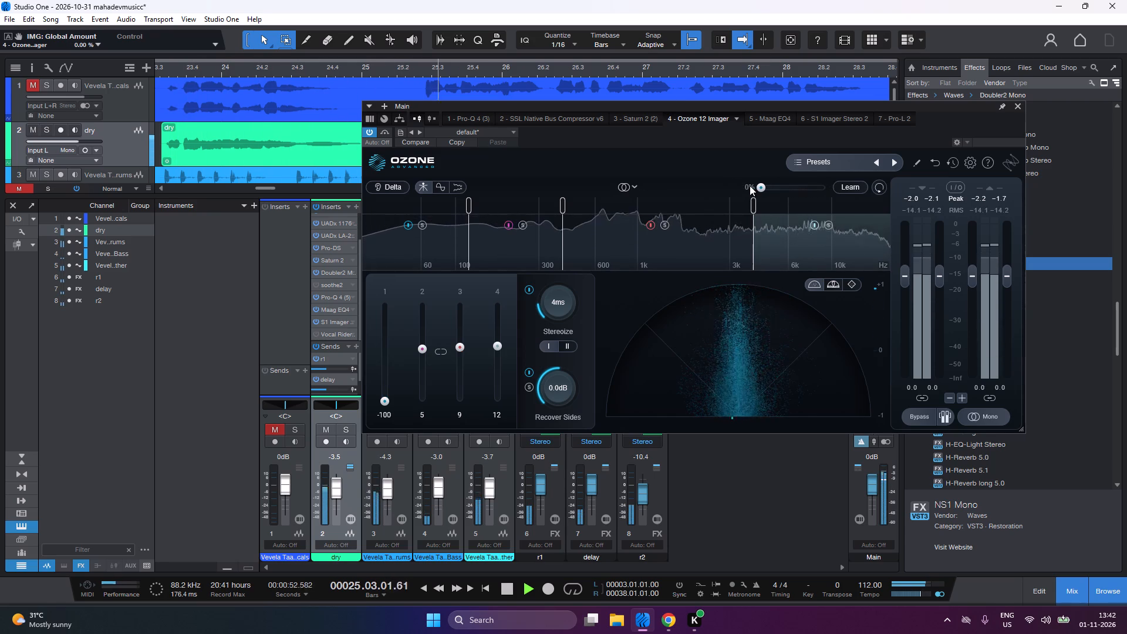
drag(750, 186, 880, 178)
click(1020, 111)
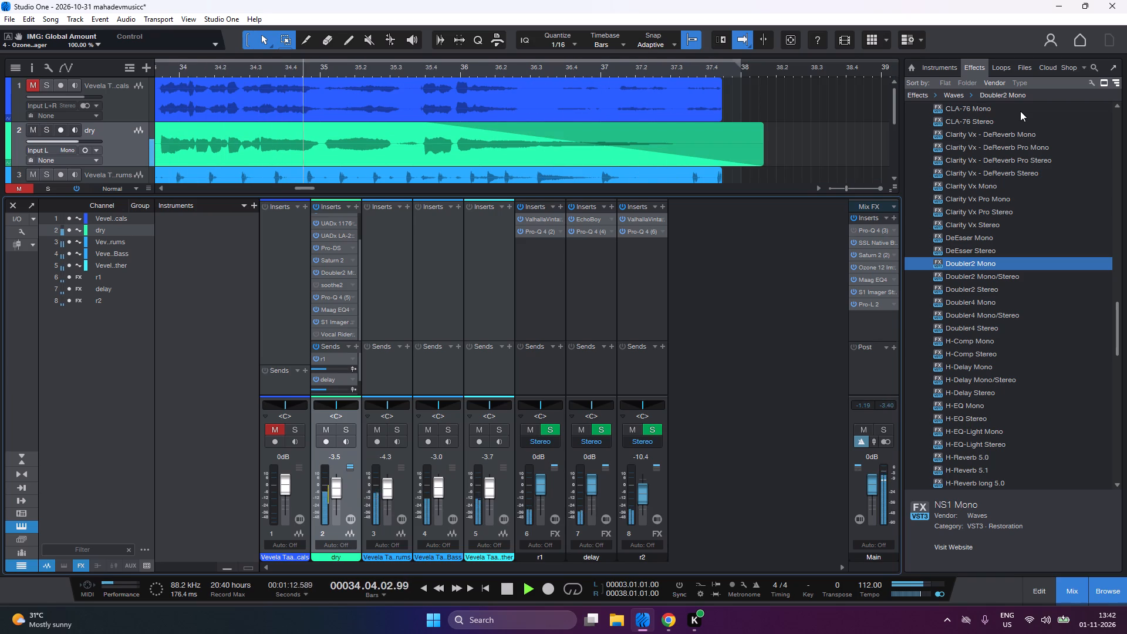
Replay from the loop start, raise the gain of the Main channel's Pro-L 2 limiter to +12.59 dB, and close the plug-in.
click(890, 303)
click(899, 316)
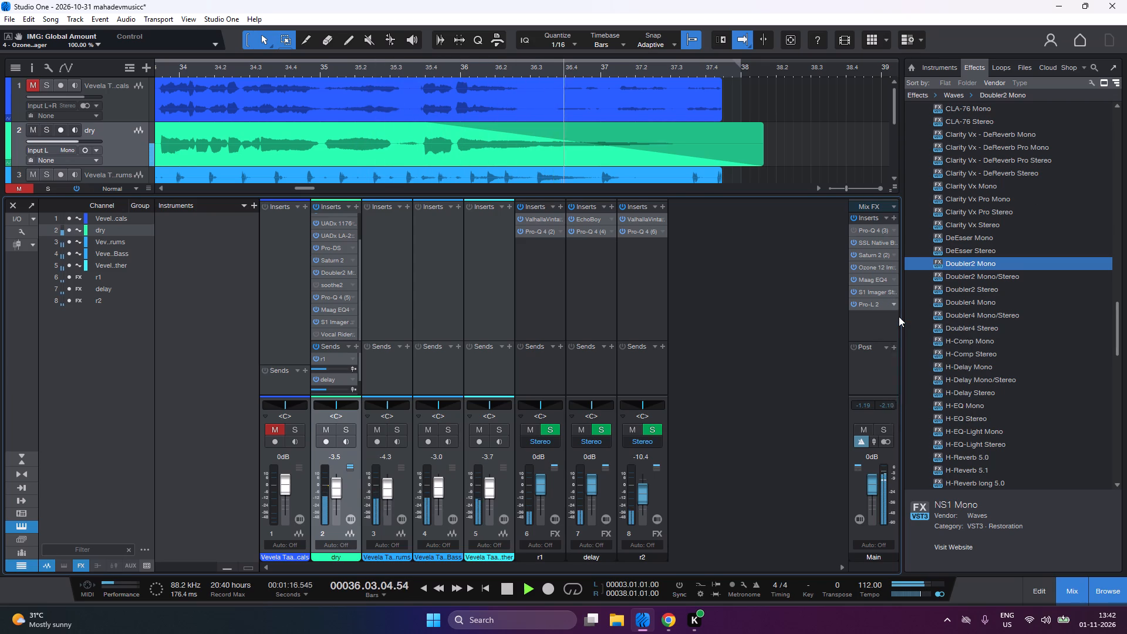
key(1)
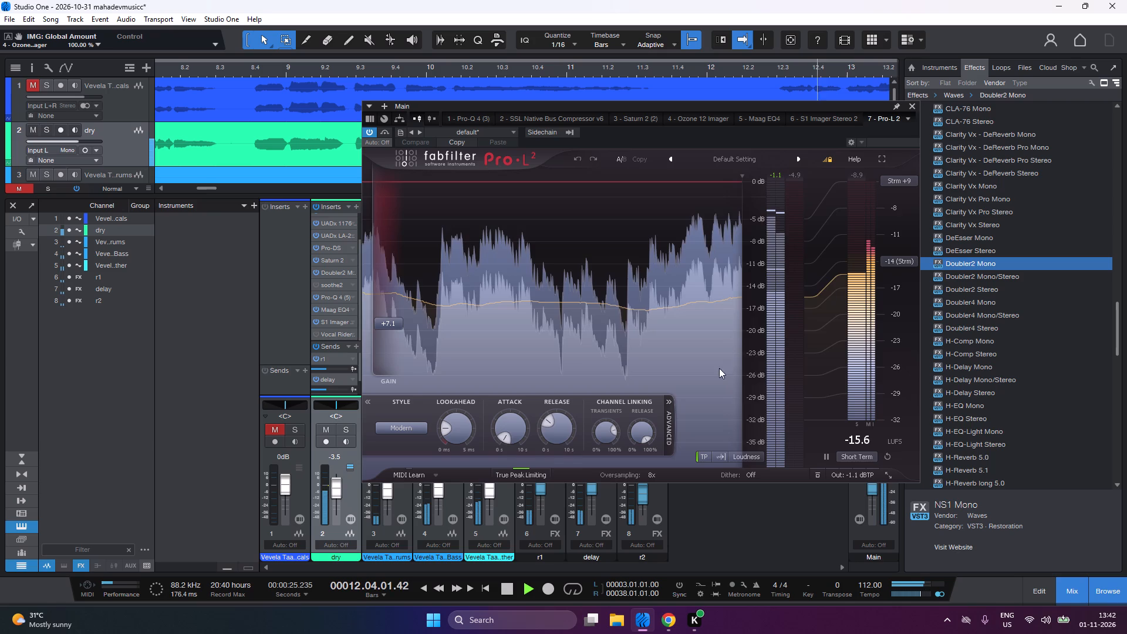
drag(398, 323, 394, 292)
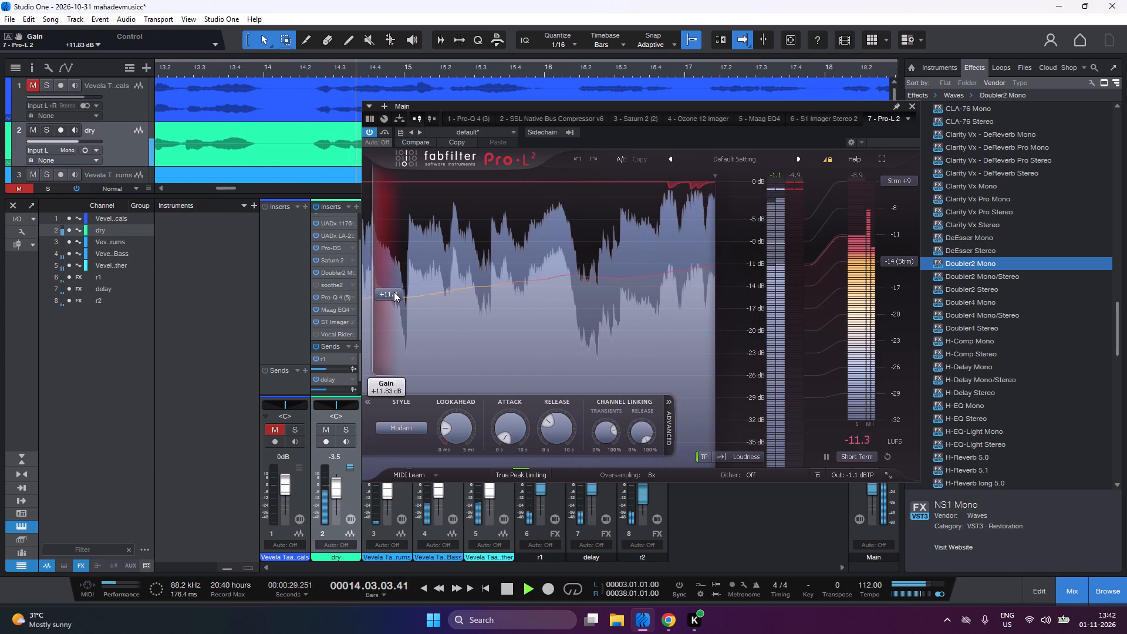
drag(394, 292, 393, 287)
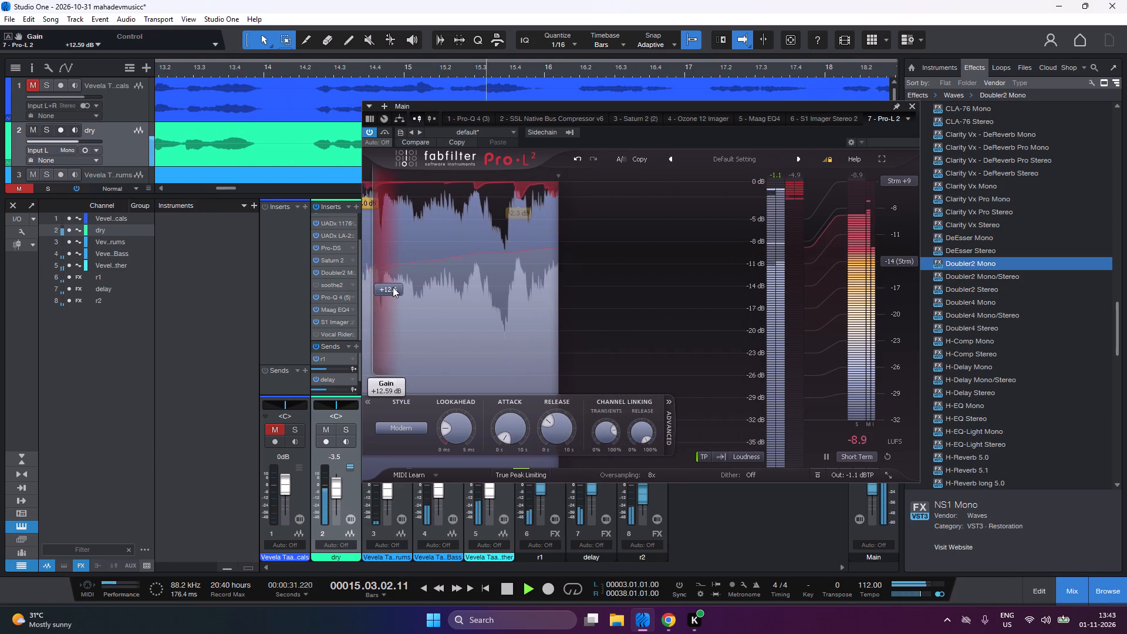
click(912, 106)
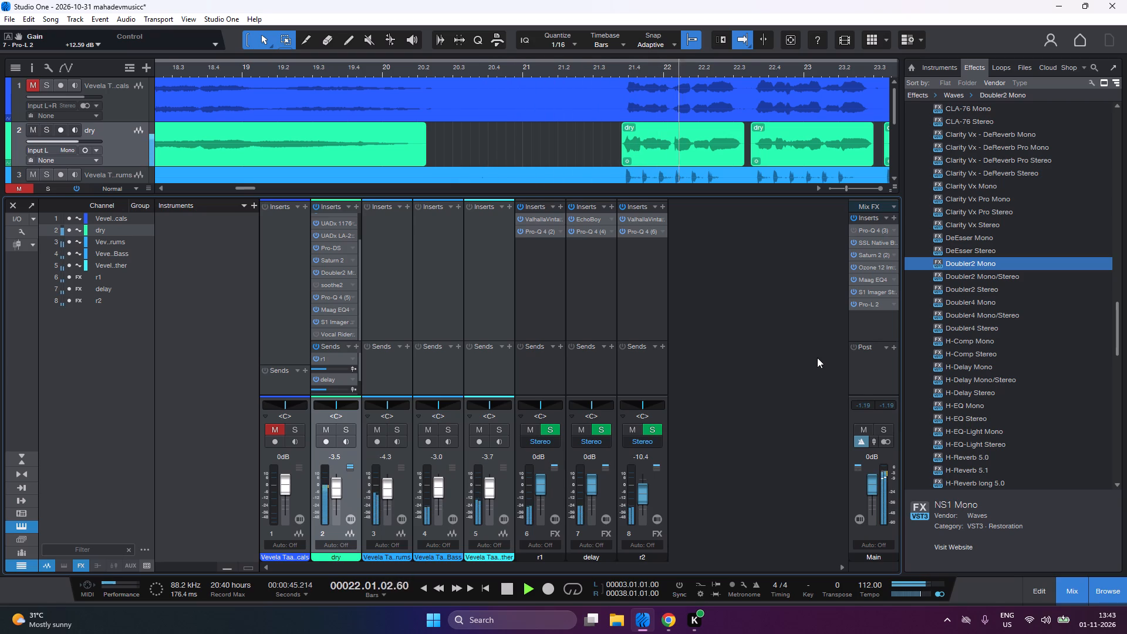
Replay the mix from the loop start to audition the louder limiter setting.
key(1)
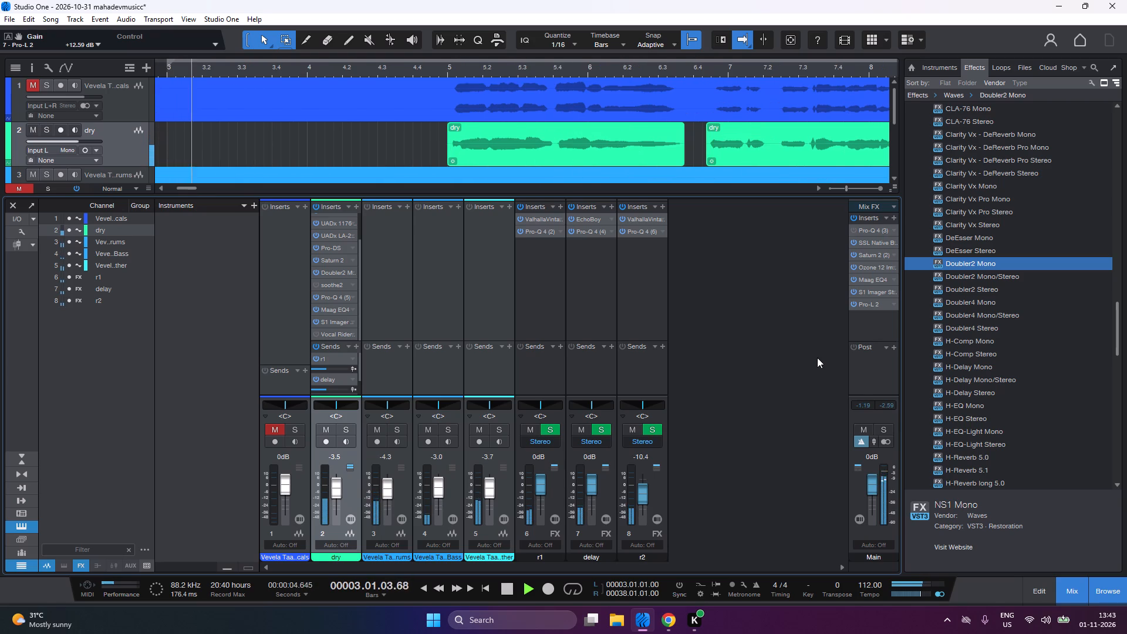
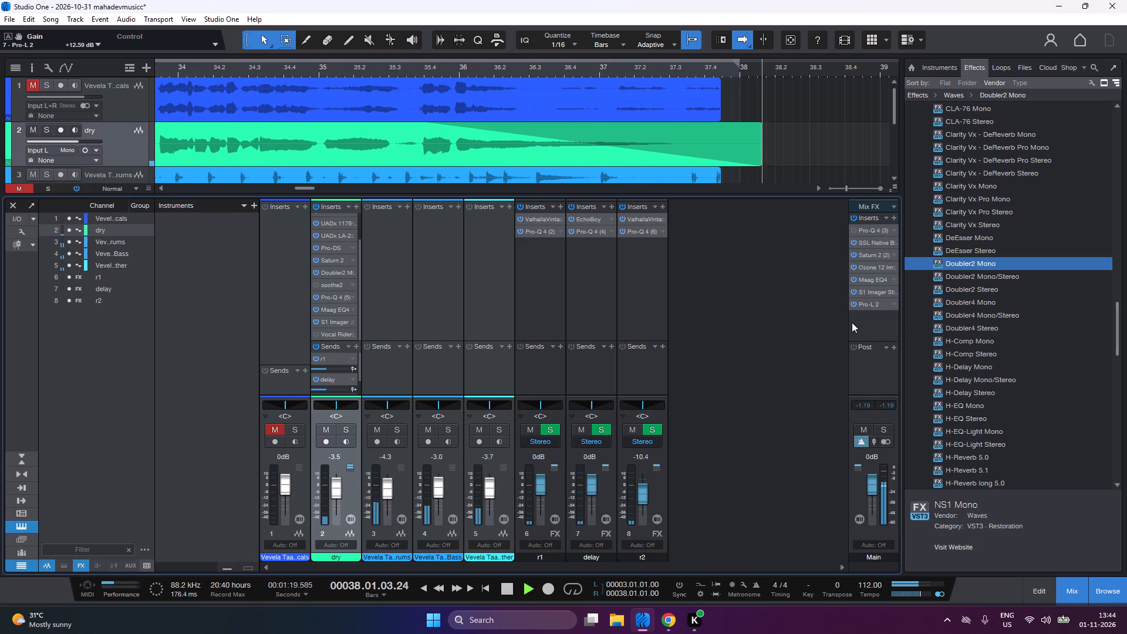
Replay the mix from the loop start, review the r1 channel's ValhallaVintageVerb settings during playback, and close the plug-in.
key(1)
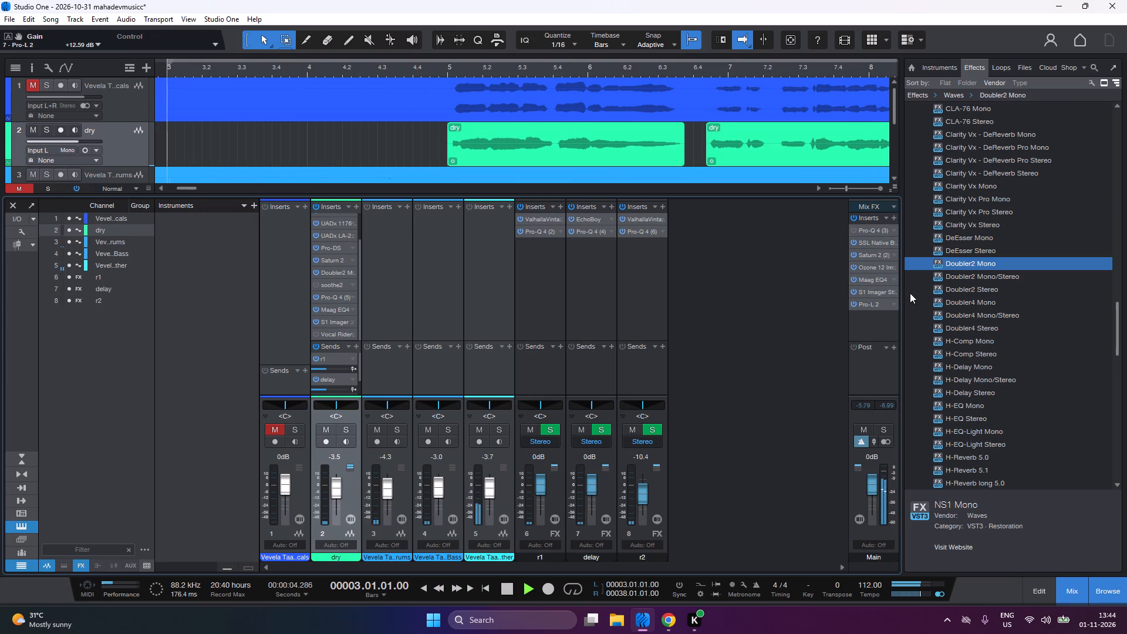
click(561, 220)
click(573, 231)
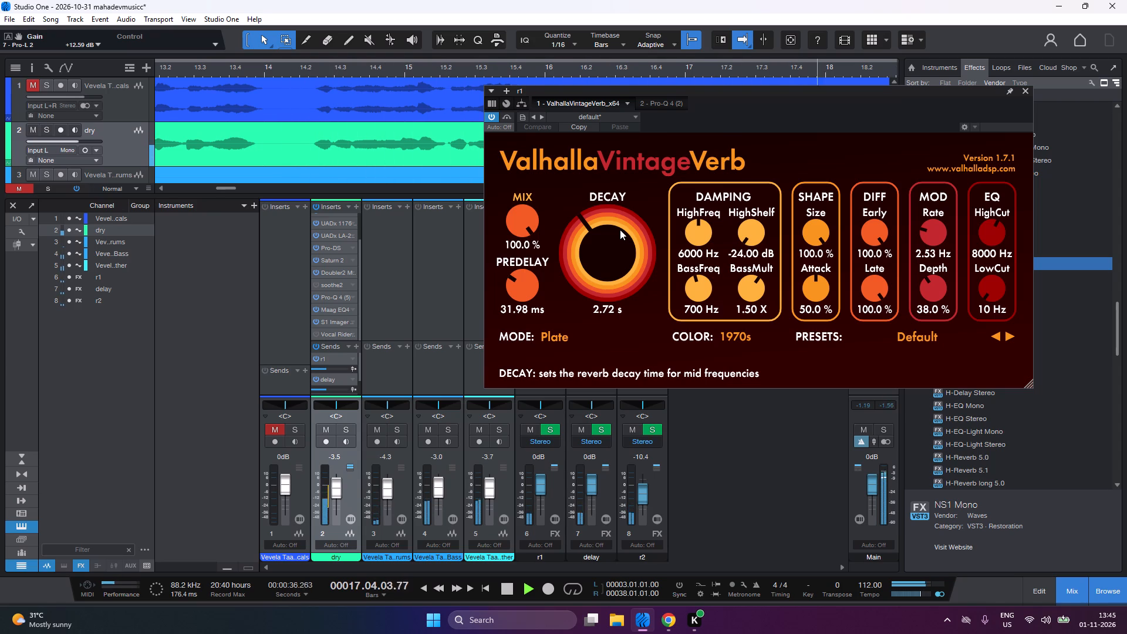
click(636, 92)
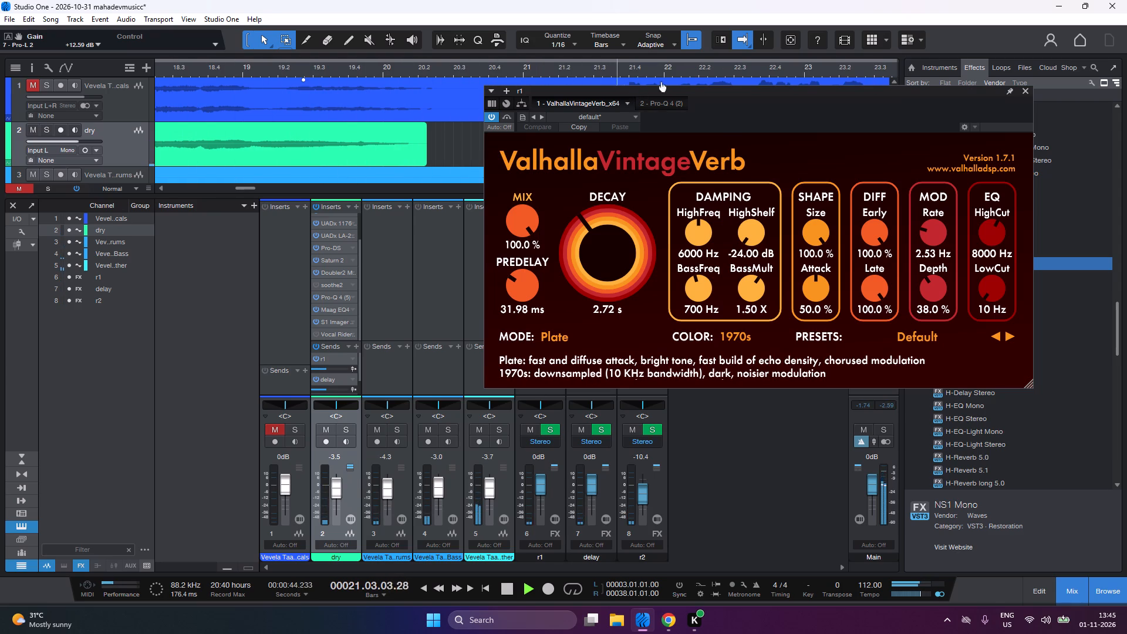
click(683, 91)
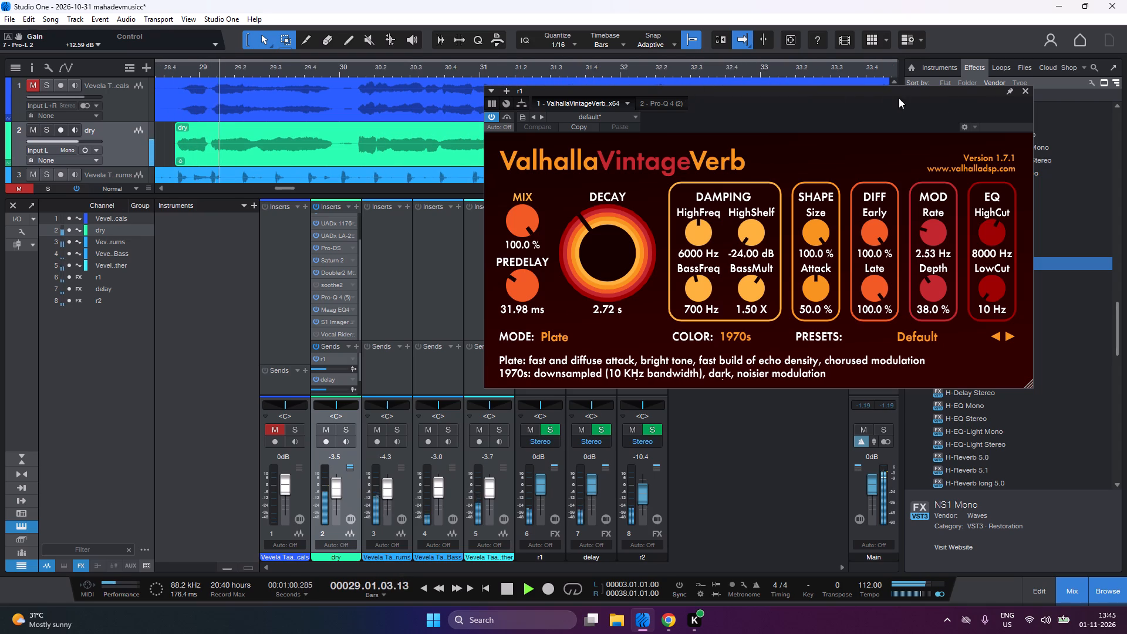
click(1025, 92)
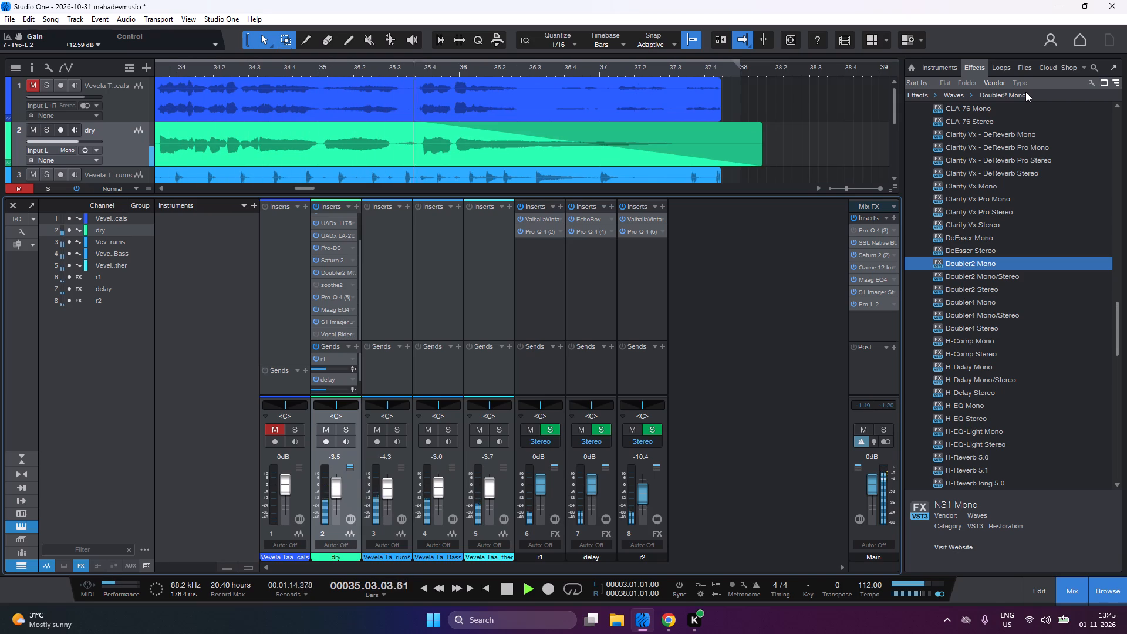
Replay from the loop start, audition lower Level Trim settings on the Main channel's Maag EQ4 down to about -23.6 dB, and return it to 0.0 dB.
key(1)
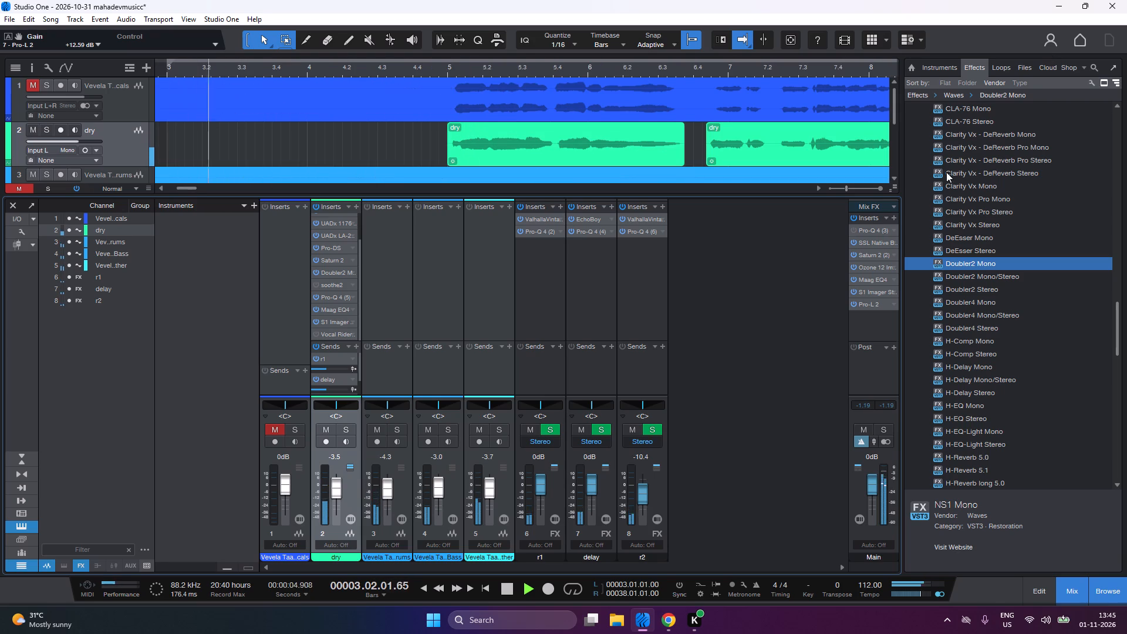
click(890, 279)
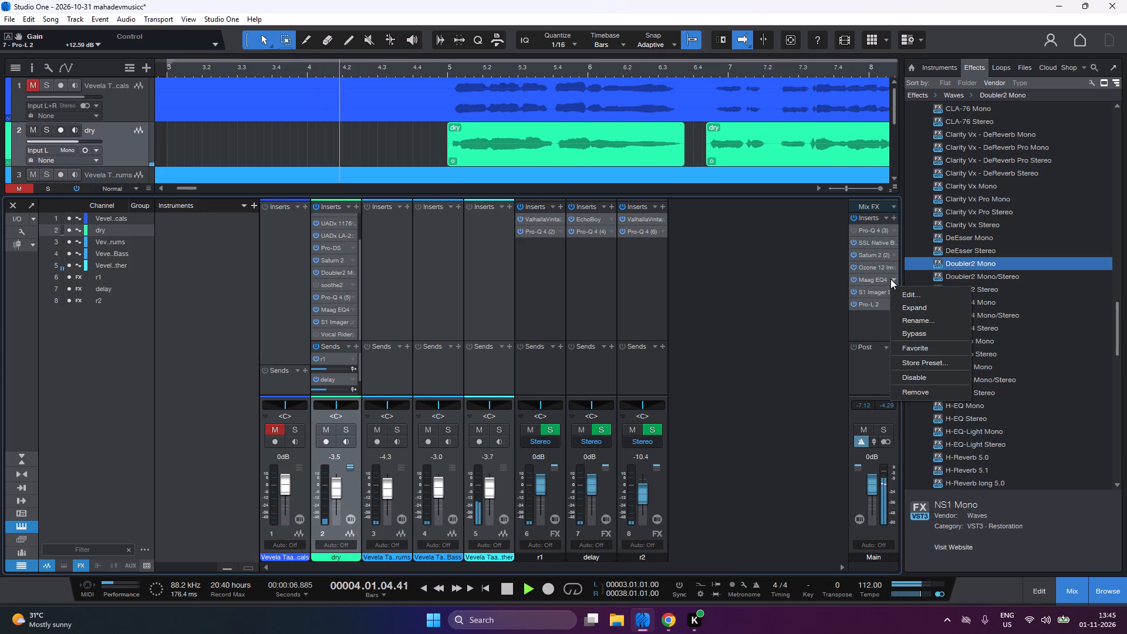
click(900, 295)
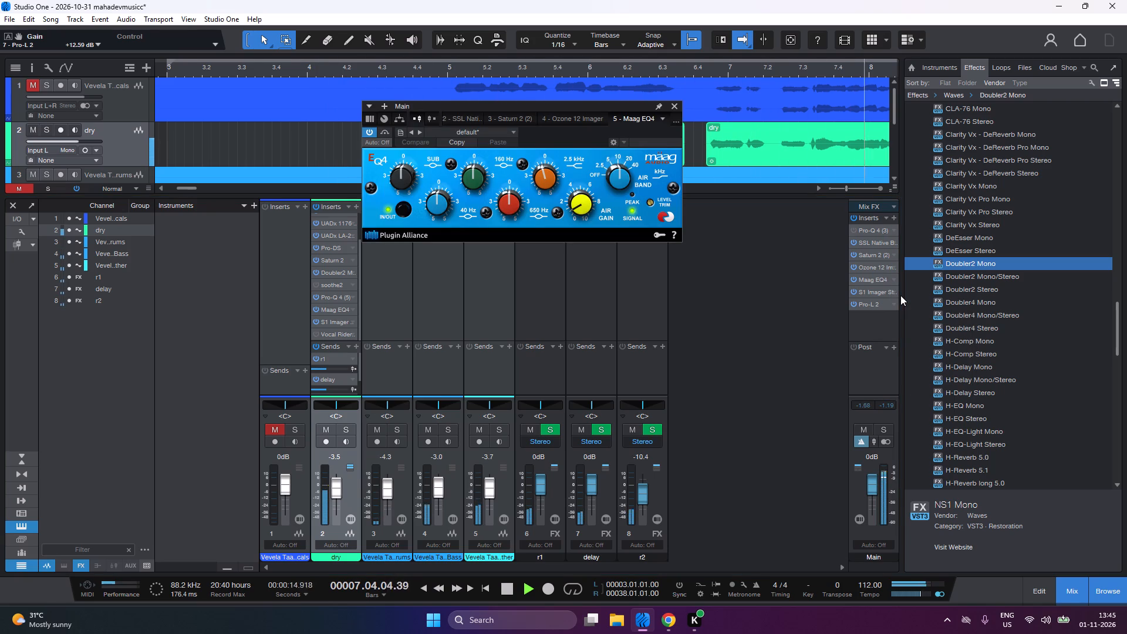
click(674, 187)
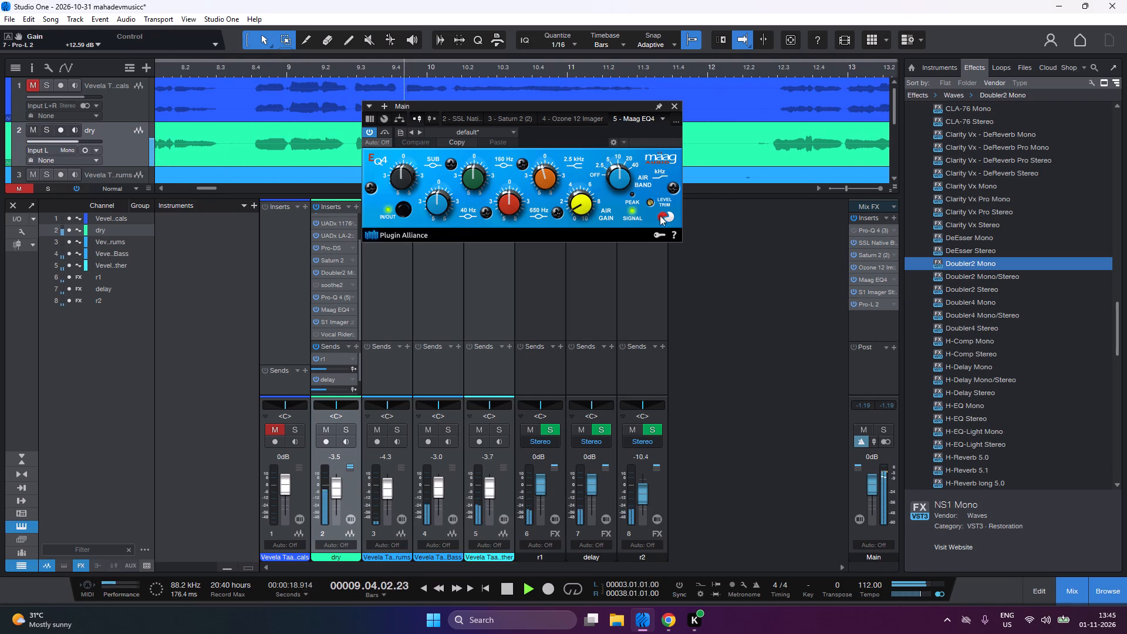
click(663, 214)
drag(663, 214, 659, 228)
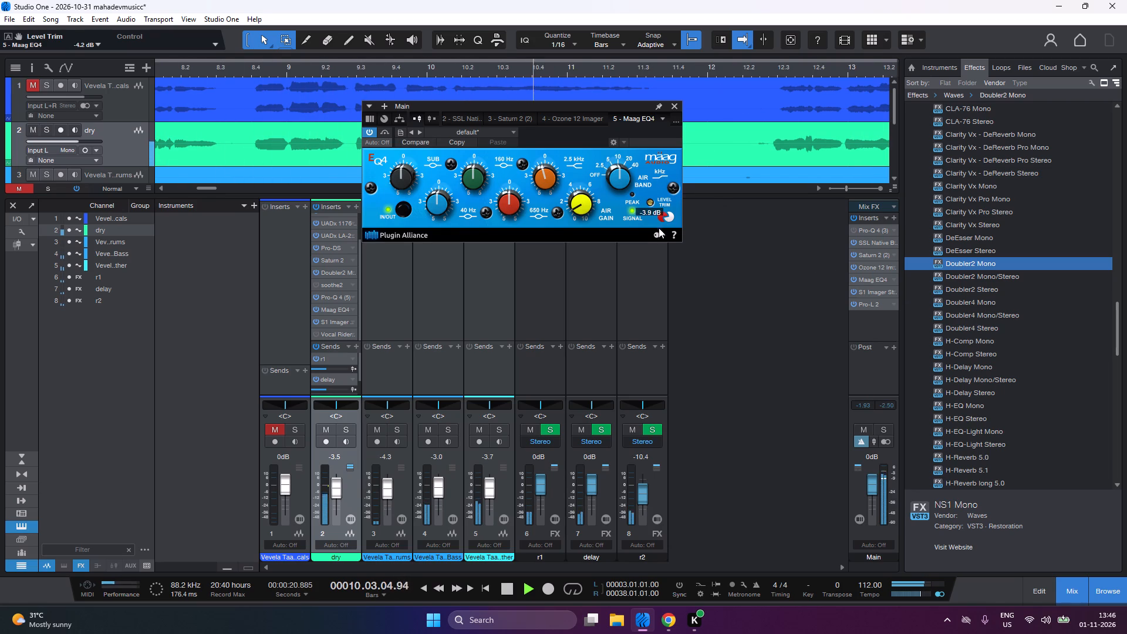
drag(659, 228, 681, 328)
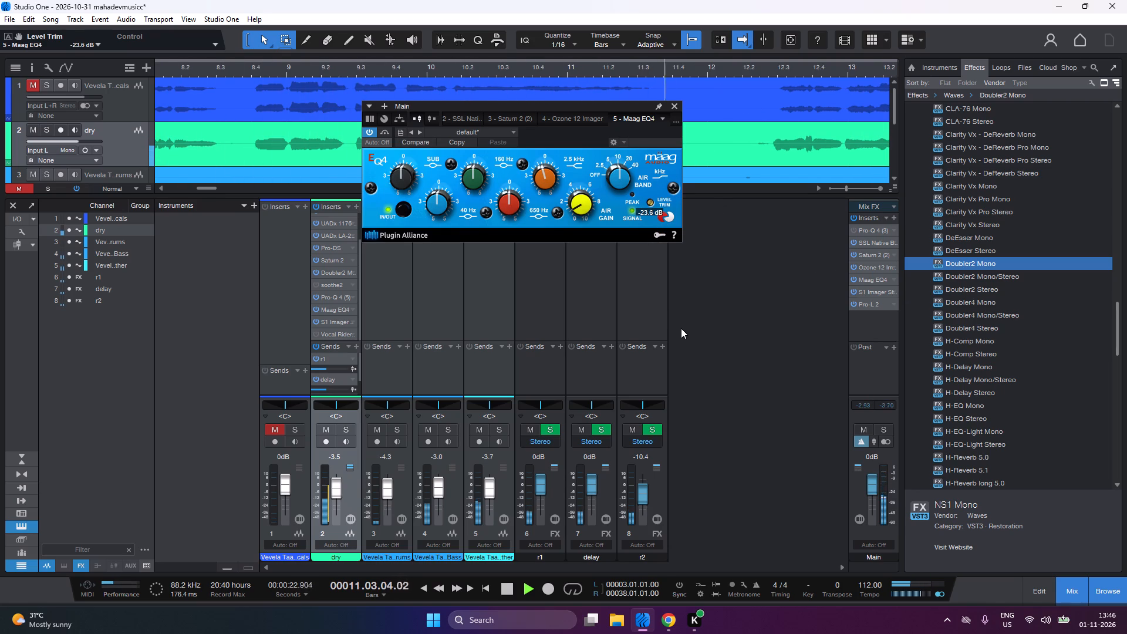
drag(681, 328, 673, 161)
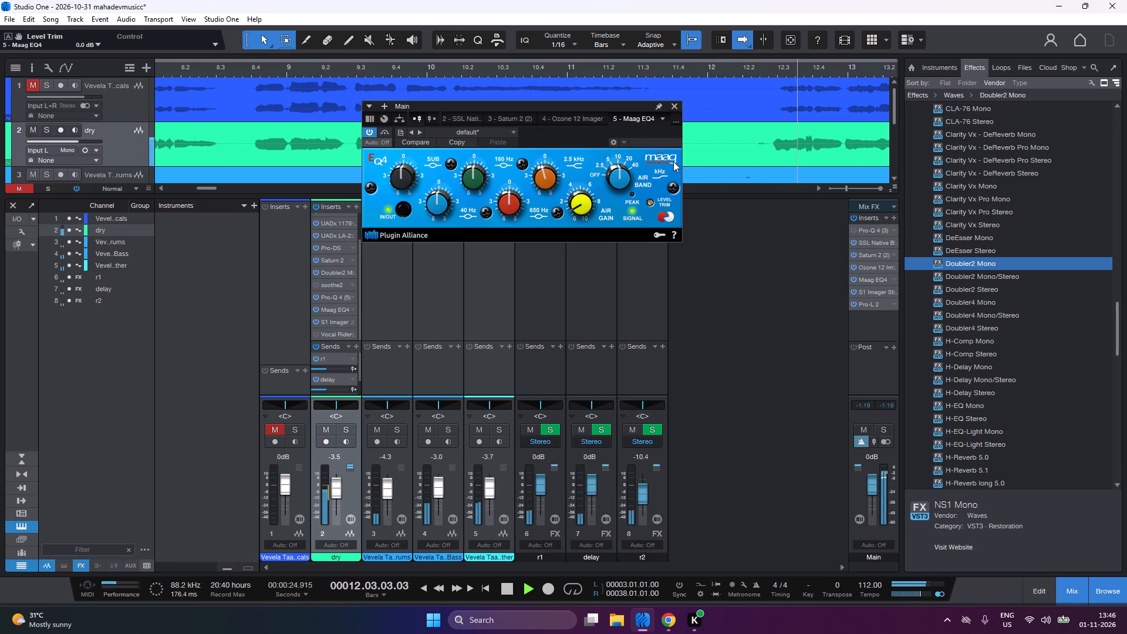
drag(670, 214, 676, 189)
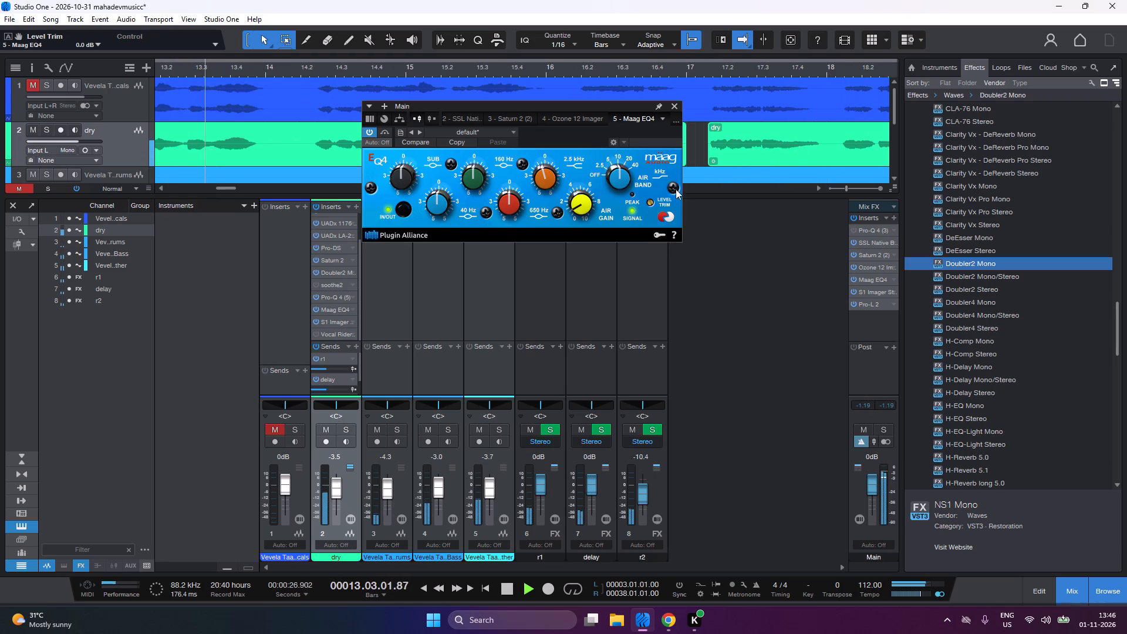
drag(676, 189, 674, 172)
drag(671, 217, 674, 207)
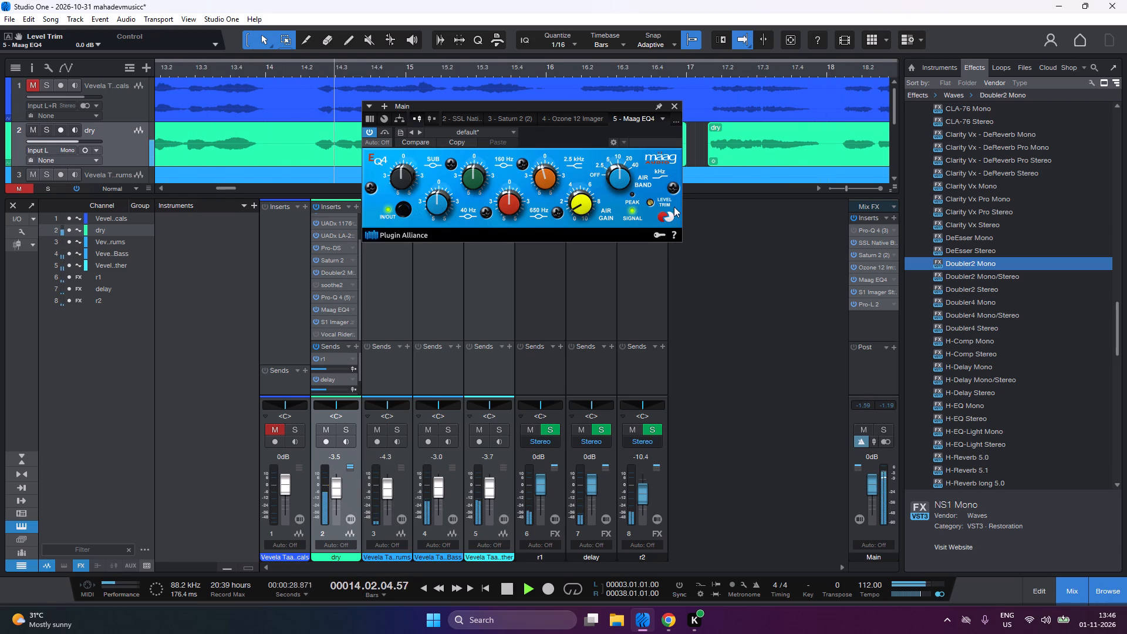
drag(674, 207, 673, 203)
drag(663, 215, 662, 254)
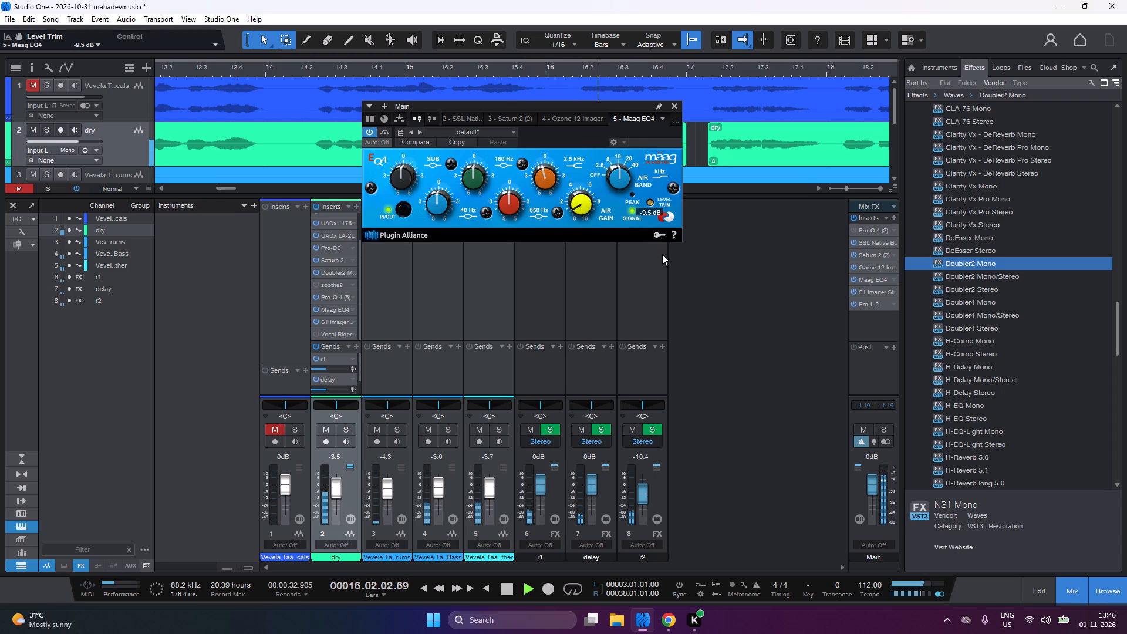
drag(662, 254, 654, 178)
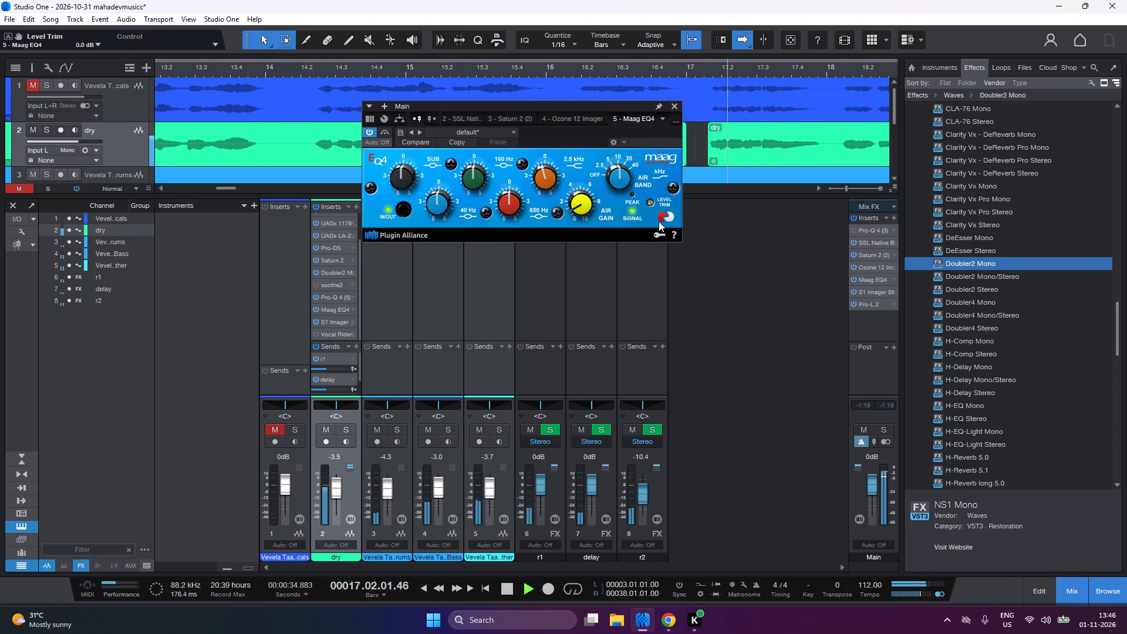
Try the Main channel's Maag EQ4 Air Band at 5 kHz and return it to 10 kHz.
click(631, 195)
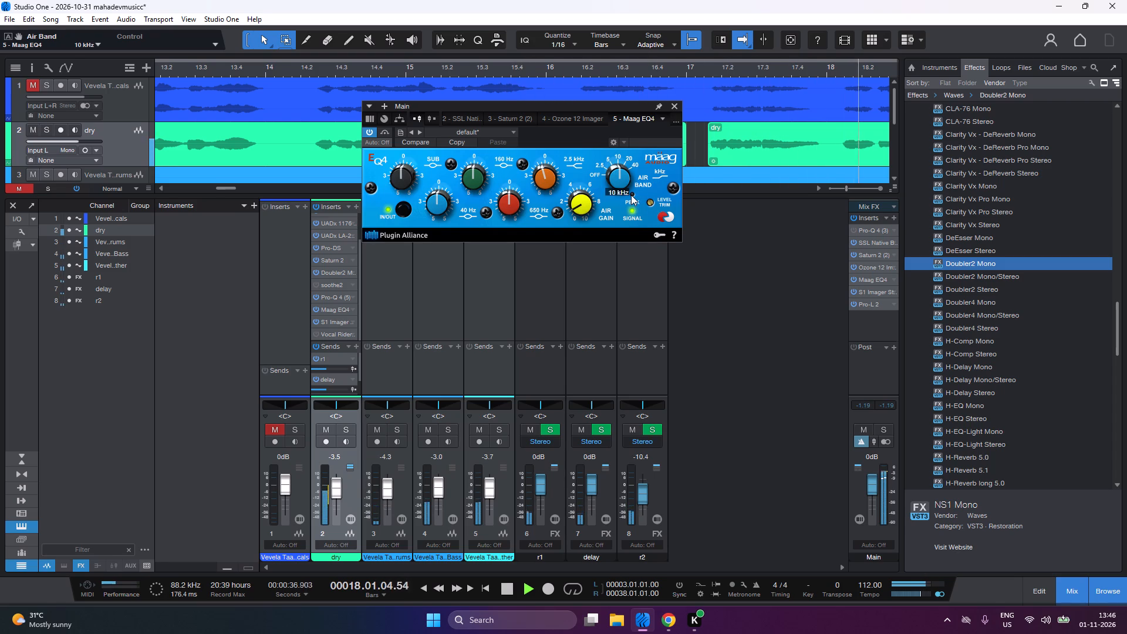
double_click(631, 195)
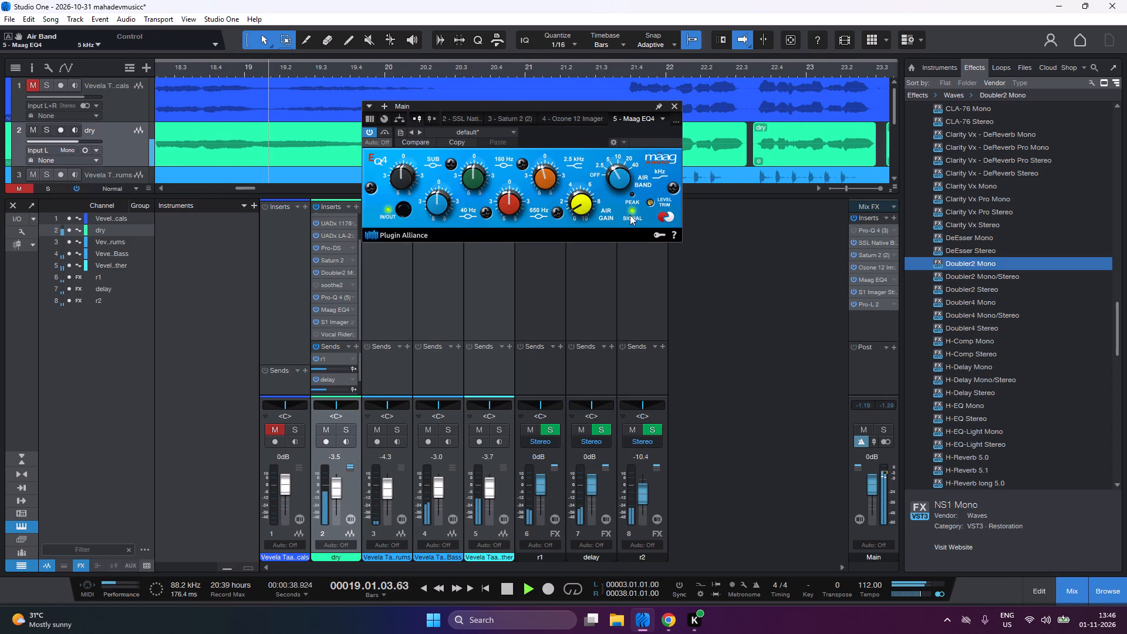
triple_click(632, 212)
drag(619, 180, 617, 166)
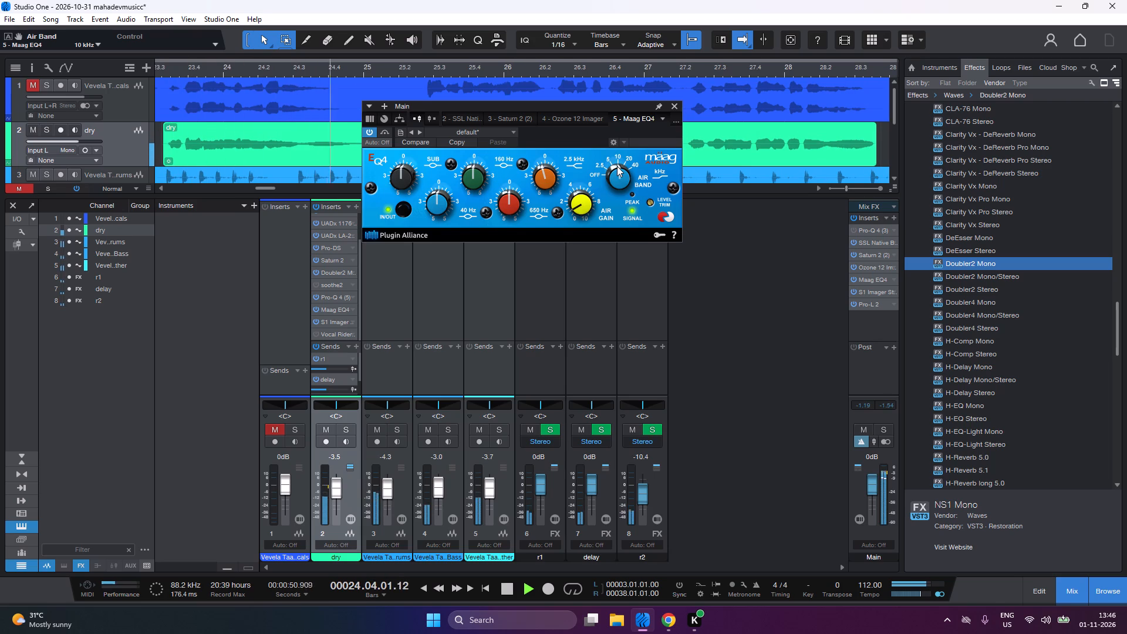
Replay the mix repeatedly from the loop start to audition the Main channel processing, closing the Maag EQ4 along the way.
key(1)
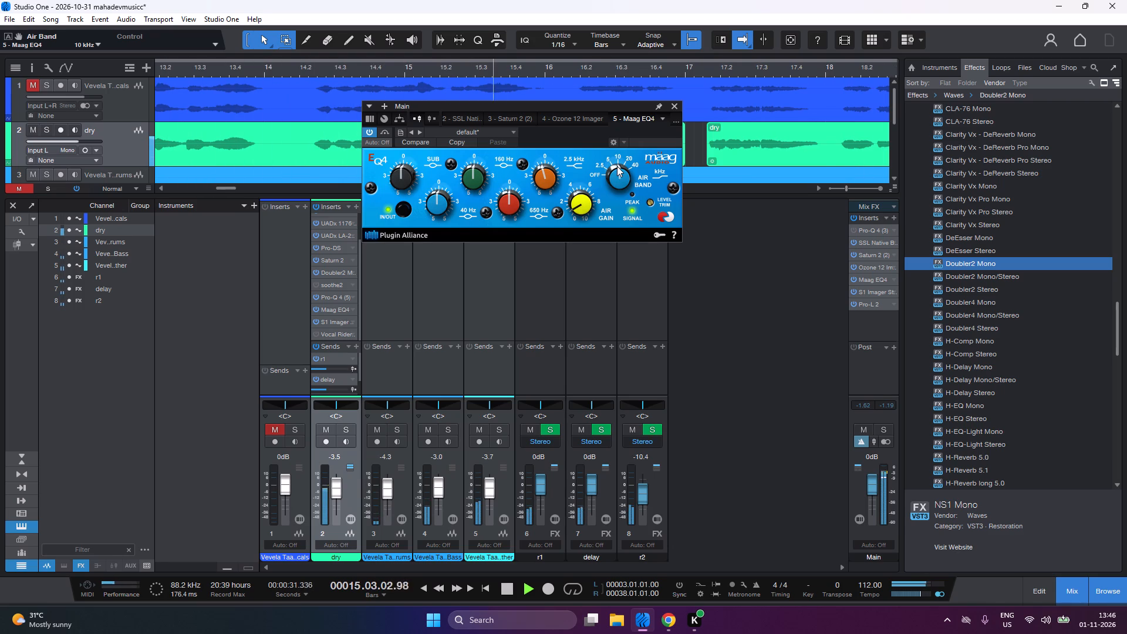
key(1)
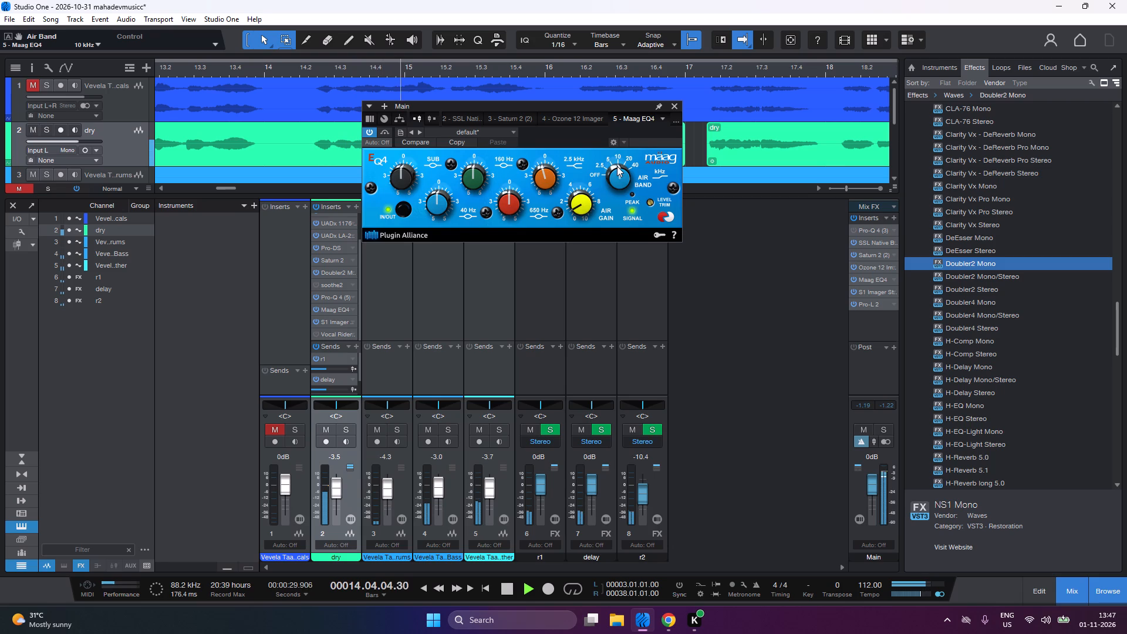
click(674, 104)
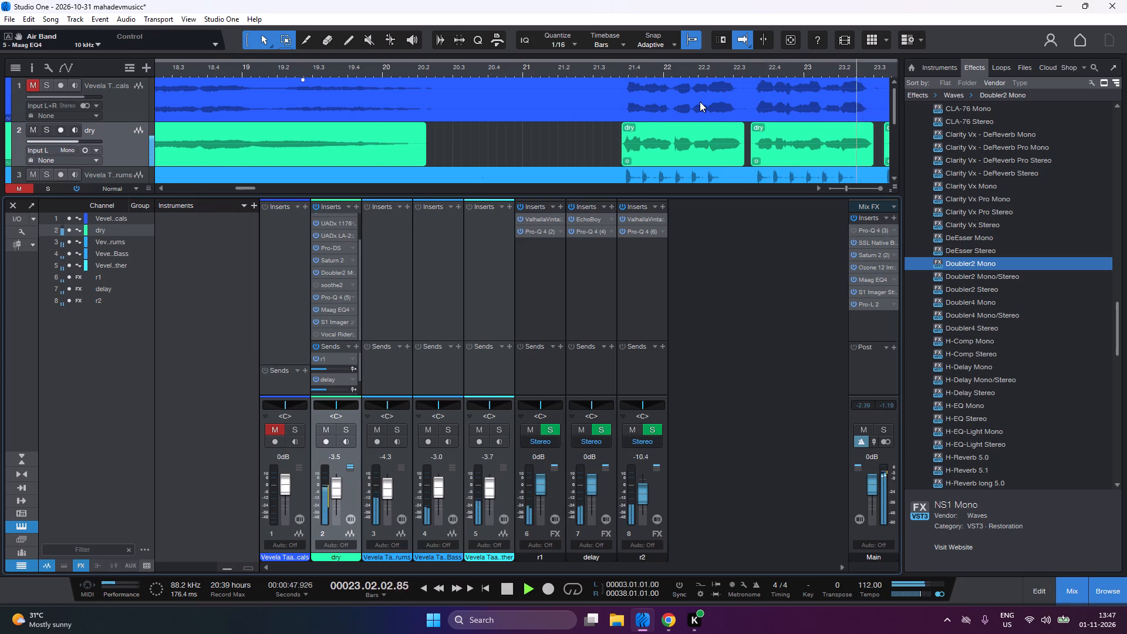
key(1)
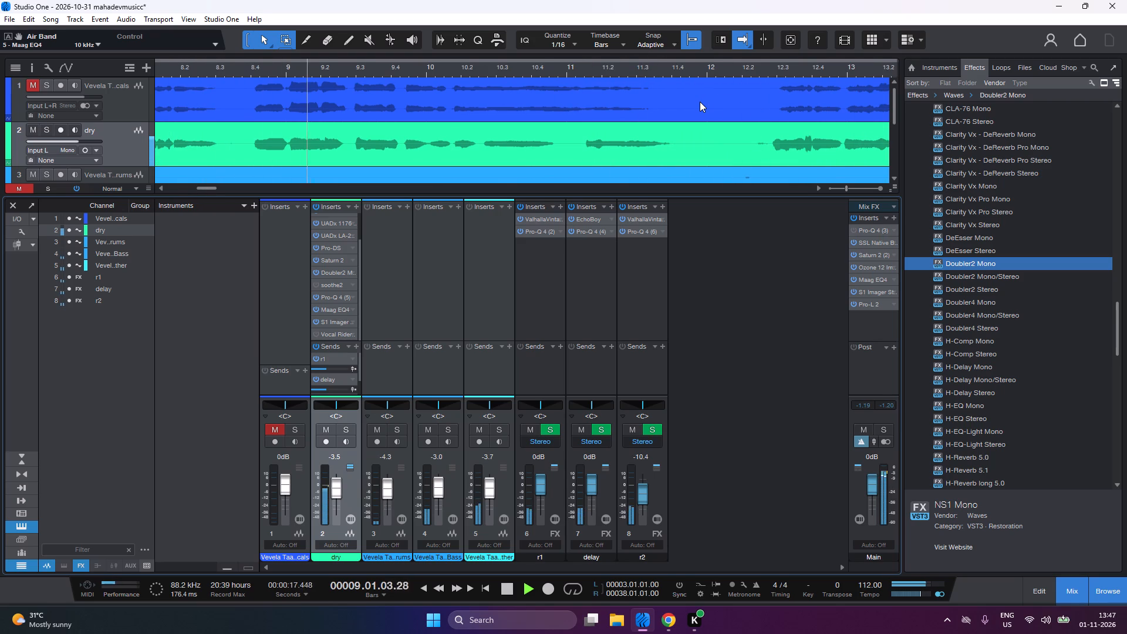
key(1)
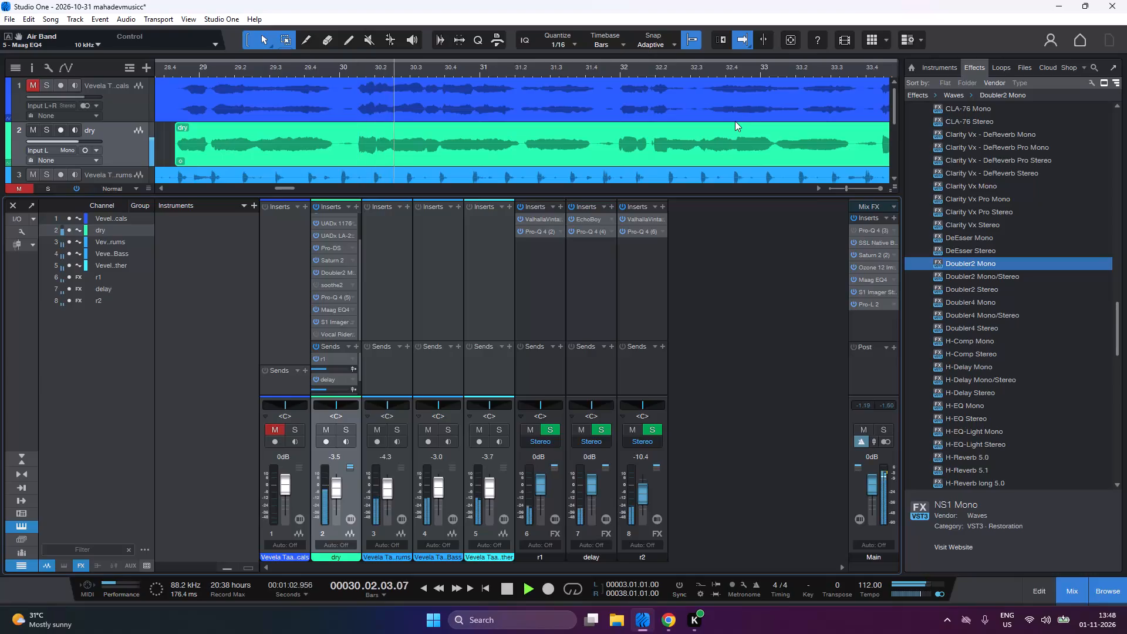
key(1)
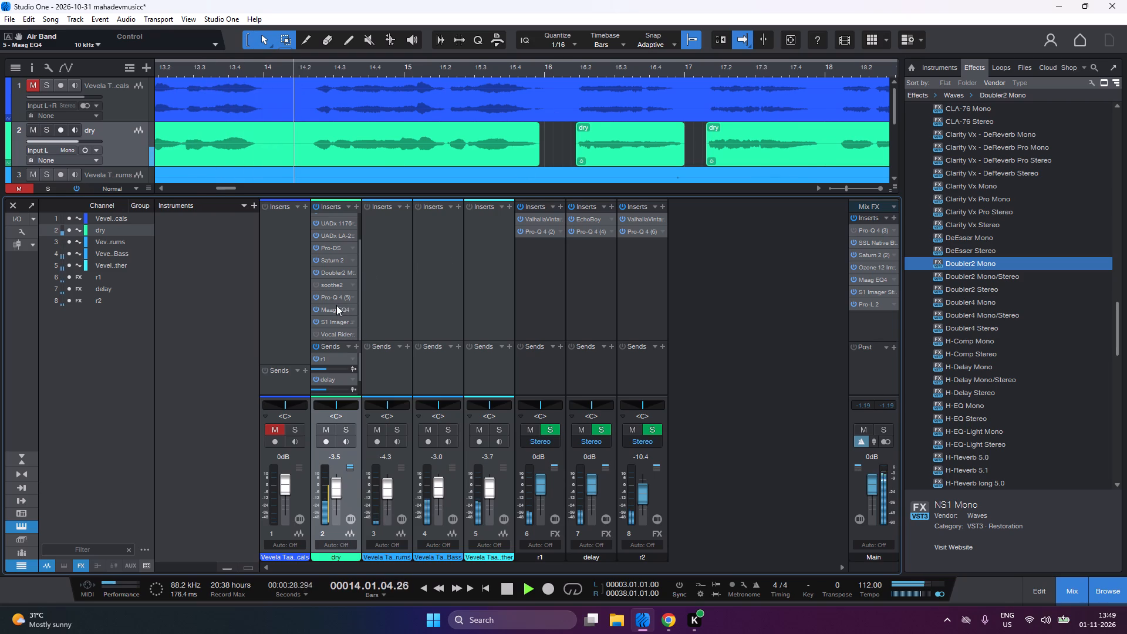
Open the dry channel's Vocal Rider Mono, enable it, and audition it by replaying from the loop start.
scroll(336, 305, down, 3)
click(353, 336)
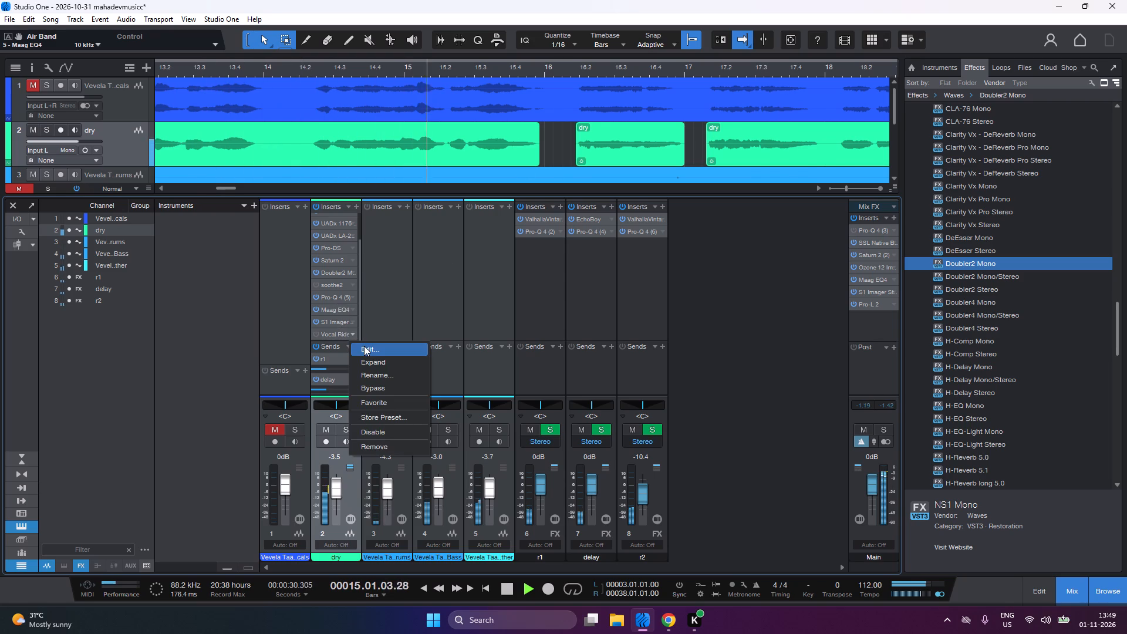
click(364, 346)
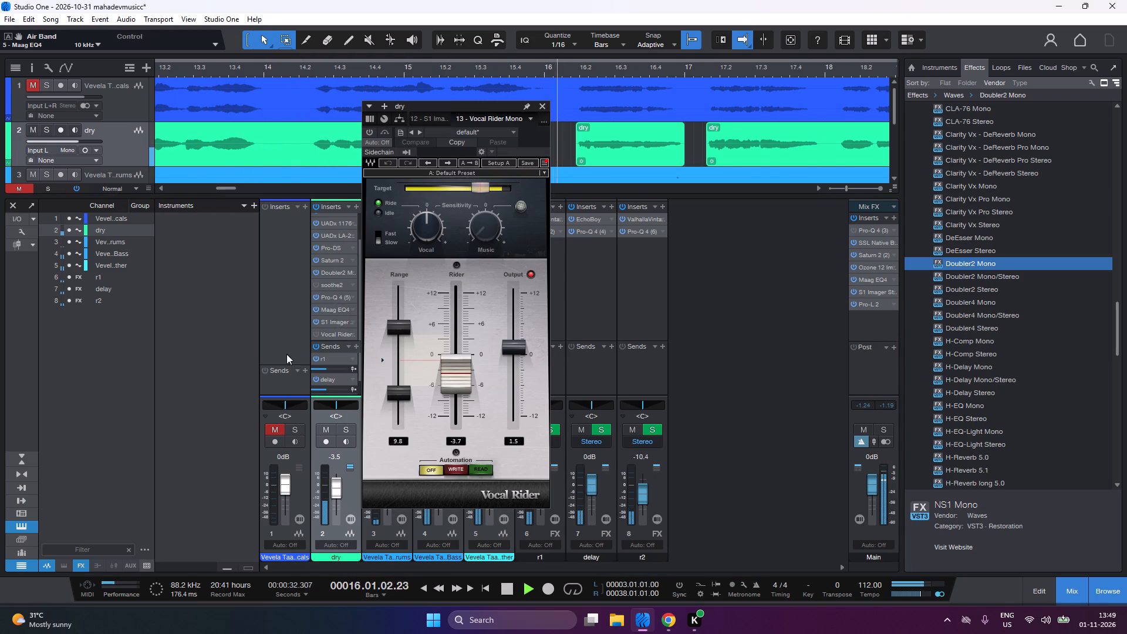
click(316, 332)
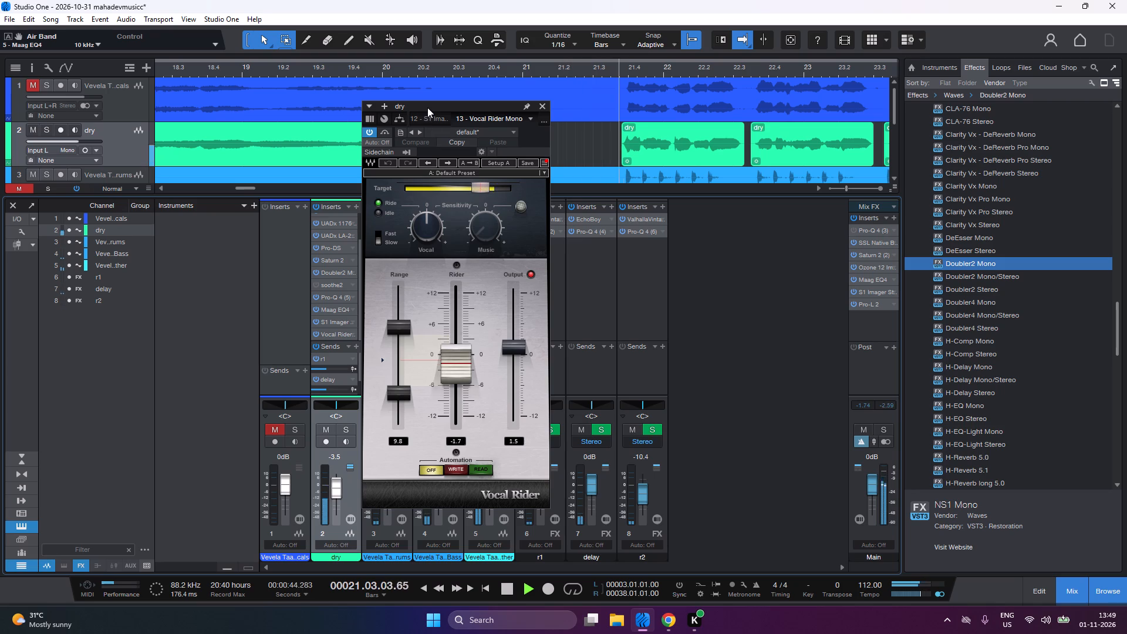
drag(427, 106, 433, 109)
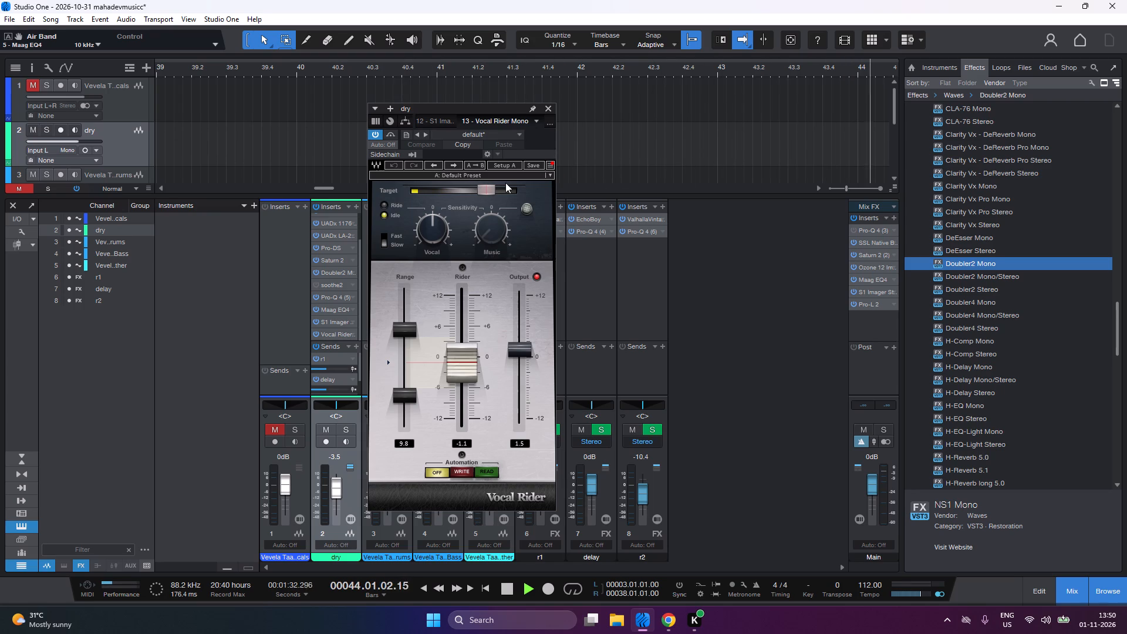
key(1)
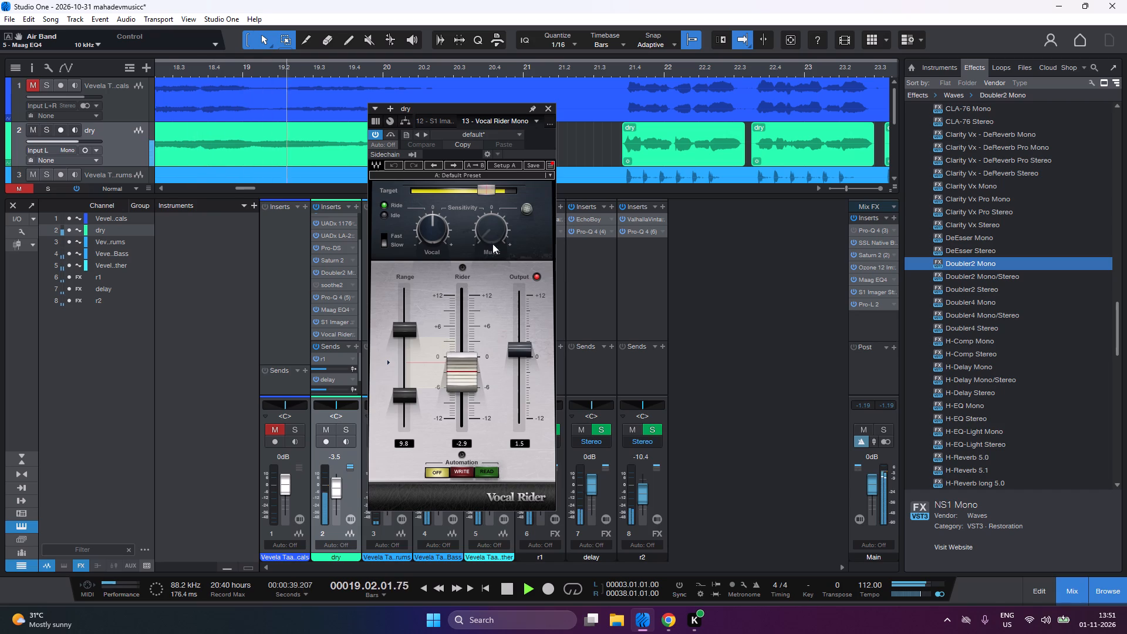
Audition Vocal Sensitivity settings from 2.6 down to -11.9 dB on the dry channel's Vocal Rider and settle at 0.1 dB.
drag(489, 228, 487, 211)
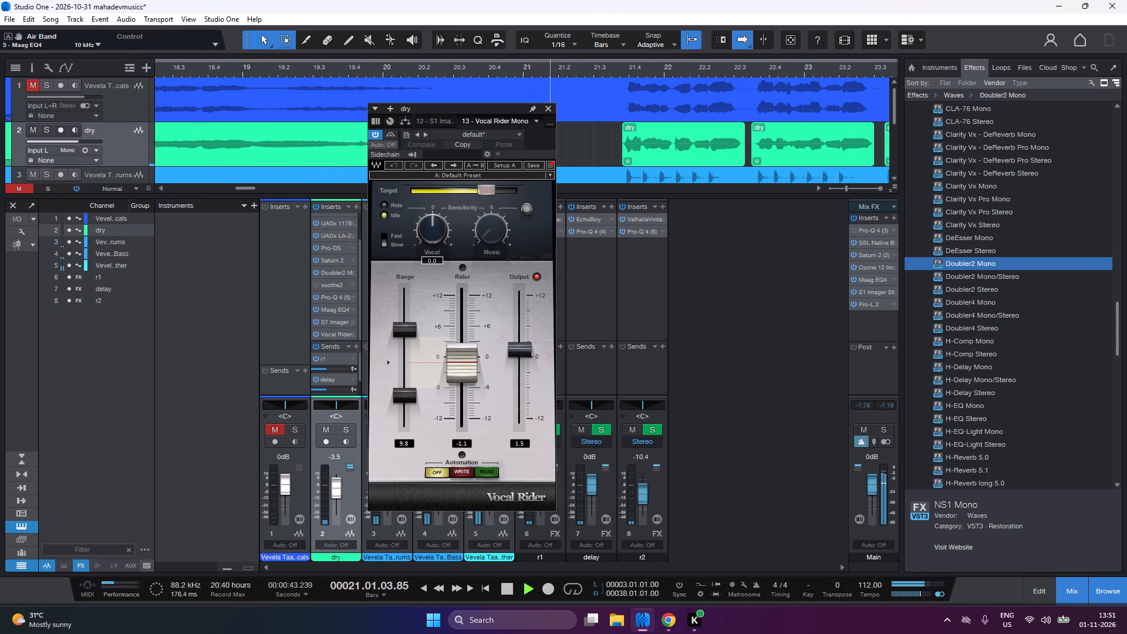
drag(433, 230, 403, 166)
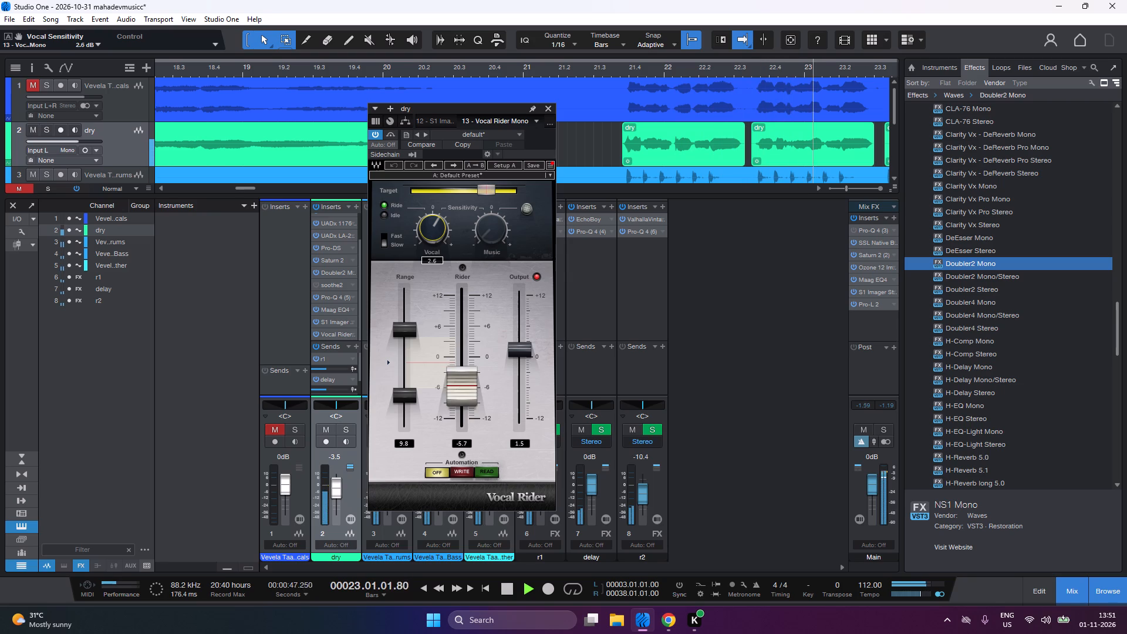
drag(403, 166, 398, 369)
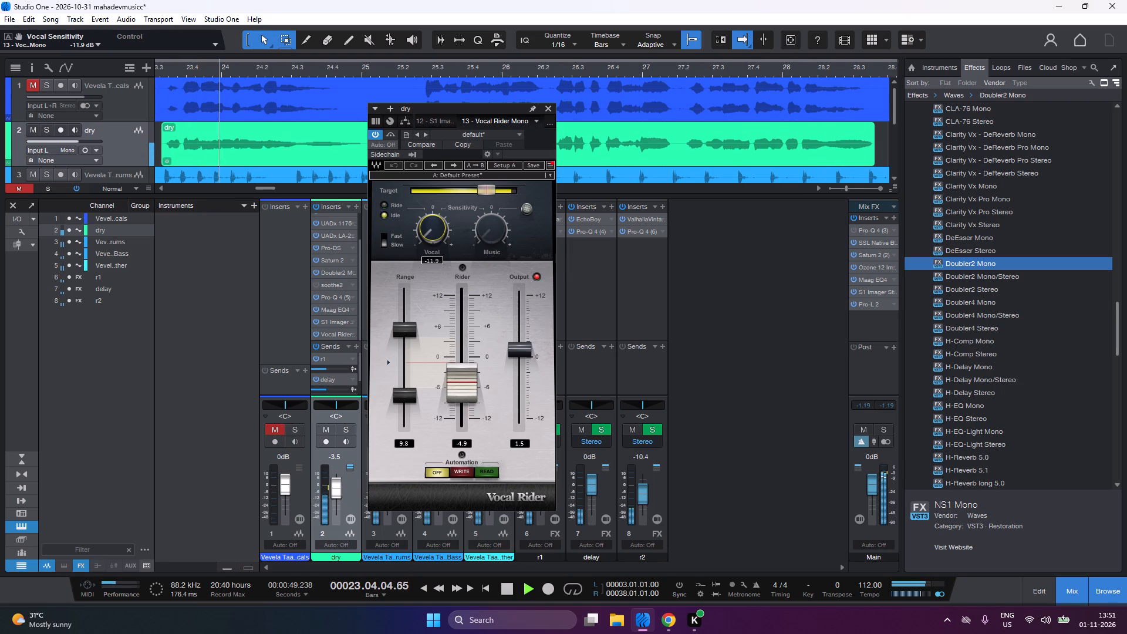
drag(398, 369, 451, 165)
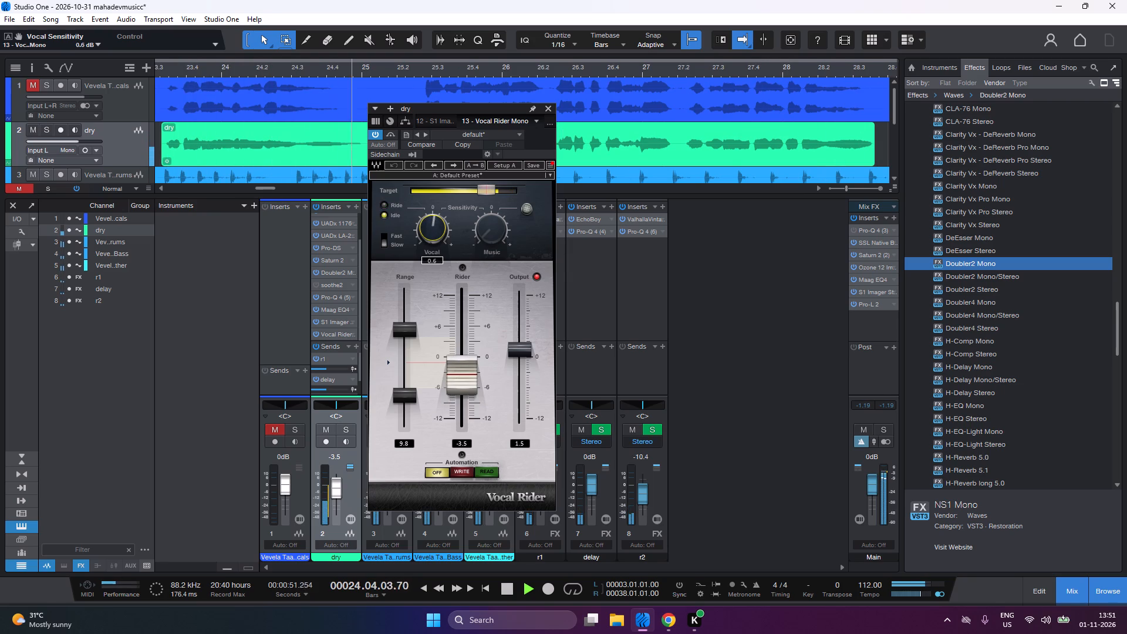
drag(451, 165, 436, 140)
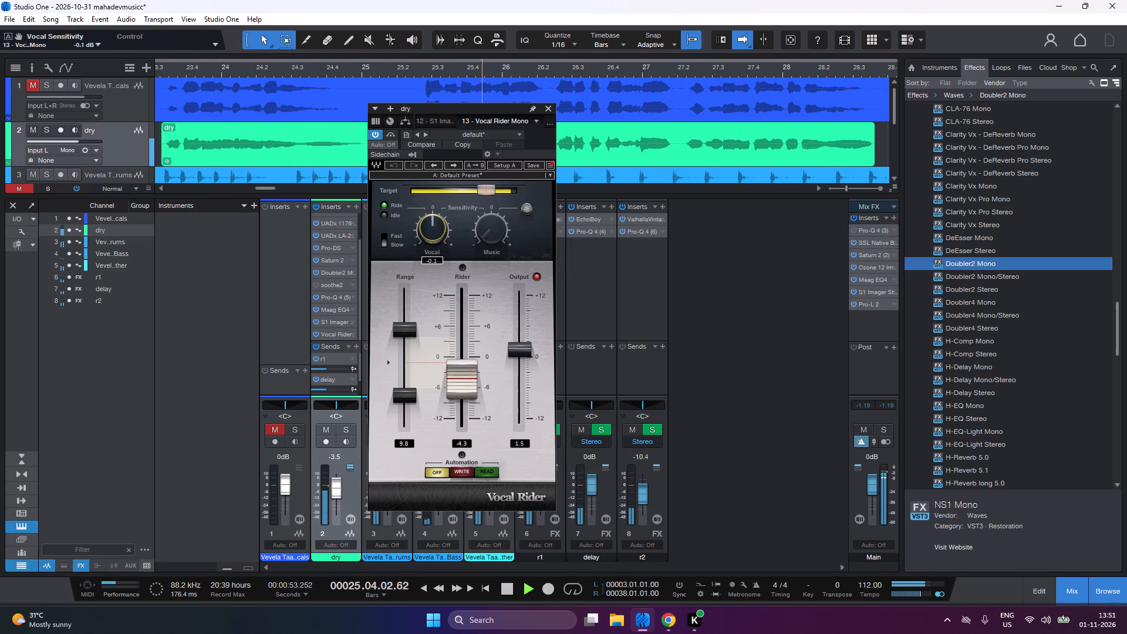
drag(436, 140, 437, 134)
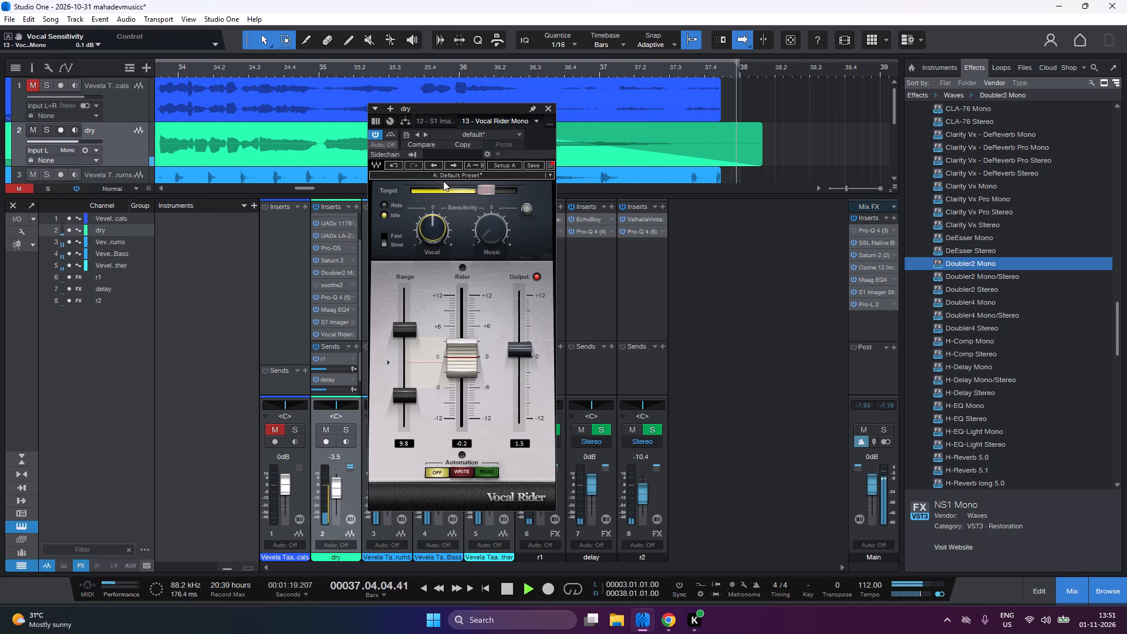
Replay the mix repeatedly from the loop start to audition the ridden dry vocal, closing the Vocal Rider along the way.
key(1)
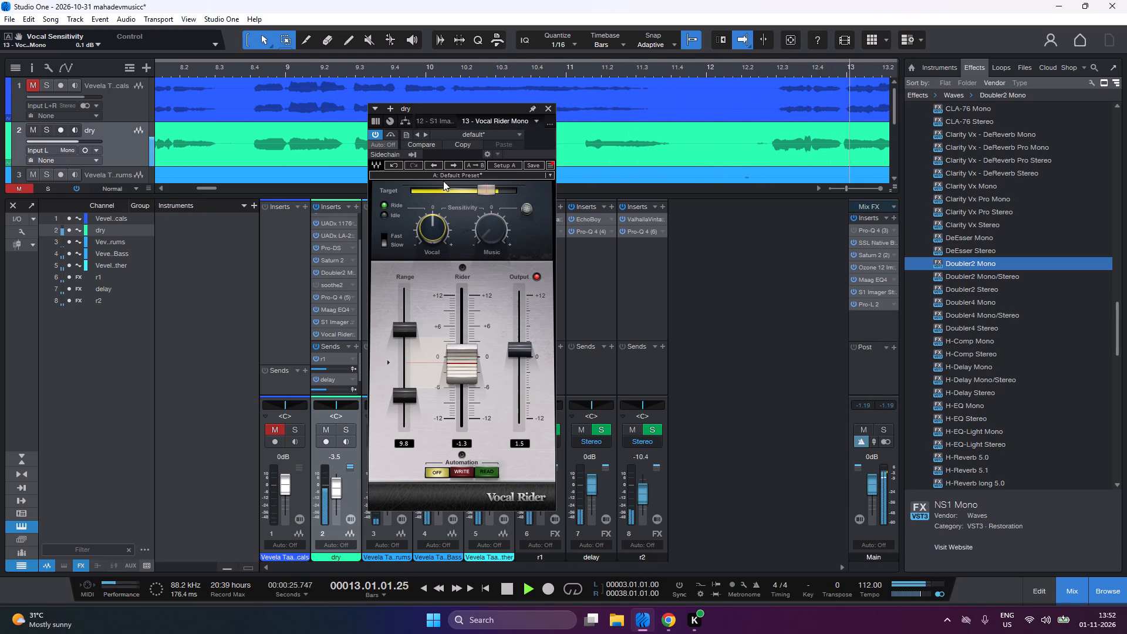
key(1)
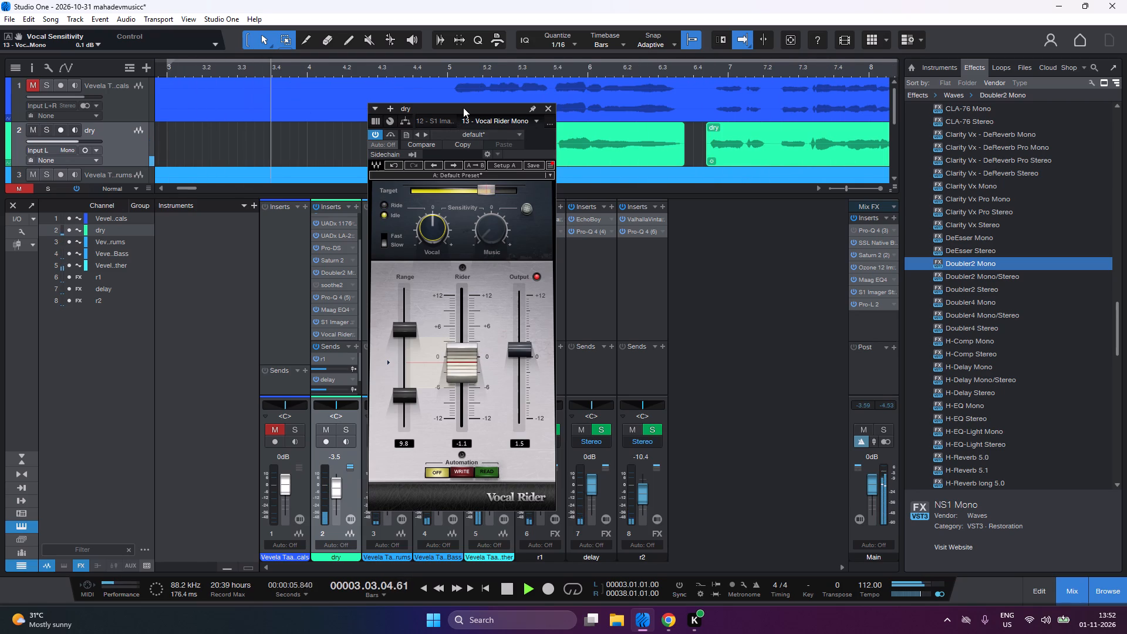
click(544, 107)
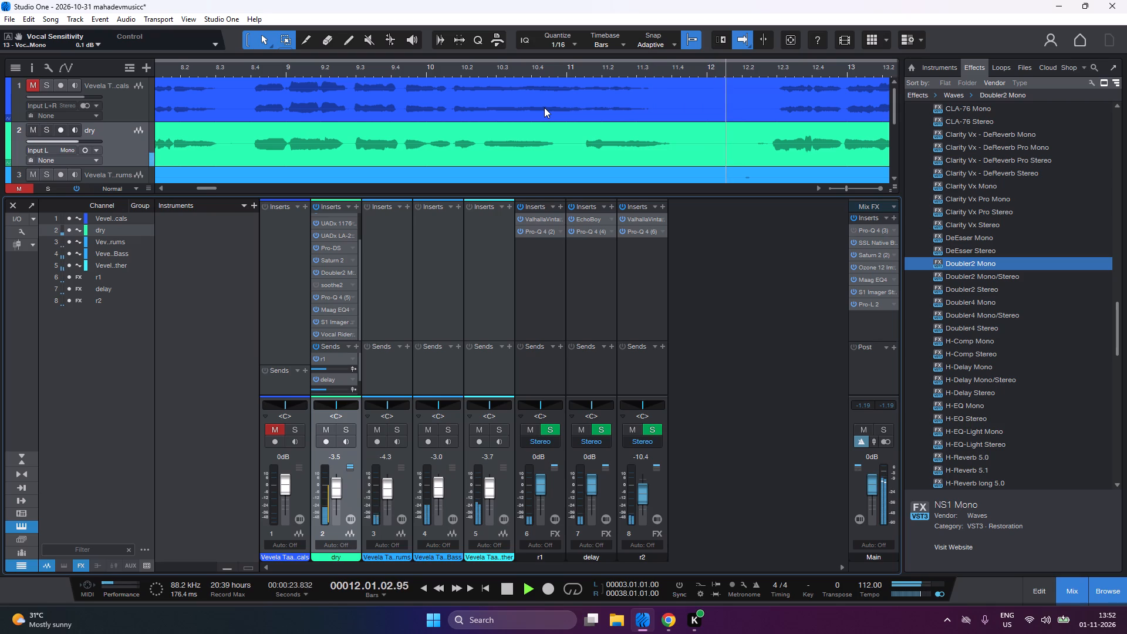
key(1)
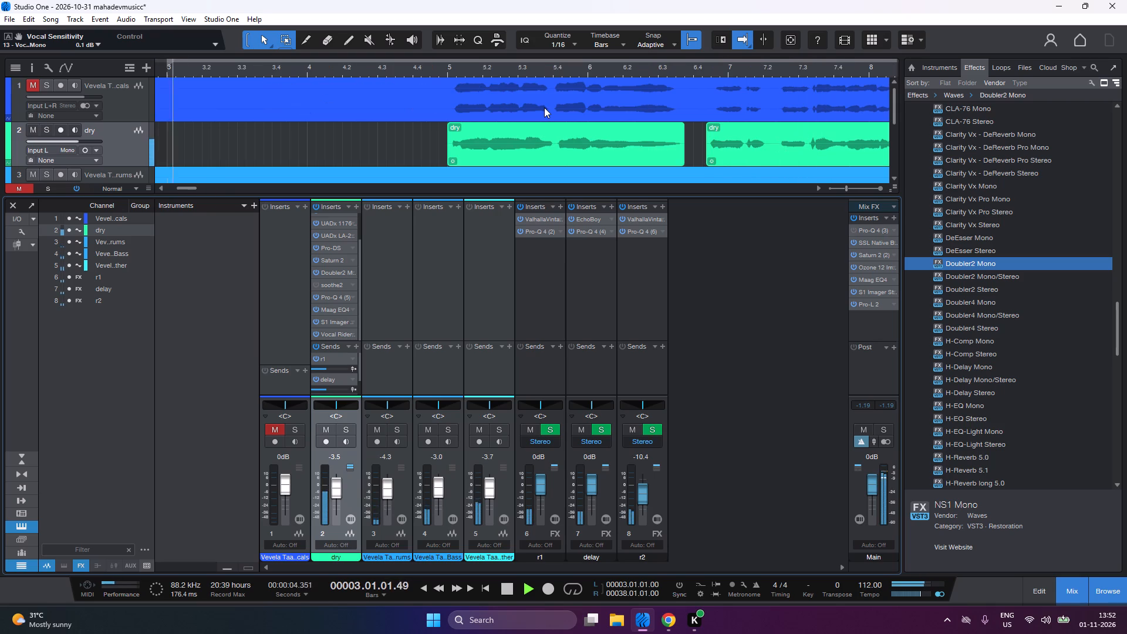
Open the dry channel's Doubler2 Mono and audition the doubled vocal by replaying from the loop start.
click(353, 272)
click(363, 284)
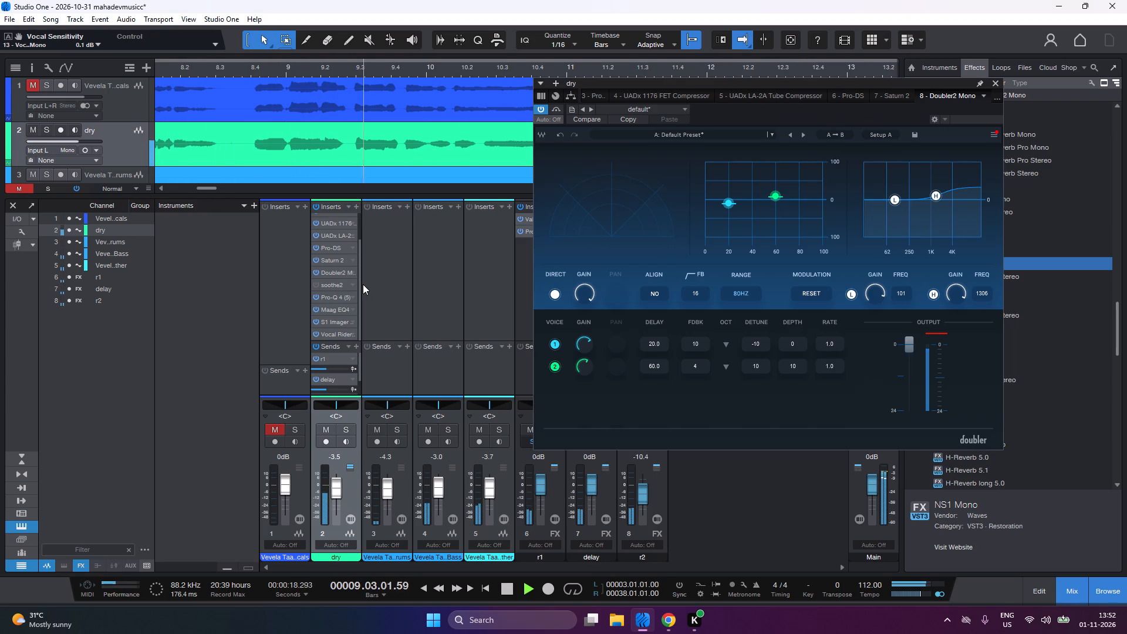
key(Return)
text(11)
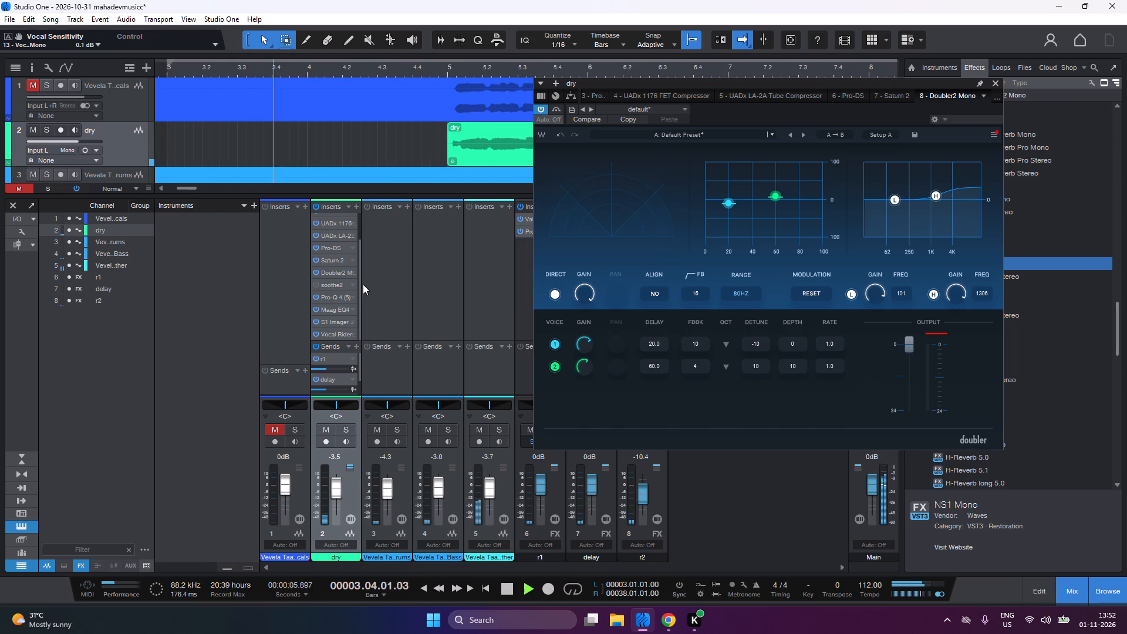
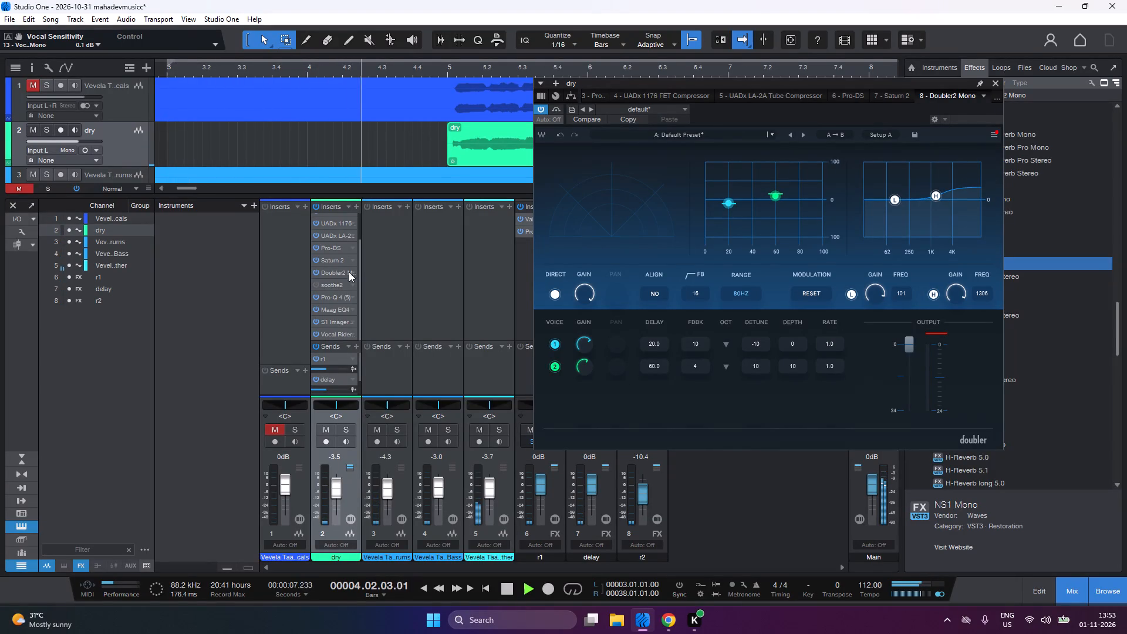
Shape the doubled vocal's EQ with a -3.8 dB high-band cut at 1684 Hz and a slight low-band cut at 108 Hz, replaying from the loop start.
click(583, 288)
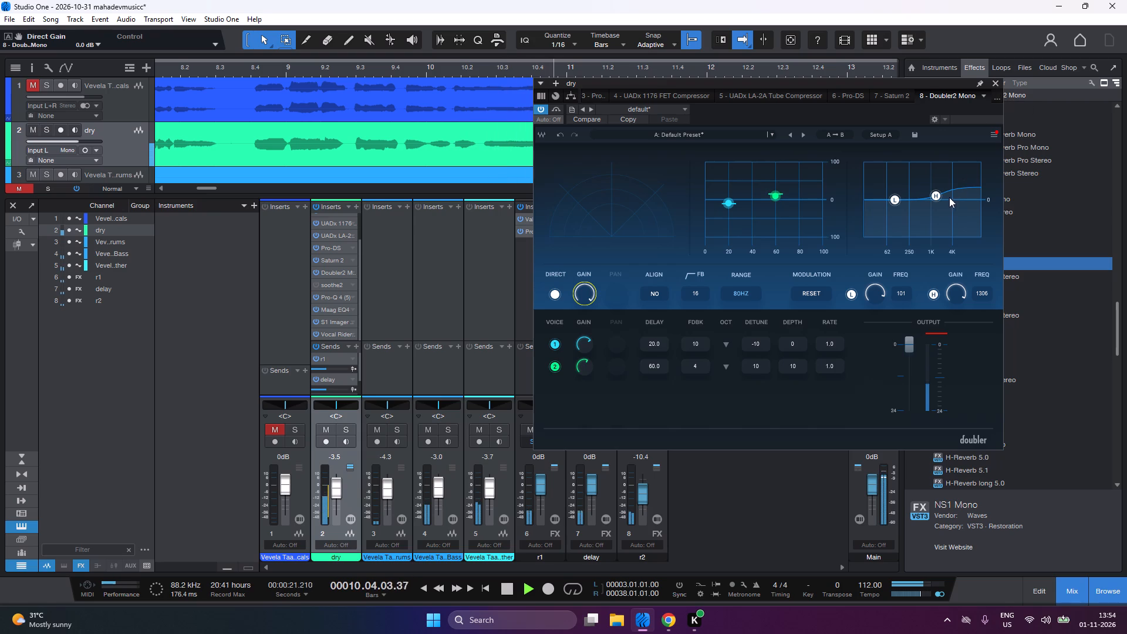
drag(934, 195, 934, 212)
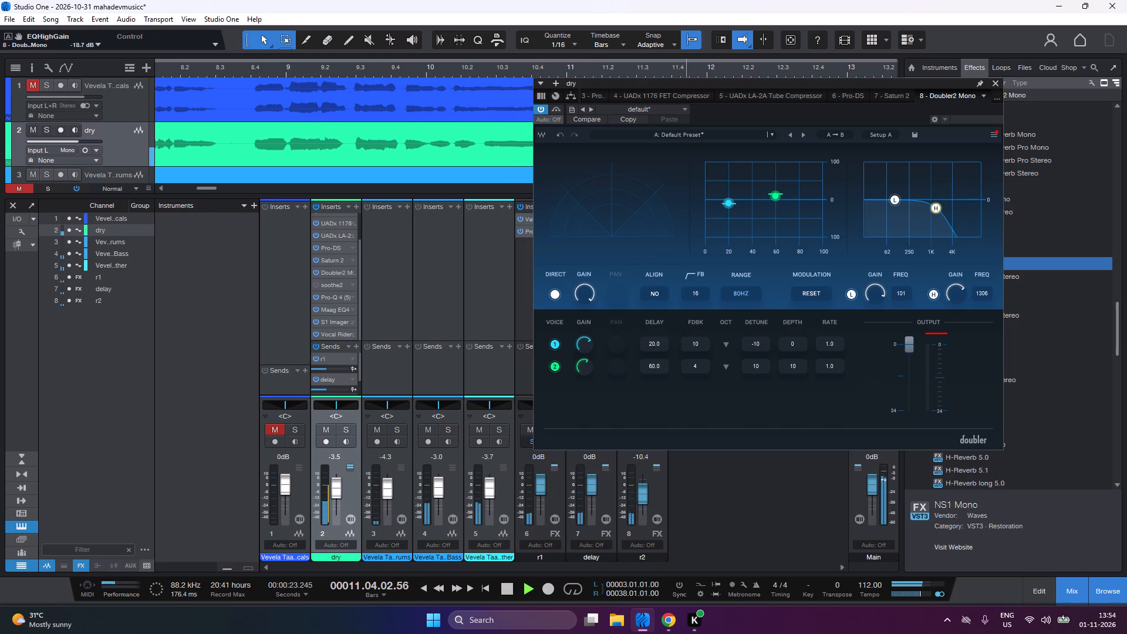
drag(934, 212, 938, 201)
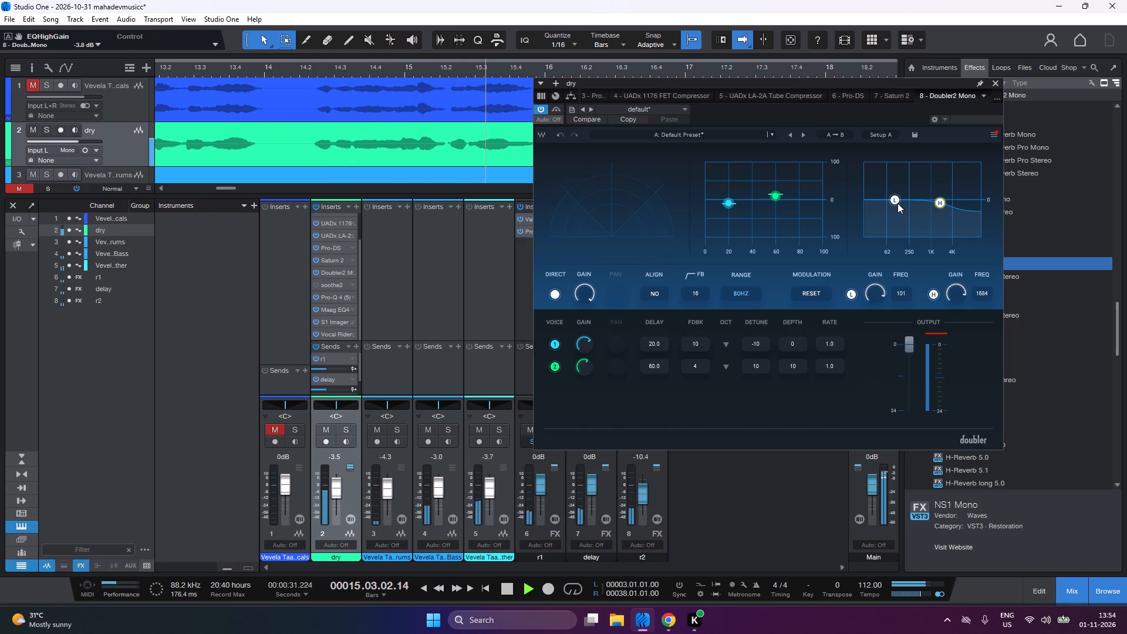
click(897, 200)
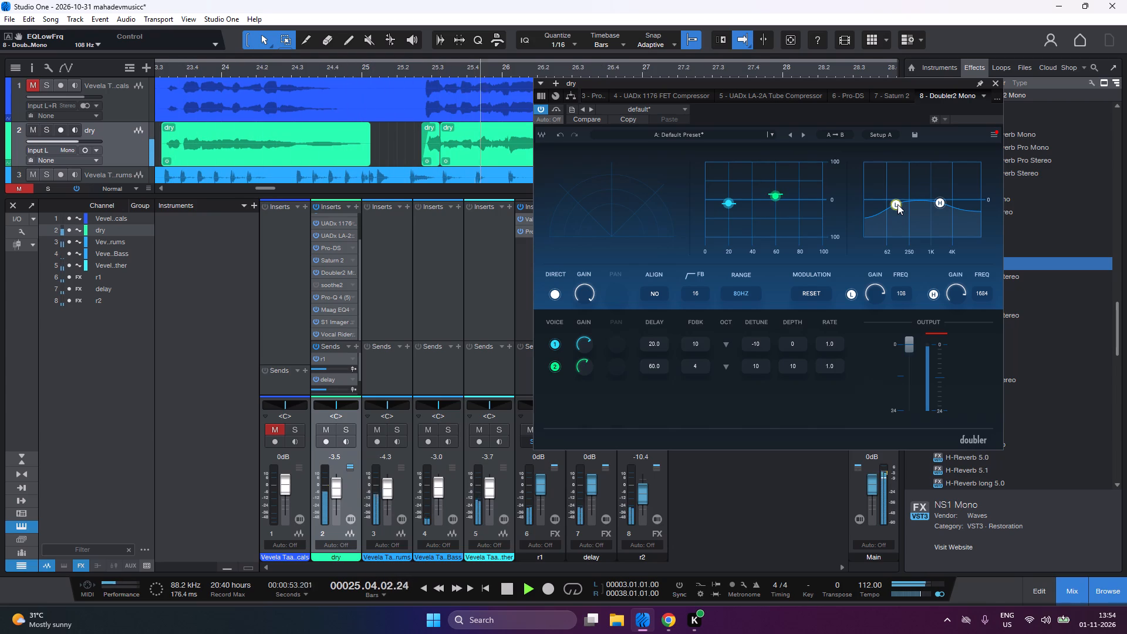
key(1)
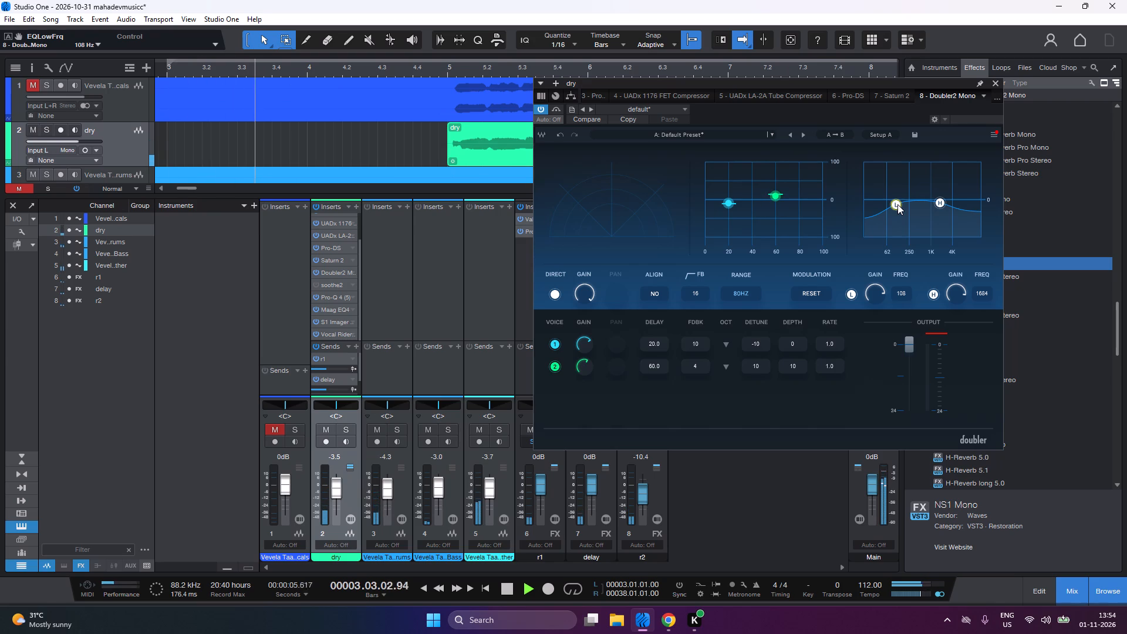
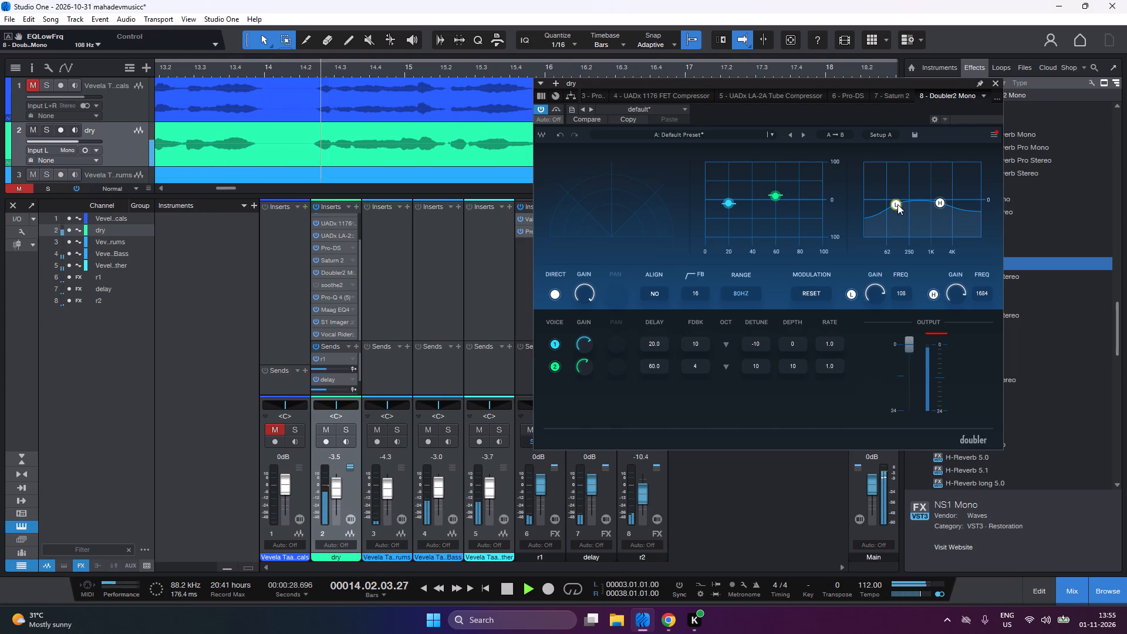
Replay from the loop start and reshape the Doubler2 EQ's high band into a steep cut at 6217 Hz.
text(11)
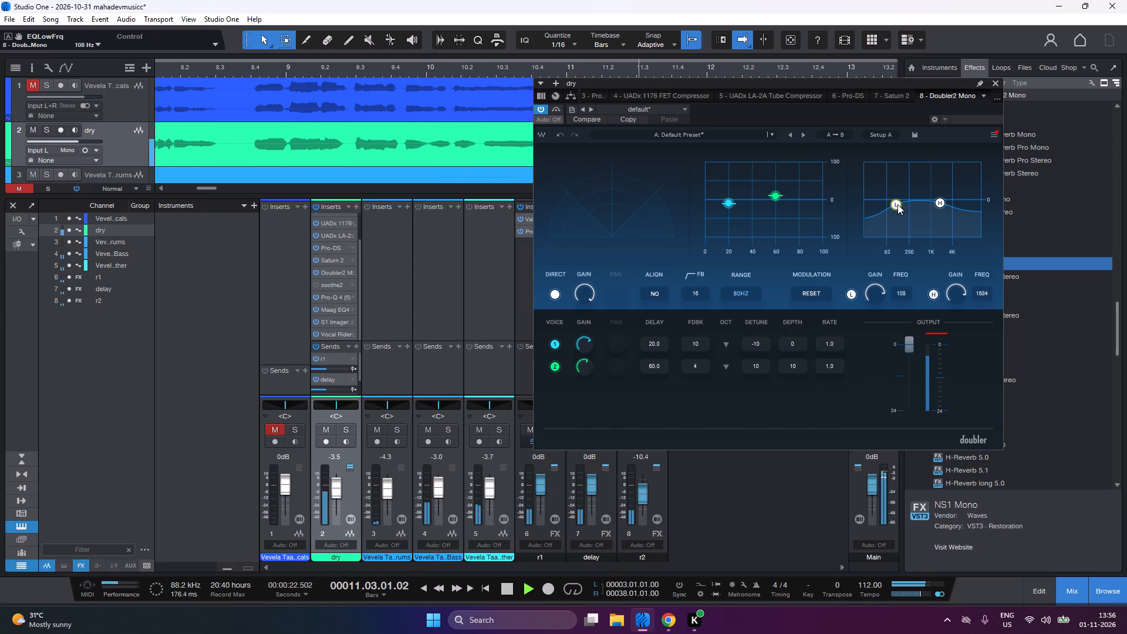
drag(935, 201, 937, 217)
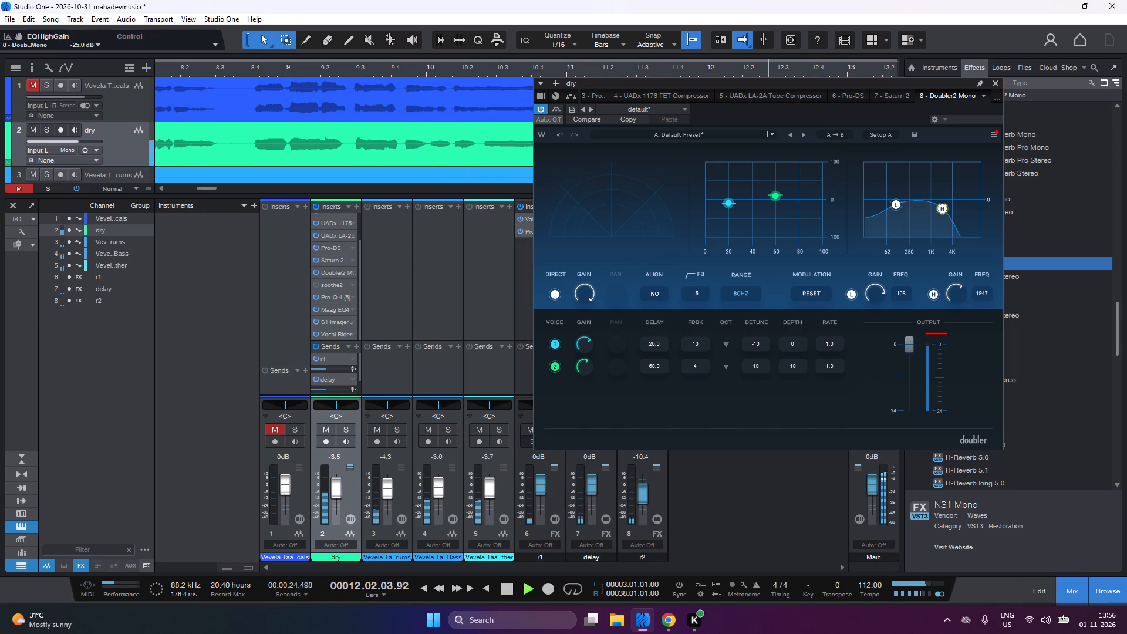
drag(937, 217, 878, 237)
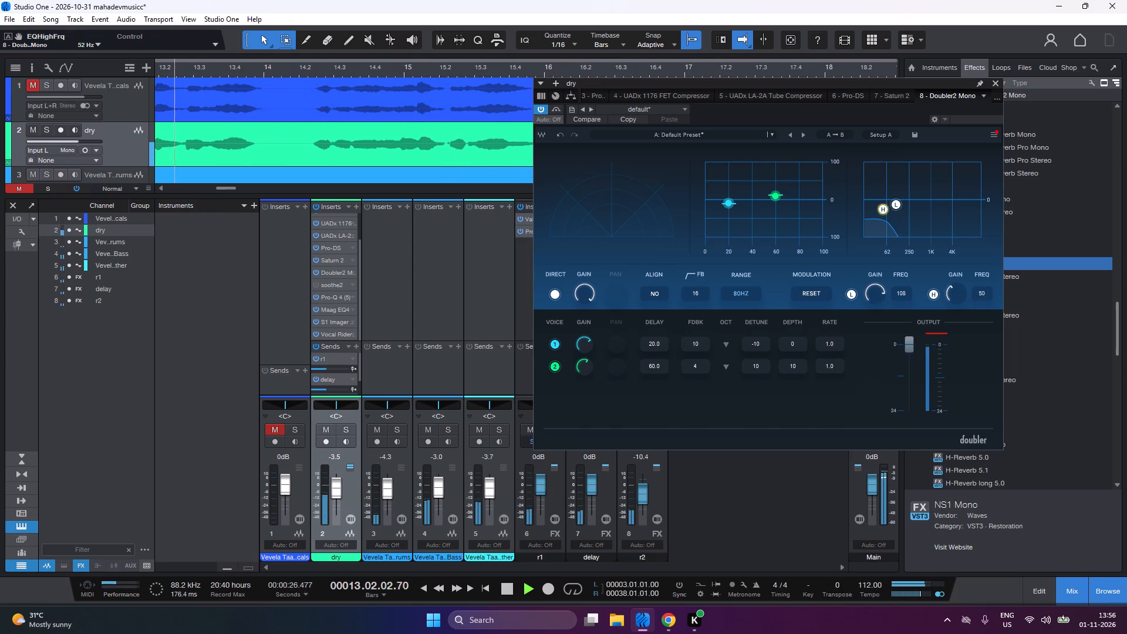
drag(878, 237, 956, 224)
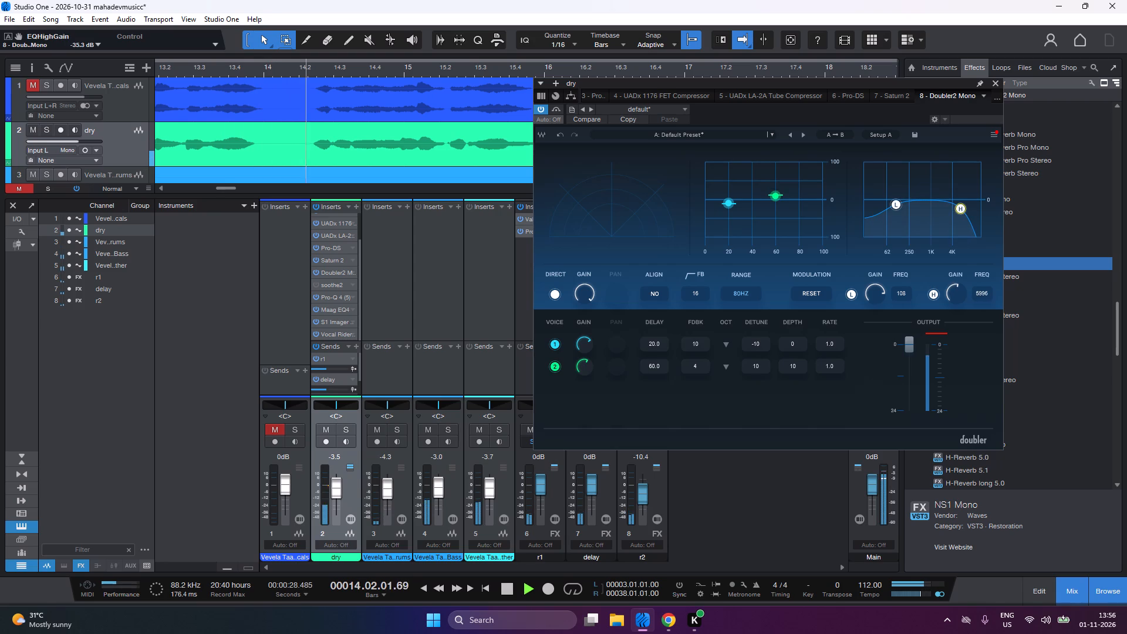
drag(956, 224, 961, 221)
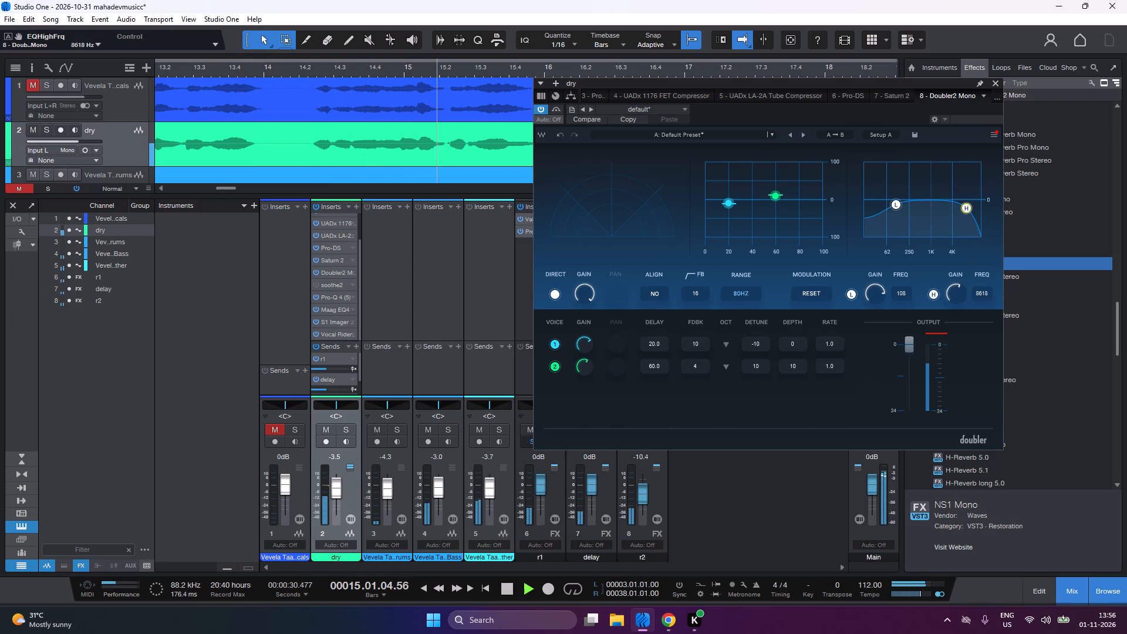
drag(961, 221, 956, 221)
Set the Doubler2 EQ's low band to a deep cut of about -76 dB at 130 Hz.
drag(893, 205, 895, 210)
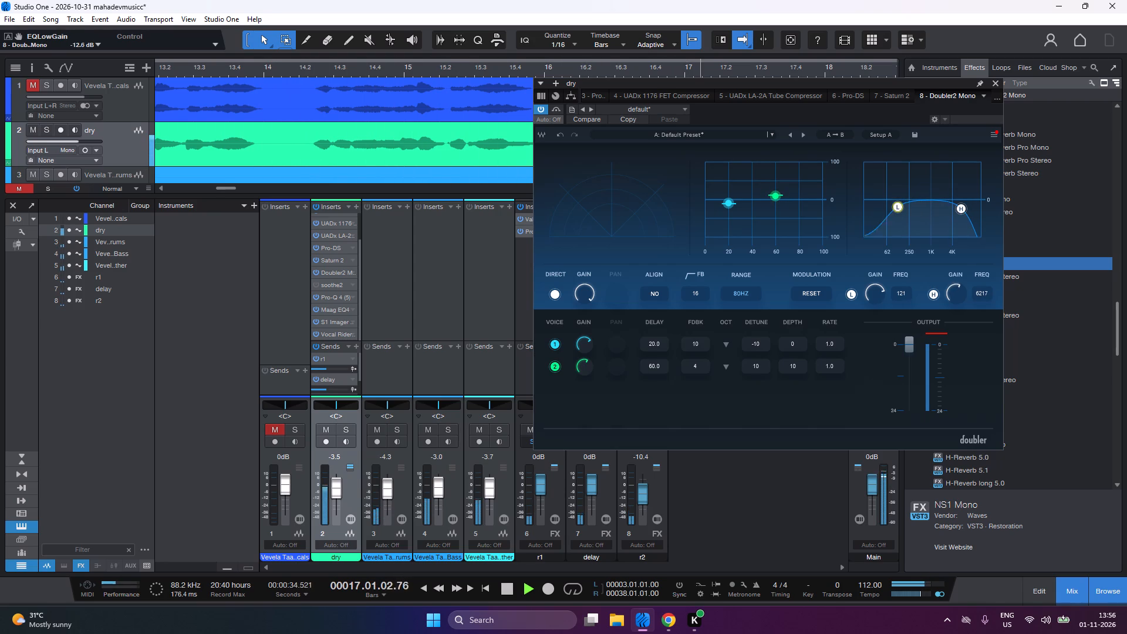
drag(895, 210, 886, 254)
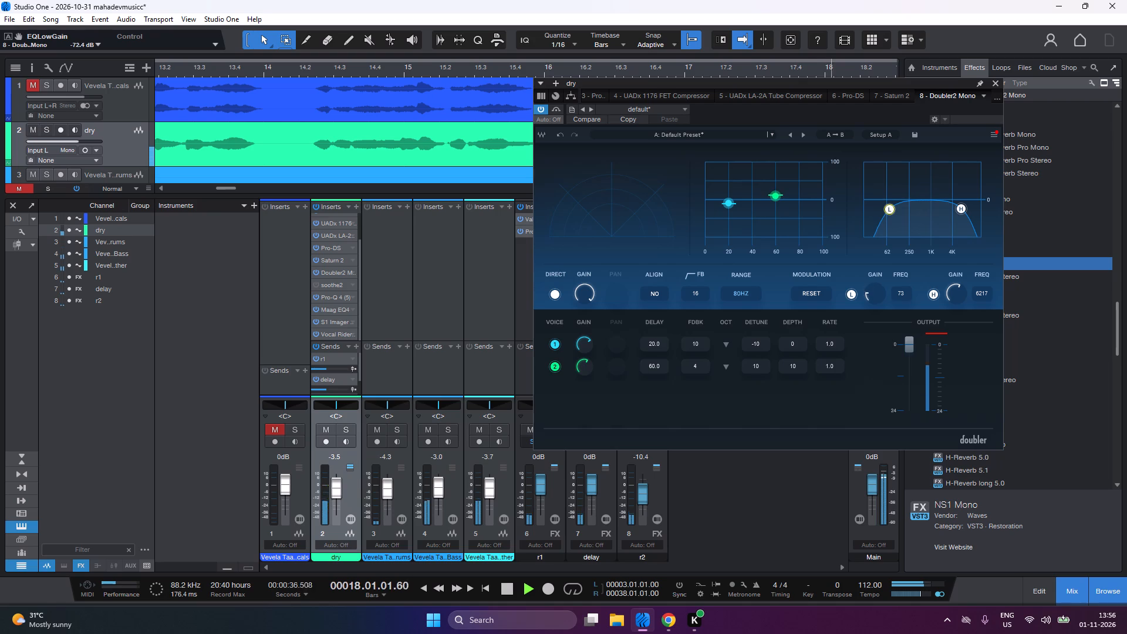
drag(886, 254, 895, 185)
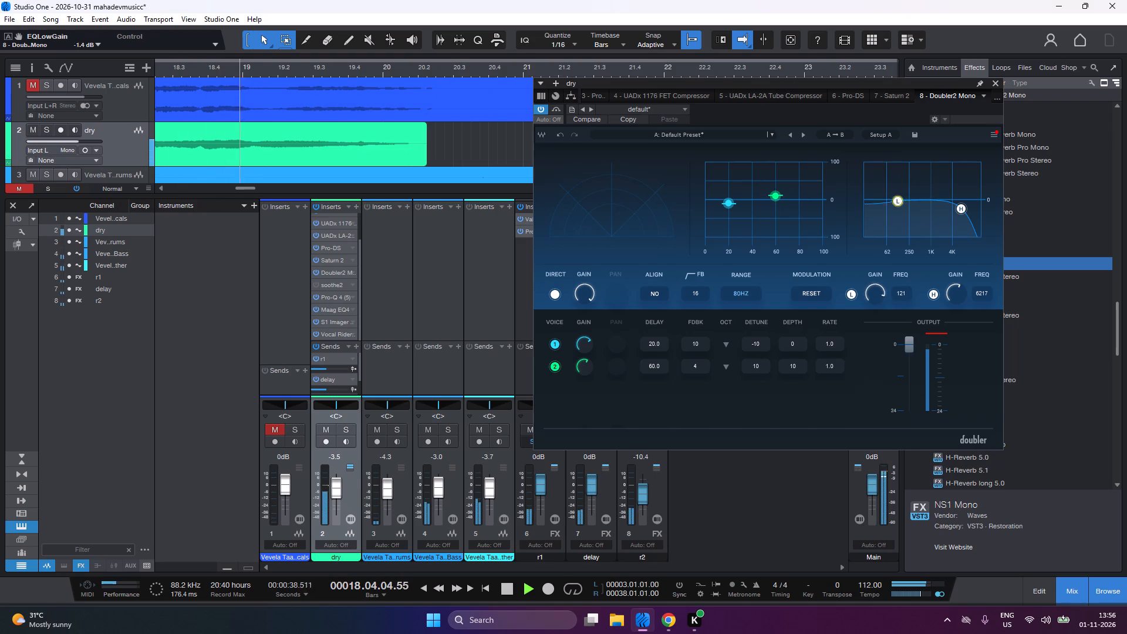
drag(895, 185, 889, 240)
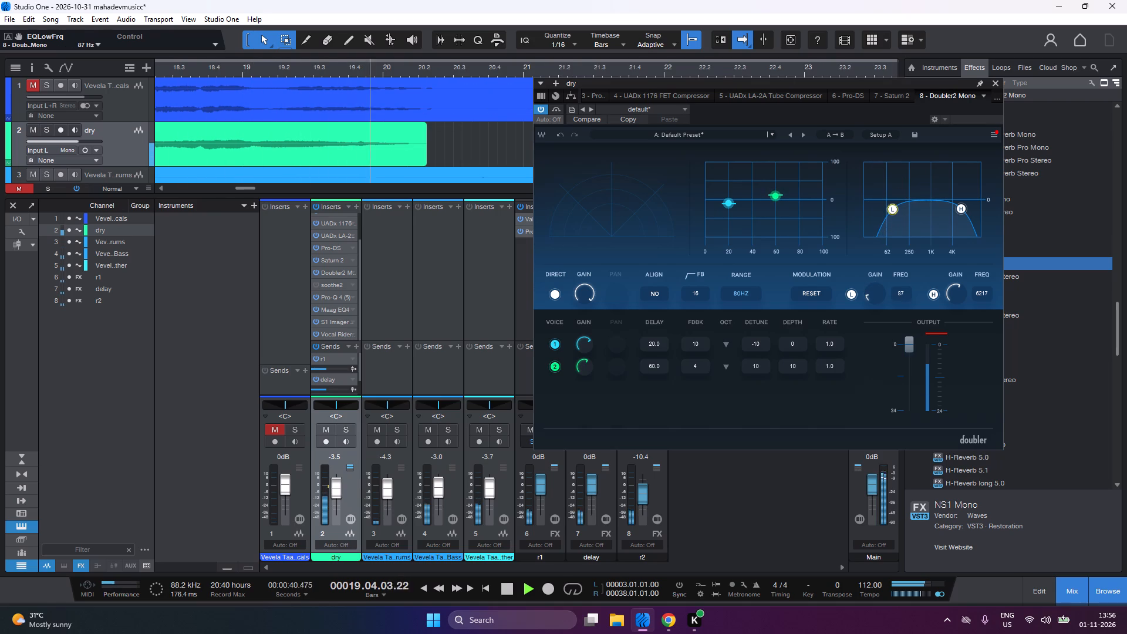
drag(889, 240, 896, 240)
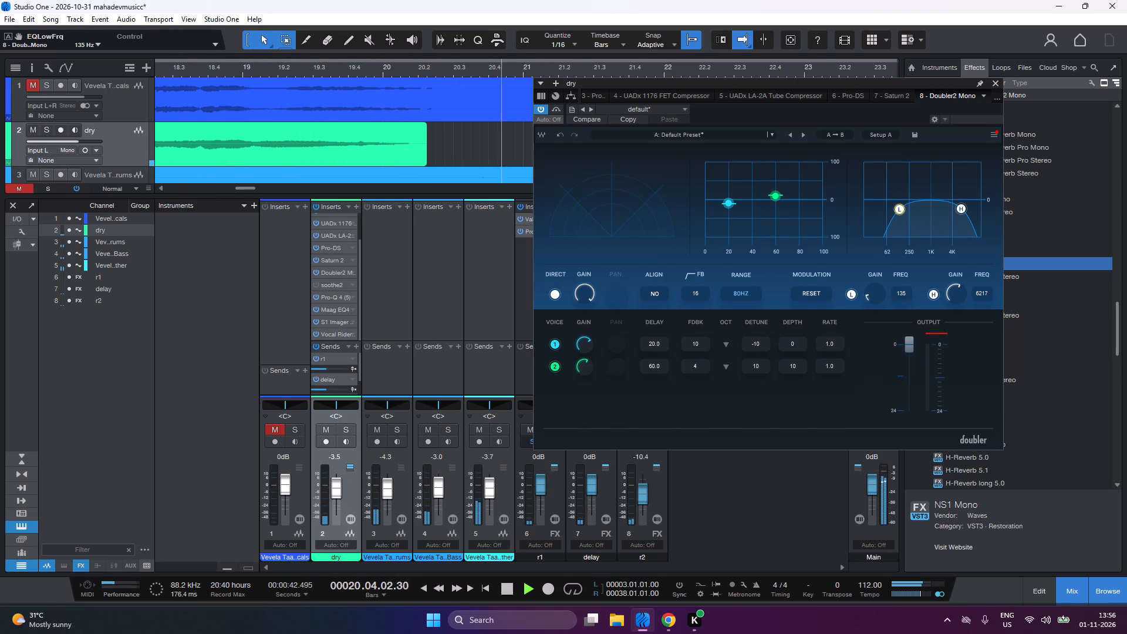
drag(896, 240, 896, 240)
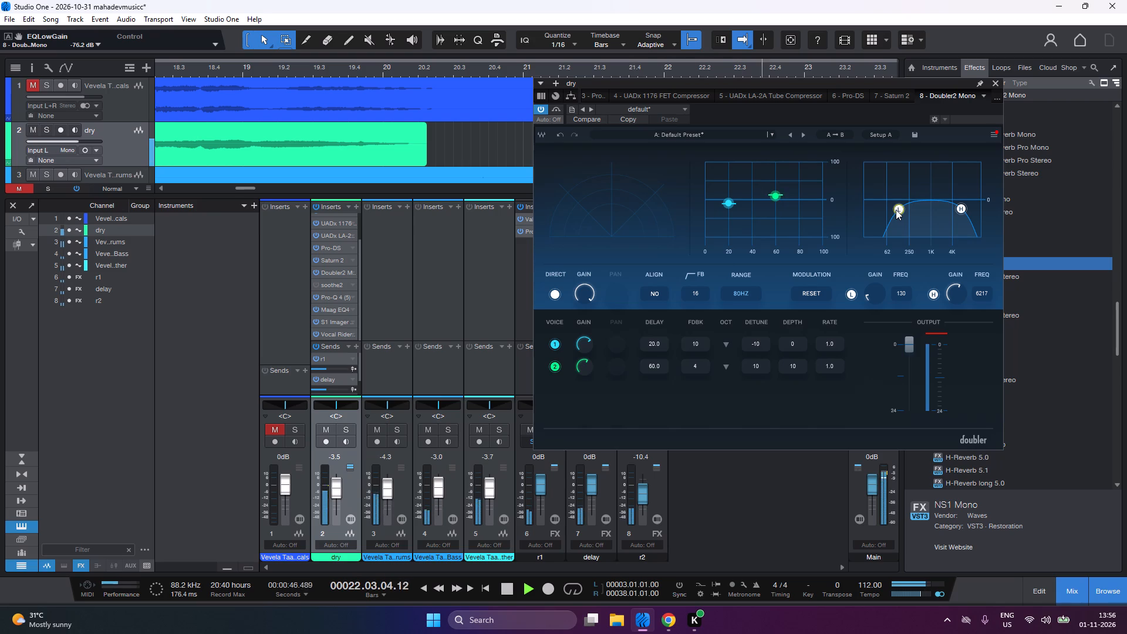
Solo the dry vocal, set its channel volume to -4 dB, replay from the loop start, and unsolo it.
click(347, 427)
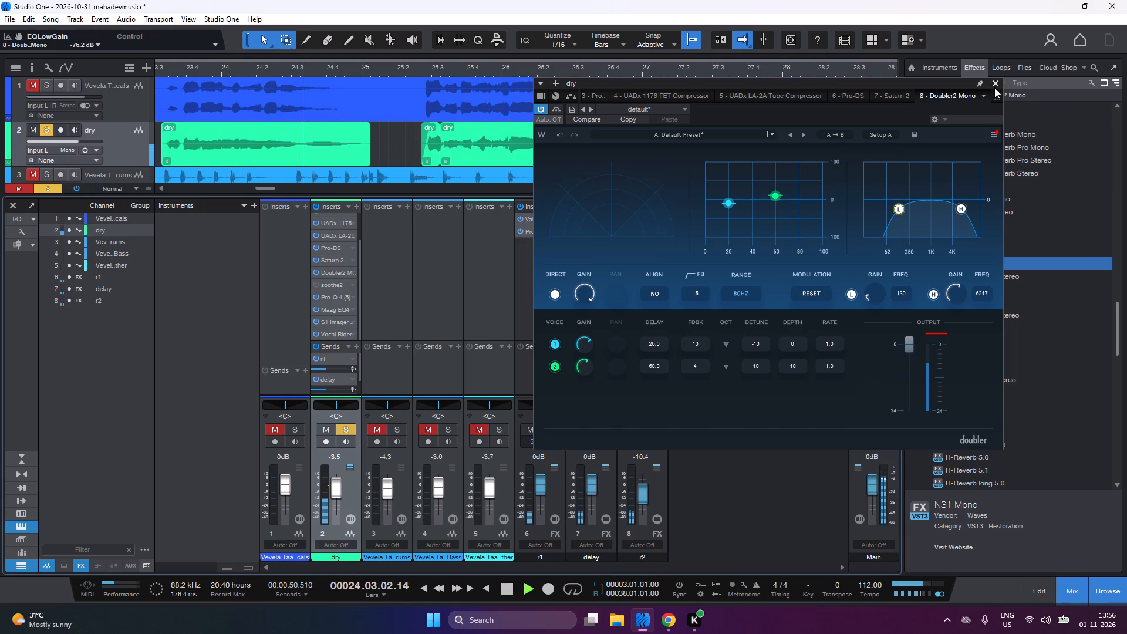
click(994, 86)
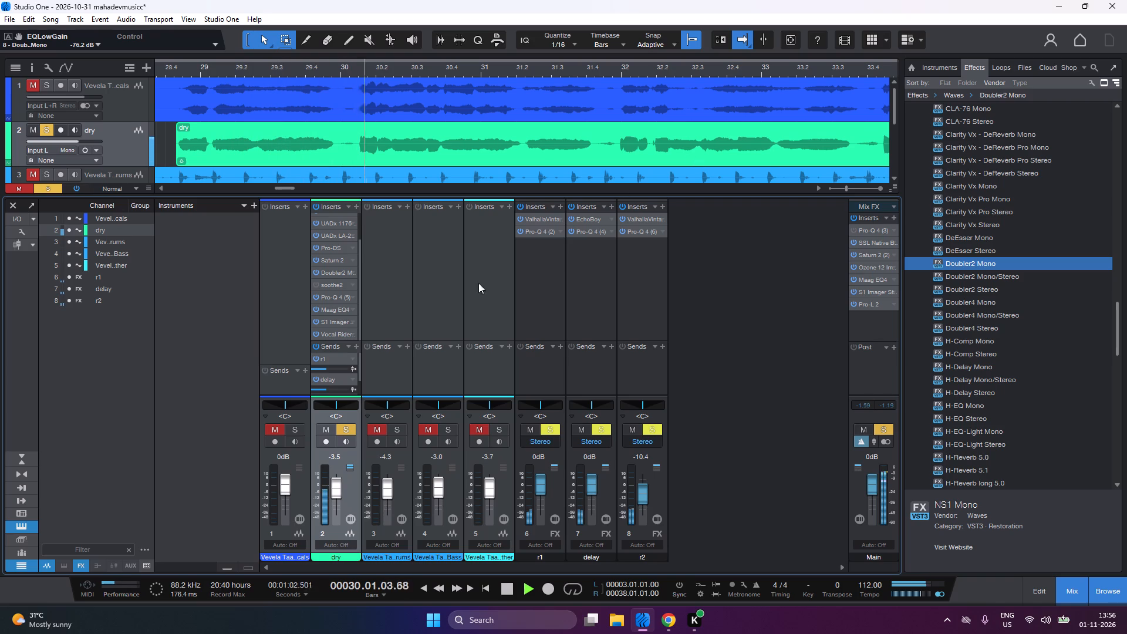
click(335, 455)
text(-4)
key(Return)
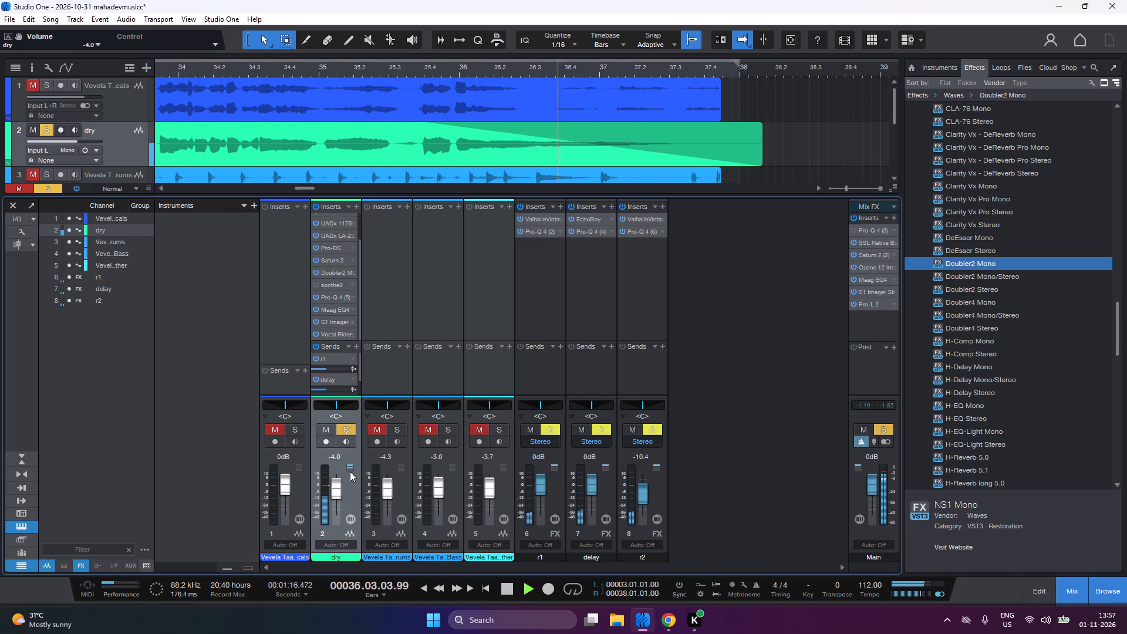
key(1)
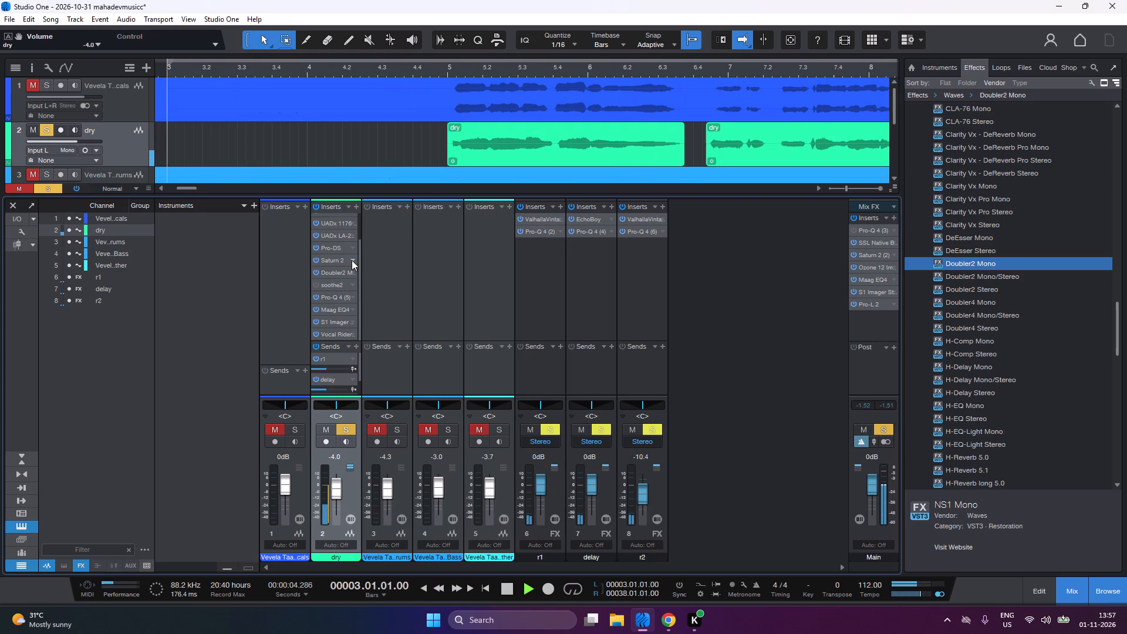
click(345, 431)
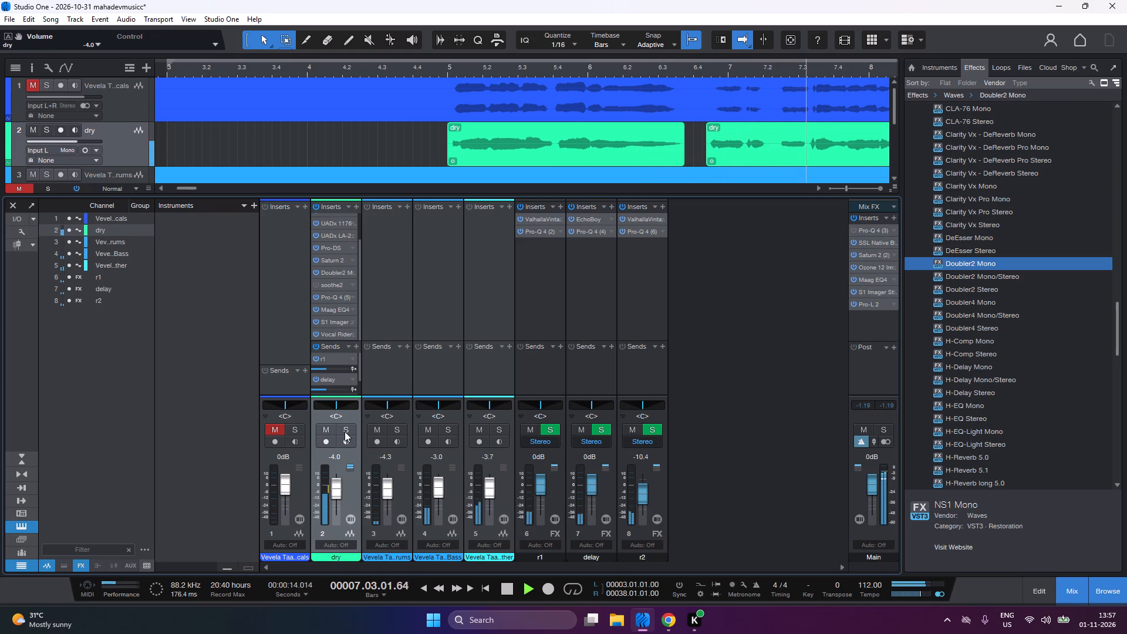
Move the low cut in the dry vocal's first Pro-Q 4 to about 124 Hz.
scroll(340, 239, up, 3)
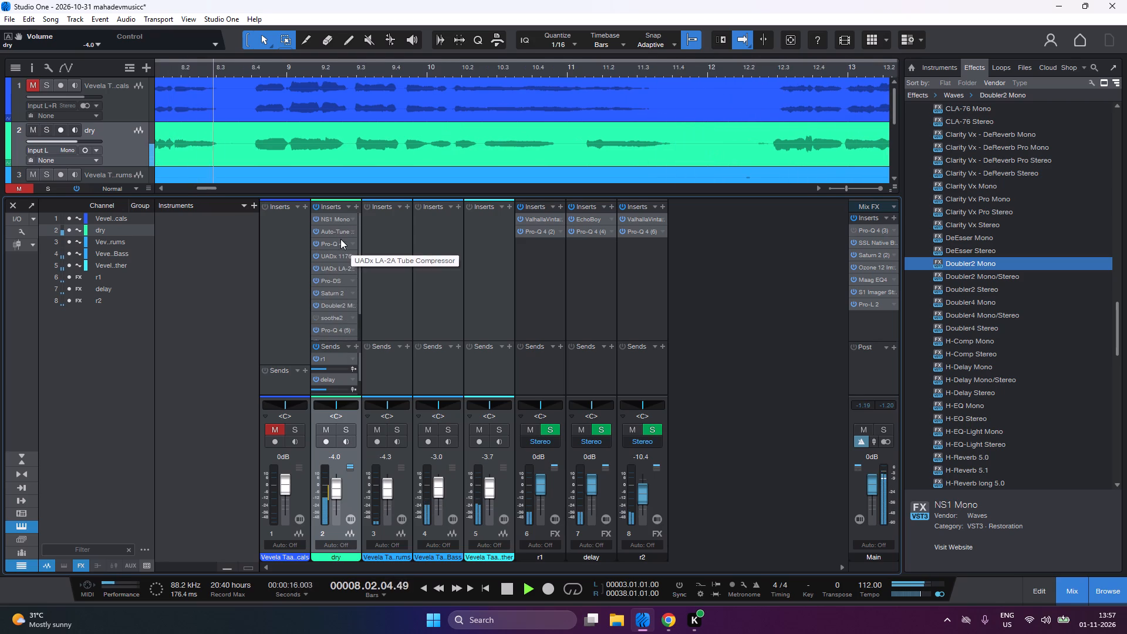
click(351, 245)
click(355, 257)
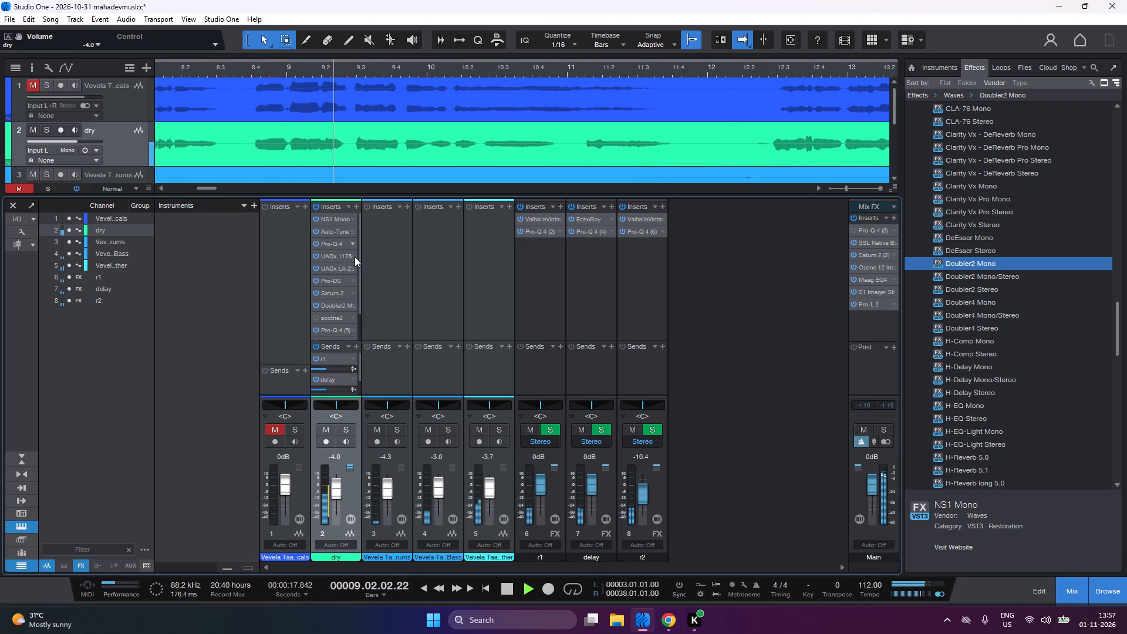
drag(559, 291, 583, 289)
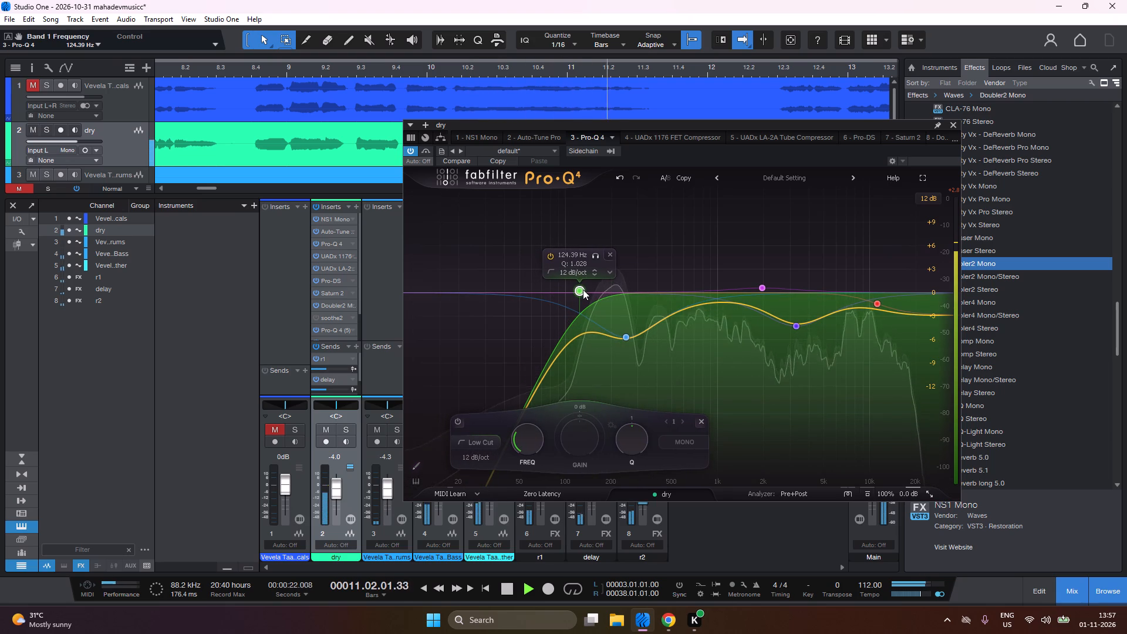
Add a Pro-Q 4 bell cut of about -4.1 dB at 479 Hz and set the low-mid blue band to -7.78 dB at 255 Hz.
double_click(700, 294)
drag(700, 294, 691, 300)
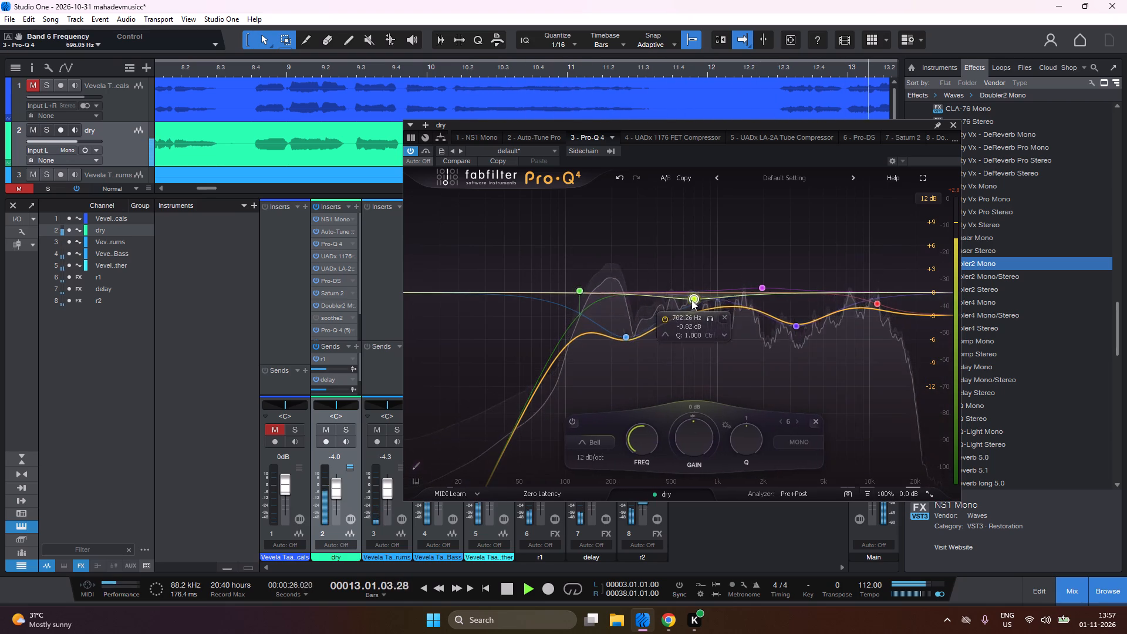
drag(691, 300, 665, 340)
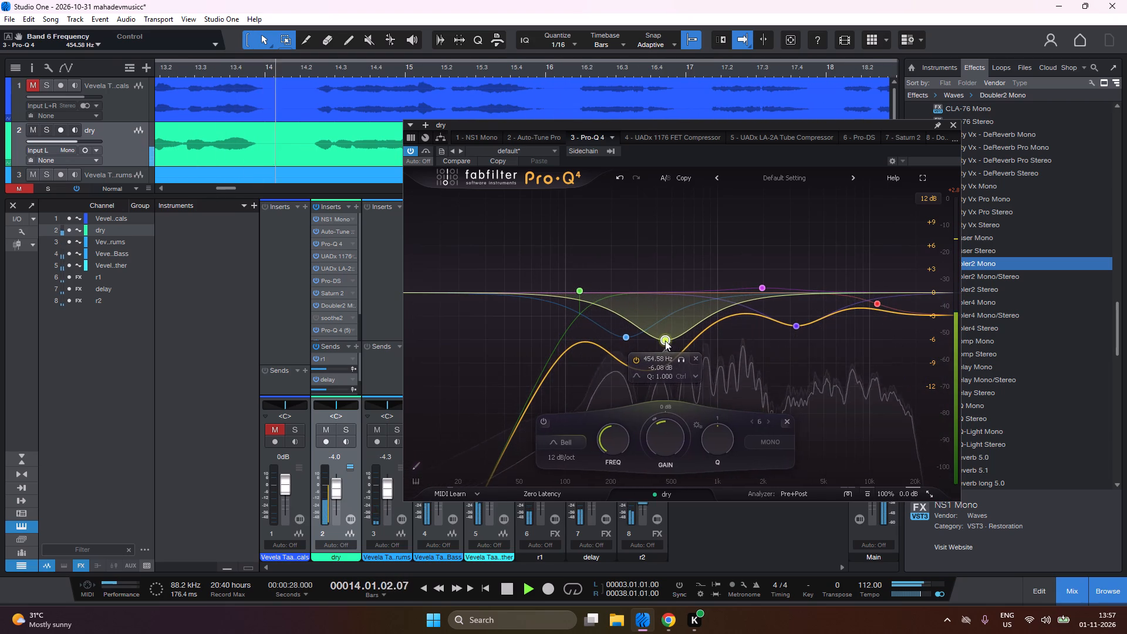
drag(665, 340, 670, 340)
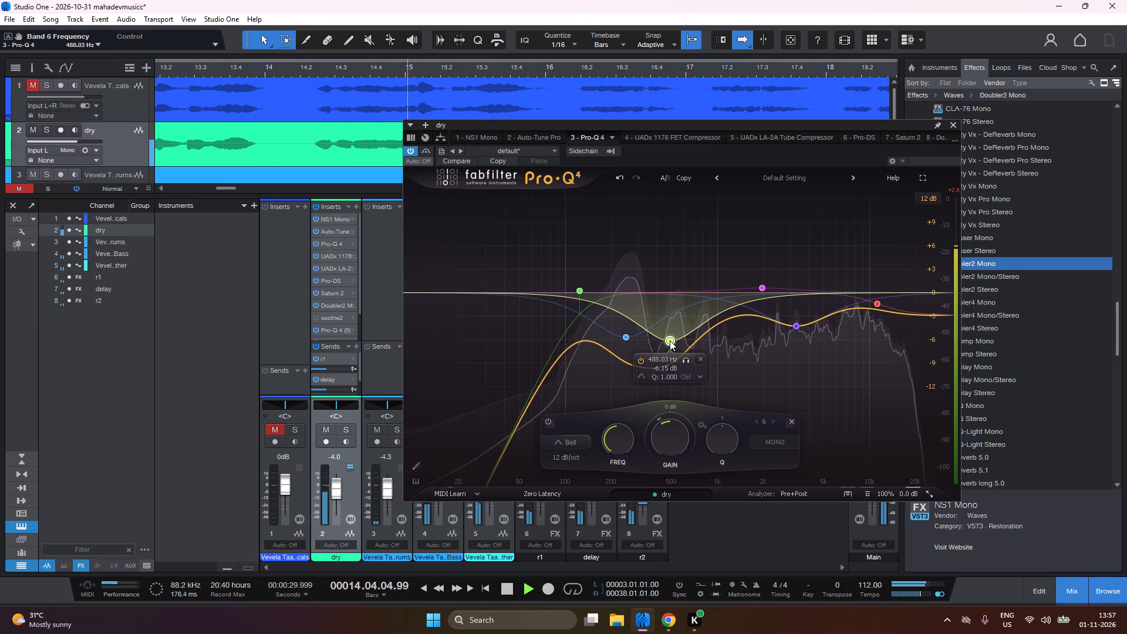
drag(670, 340, 669, 325)
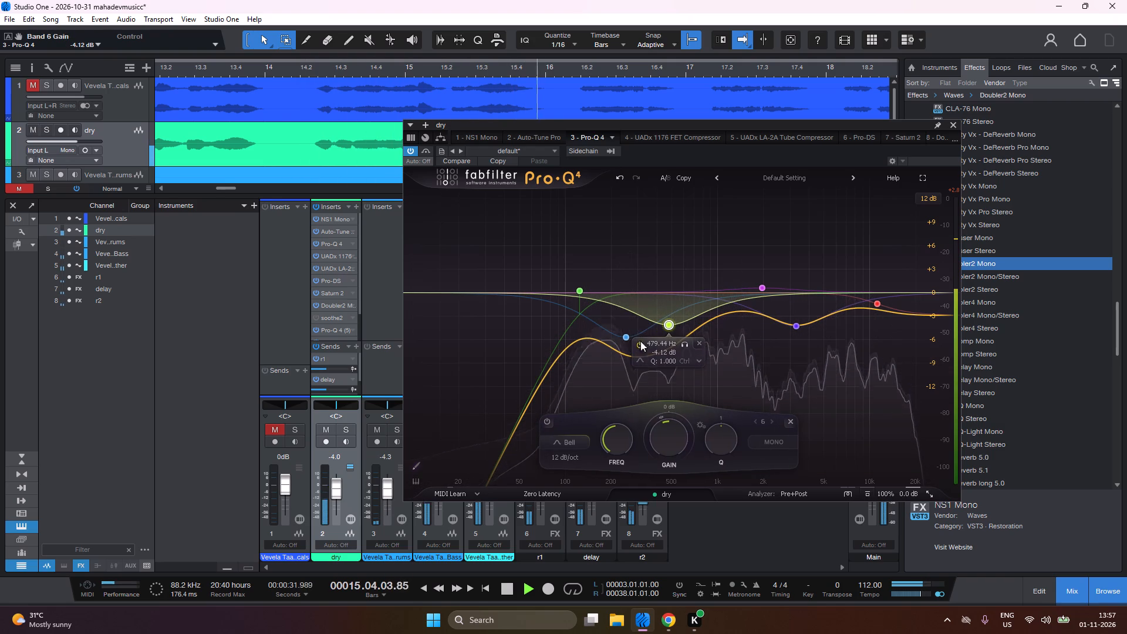
drag(628, 338, 630, 358)
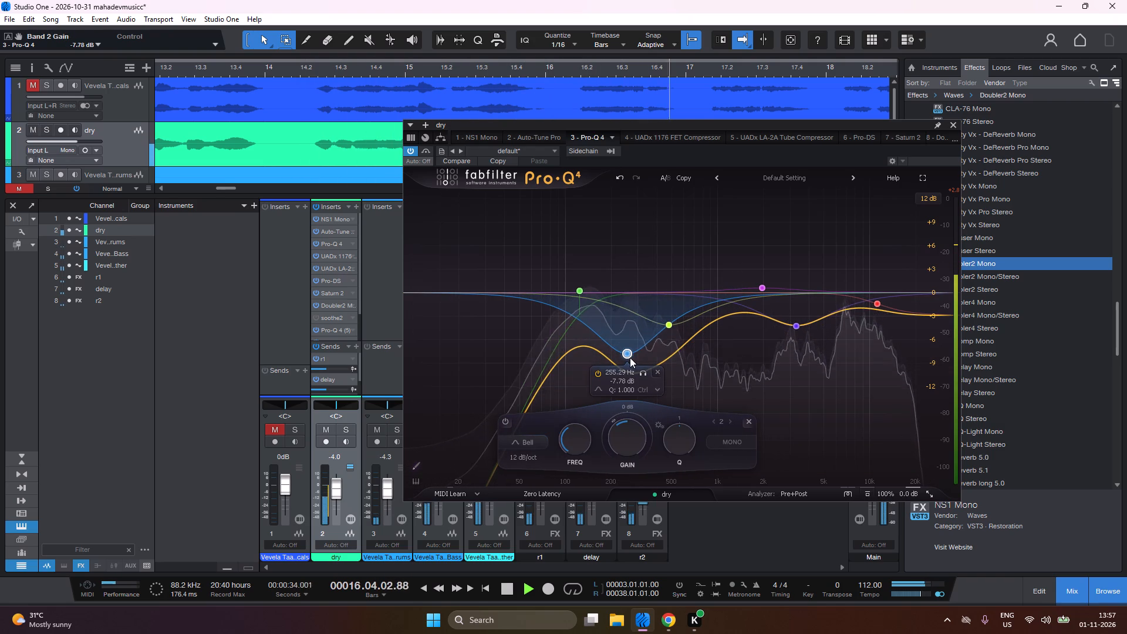
With the dry vocal soloed, change the new bell band to a +1.2 dB boost near 443 Hz, and unsolo the vocal.
click(346, 429)
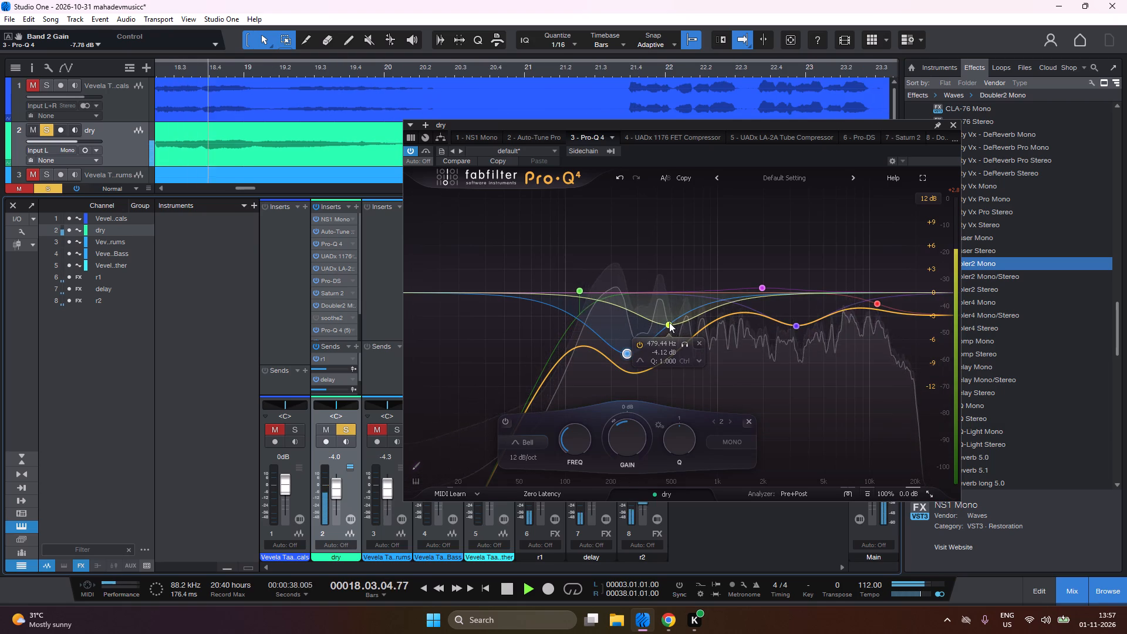
drag(669, 323, 664, 269)
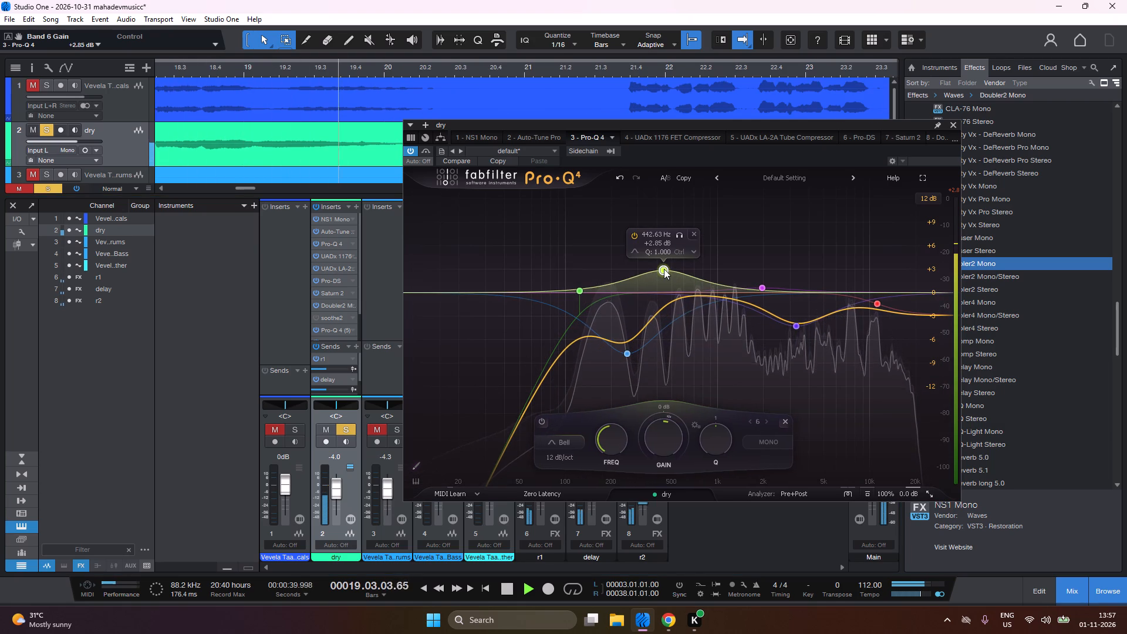
drag(664, 269, 664, 281)
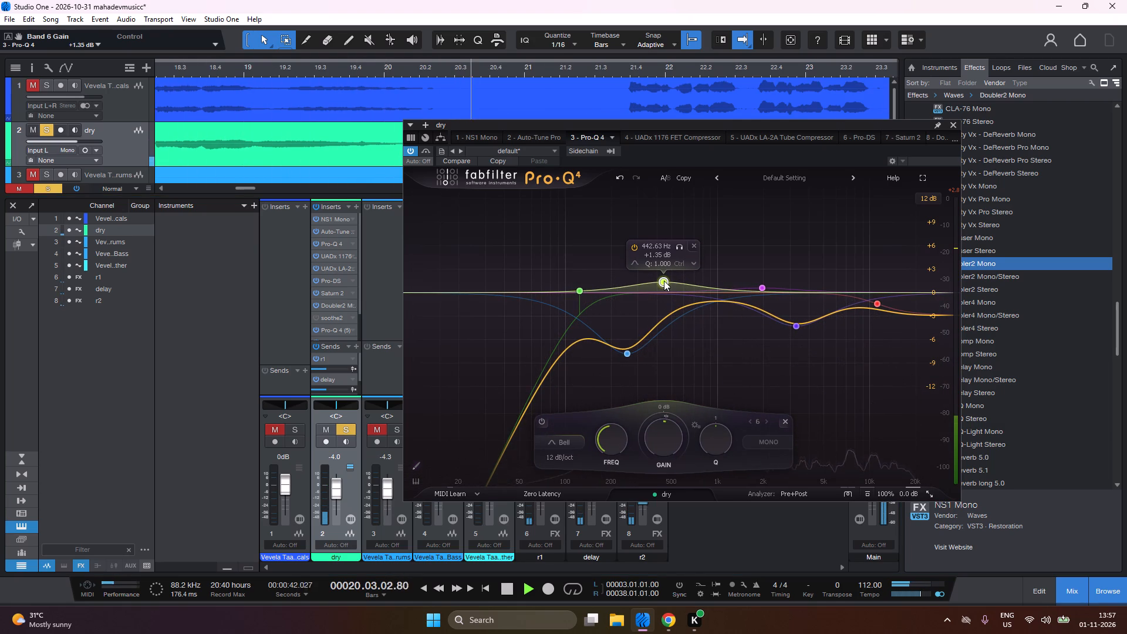
drag(664, 281, 664, 282)
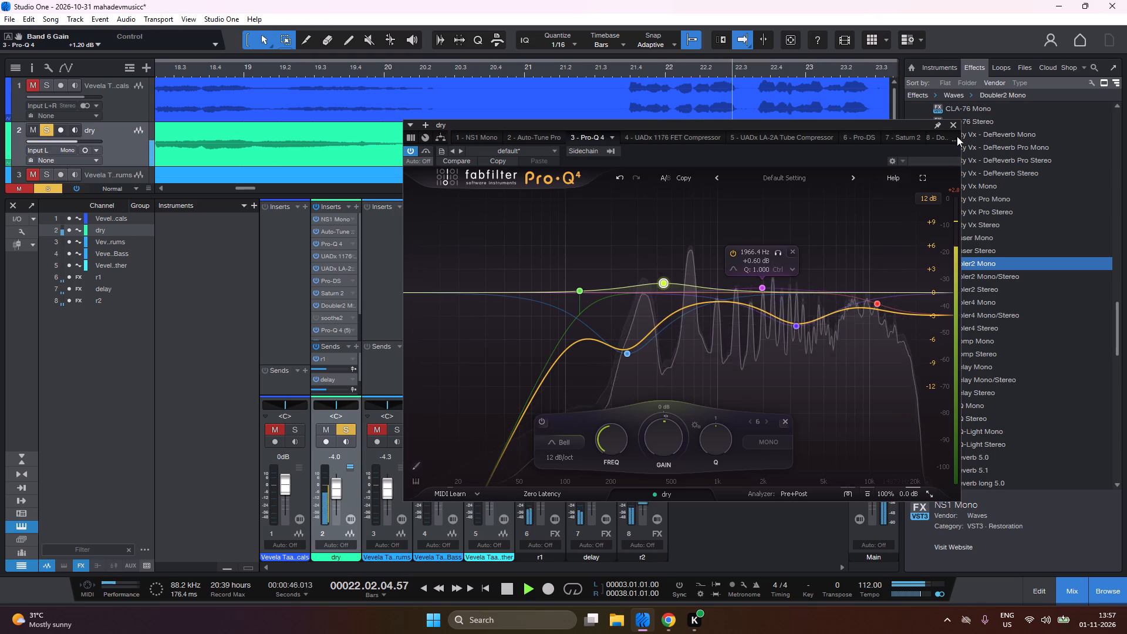
click(954, 128)
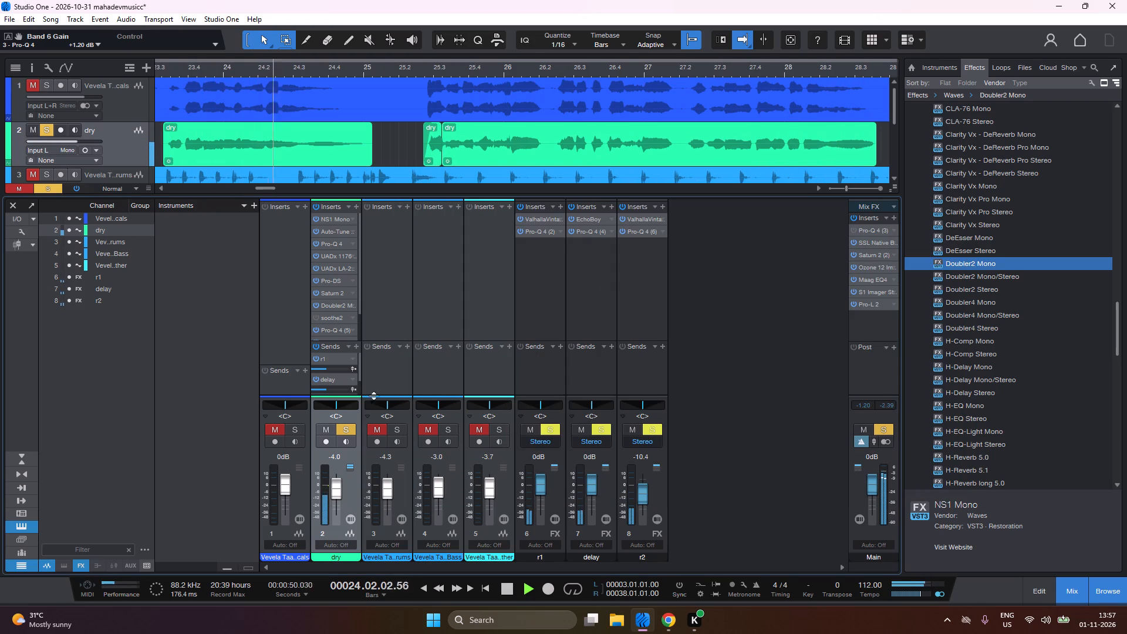
click(345, 425)
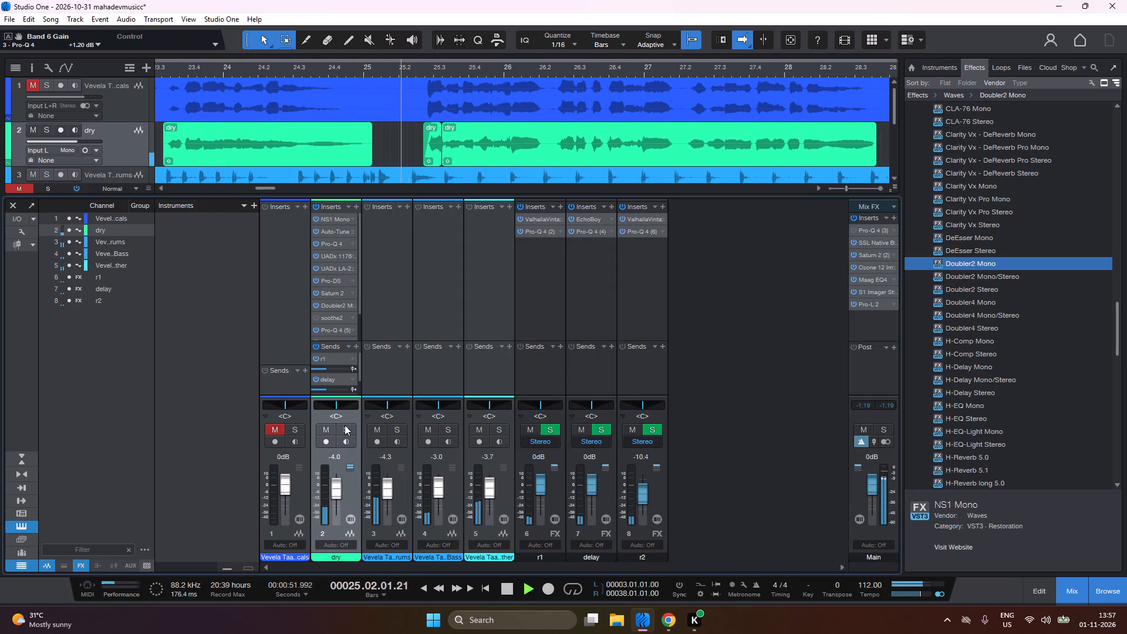
Set the dry vocal's Auto-Tune Pro retune speed to 7 and natural vibrato to 0.8.
drag(352, 232, 355, 246)
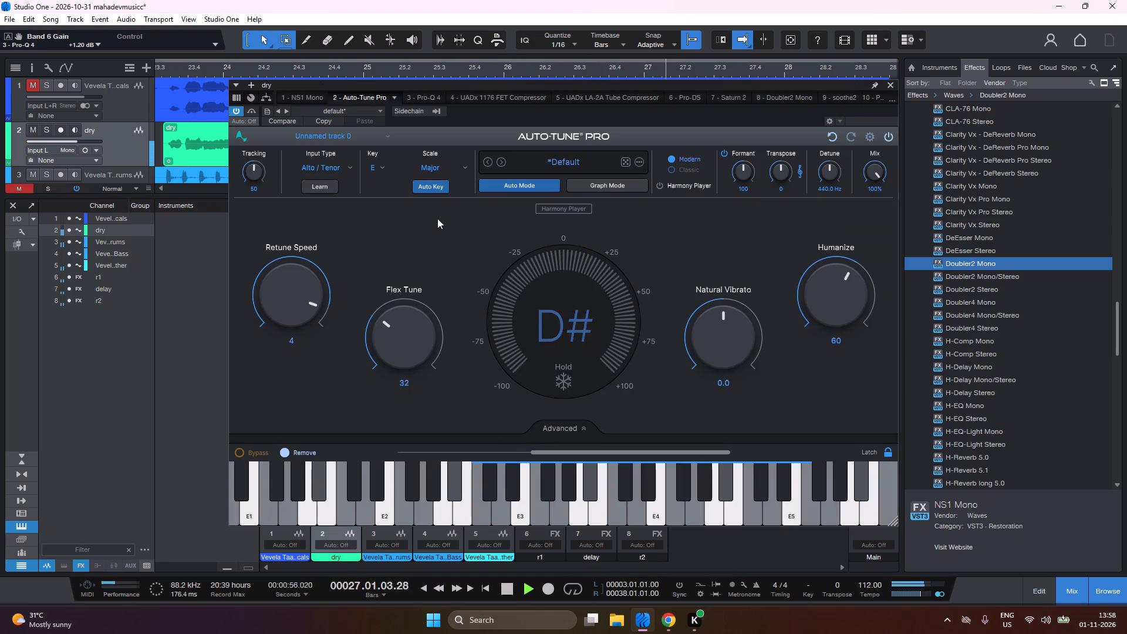
drag(299, 294, 299, 301)
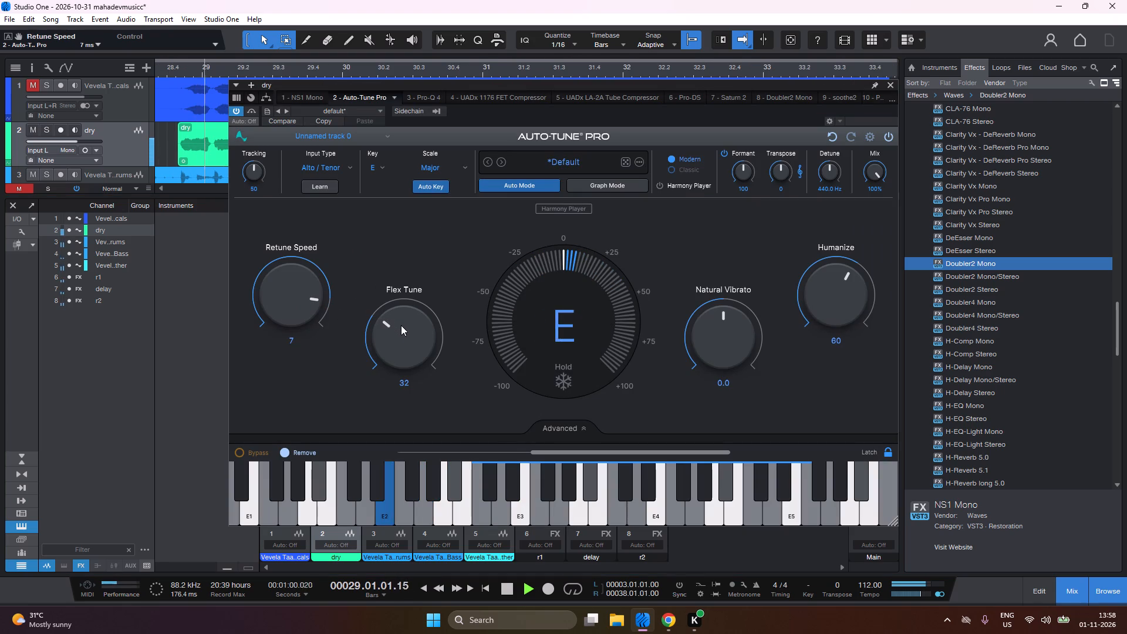
drag(713, 335, 713, 334)
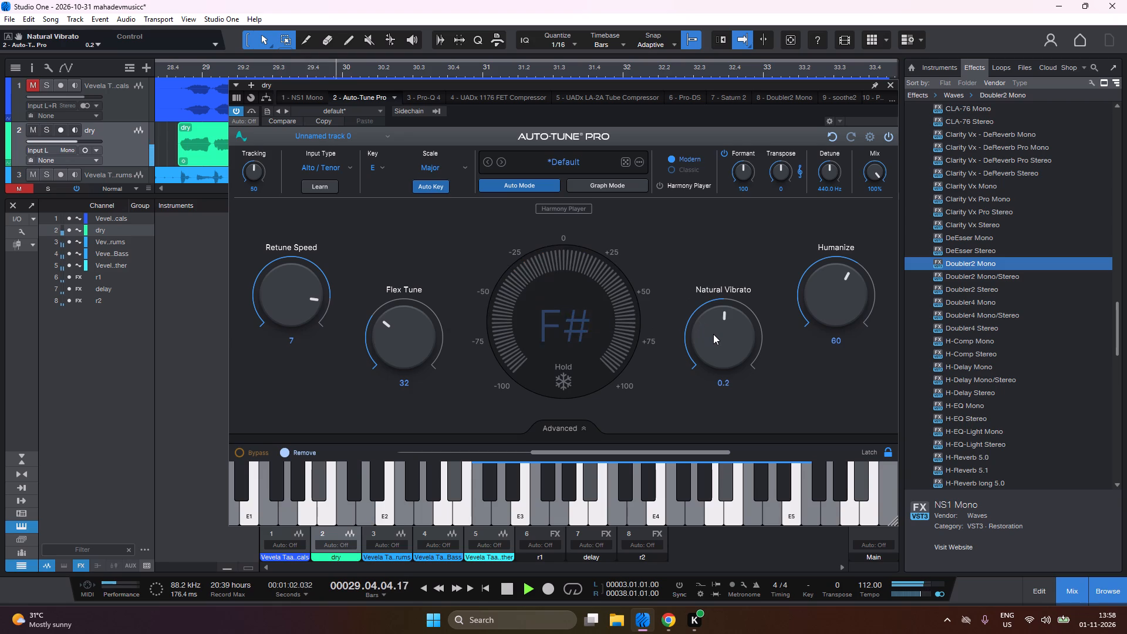
drag(713, 334, 712, 329)
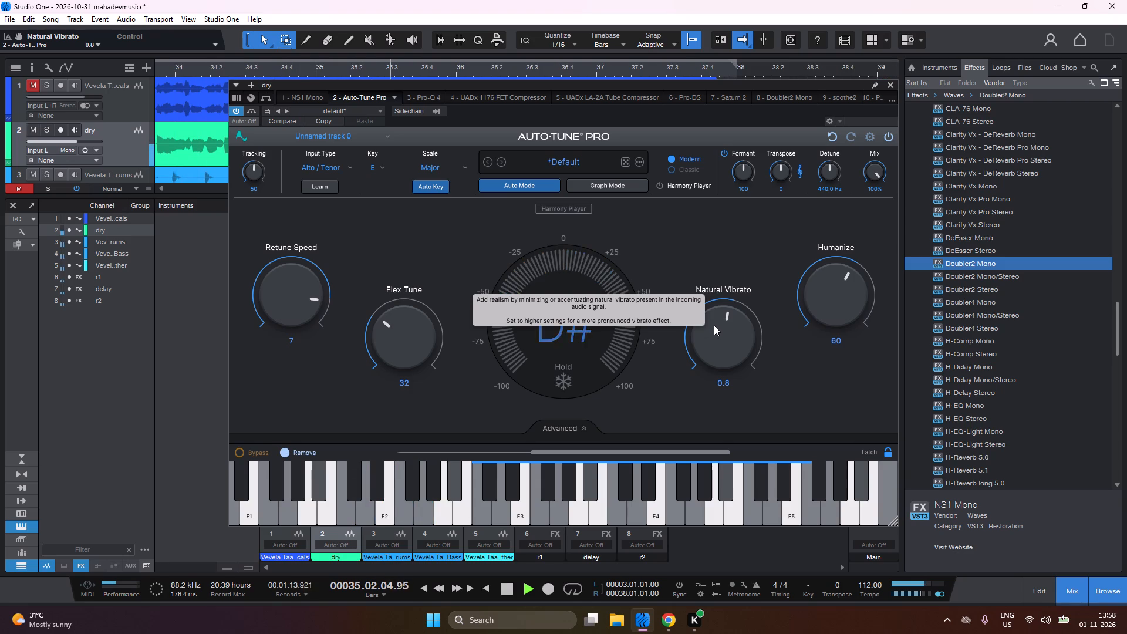
click(714, 325)
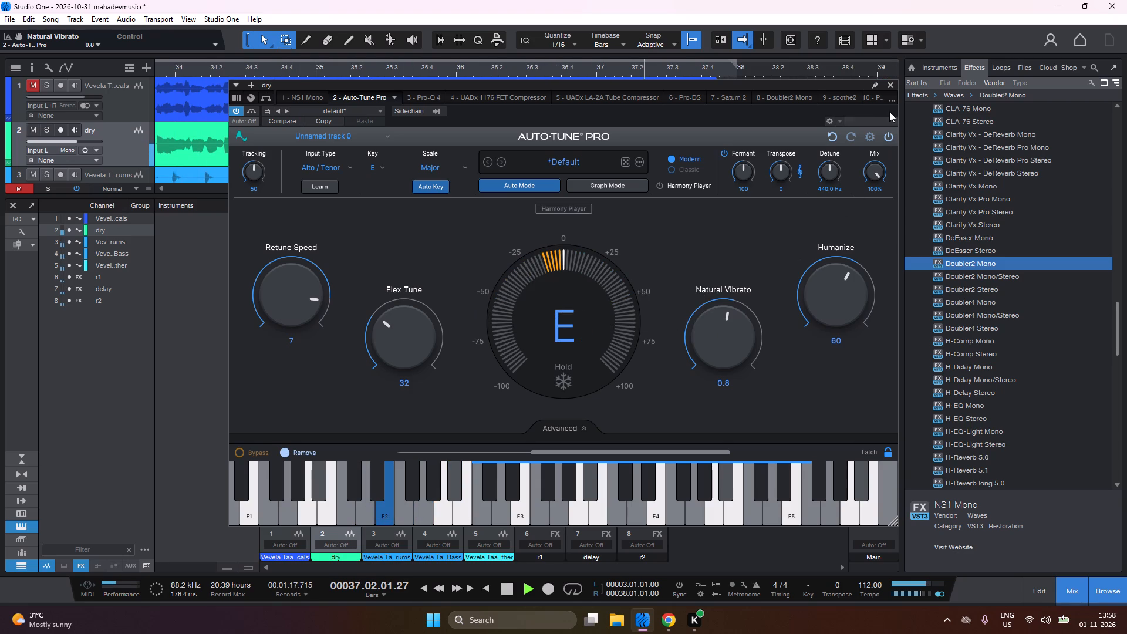
Return playback to the loop start, stop it, and export the looped range's mixdown as a Wave file named 12.
click(891, 87)
key(1)
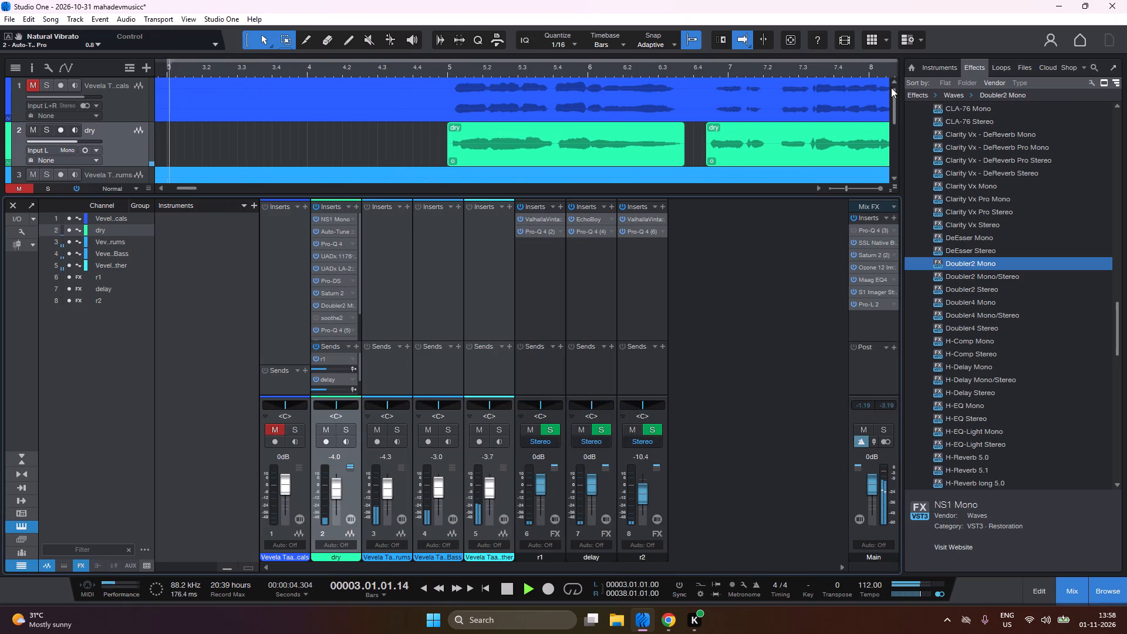
key(space)
key(ctrl+e)
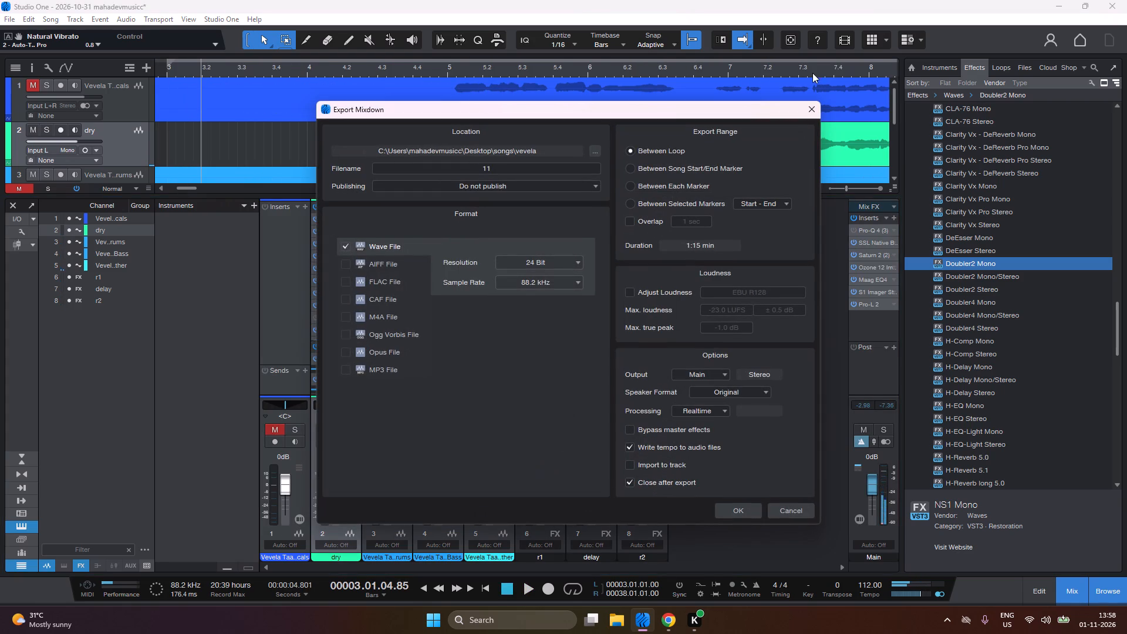
click(566, 170)
text(12)
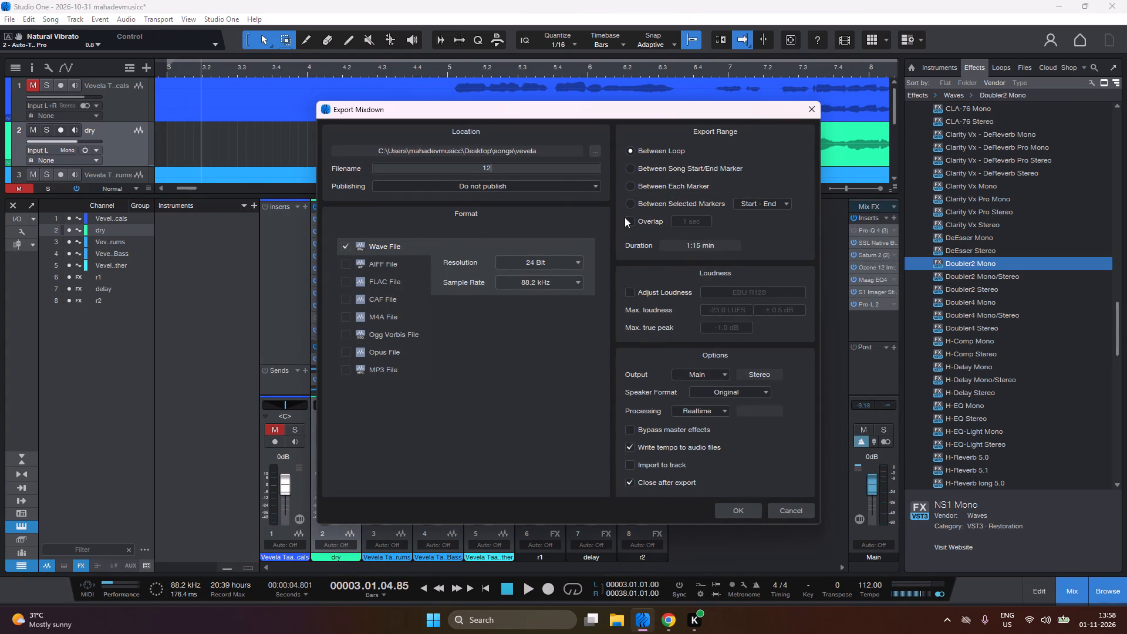
click(728, 507)
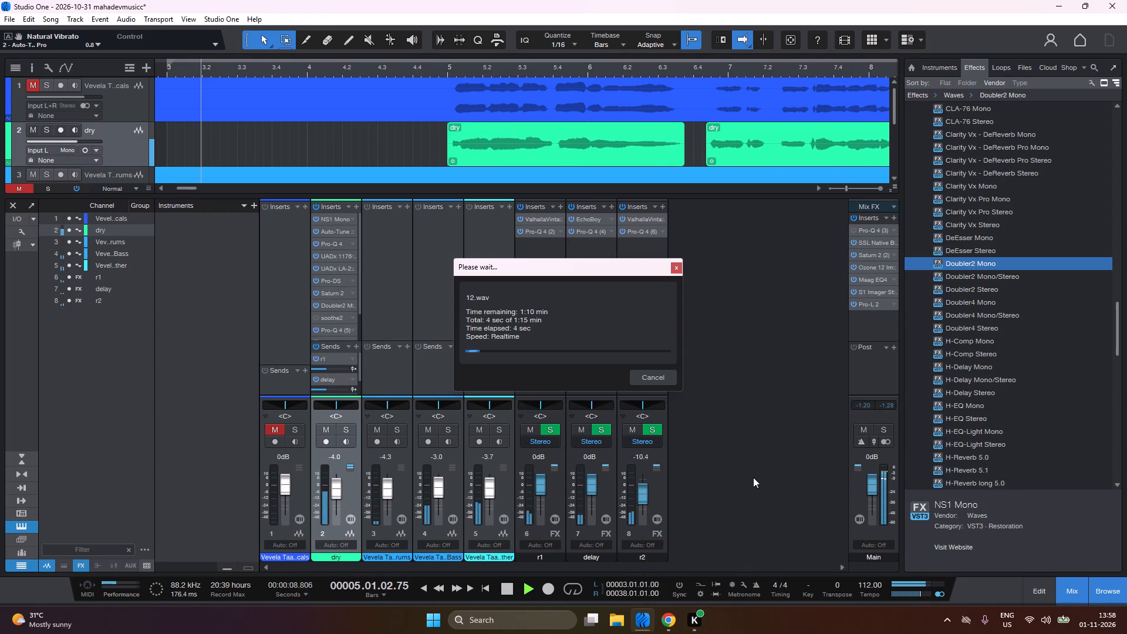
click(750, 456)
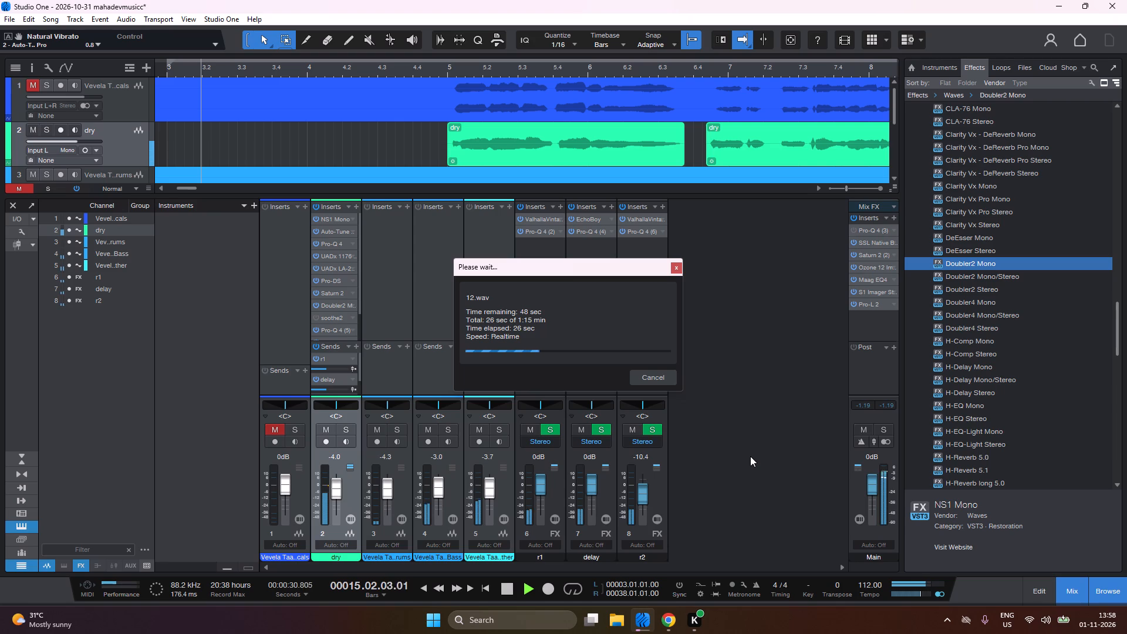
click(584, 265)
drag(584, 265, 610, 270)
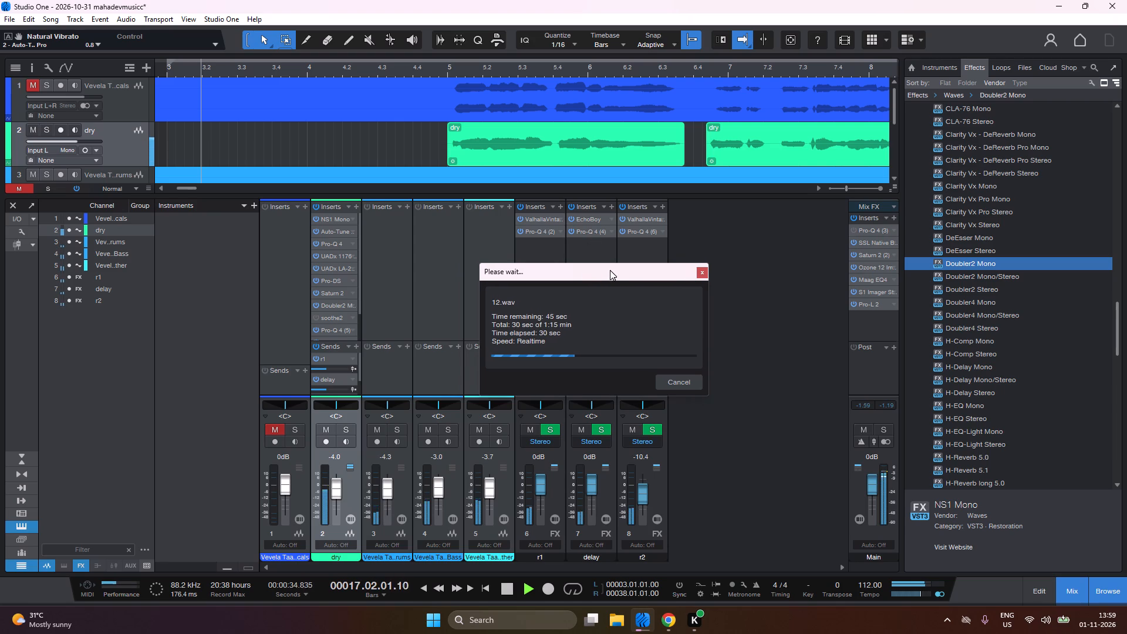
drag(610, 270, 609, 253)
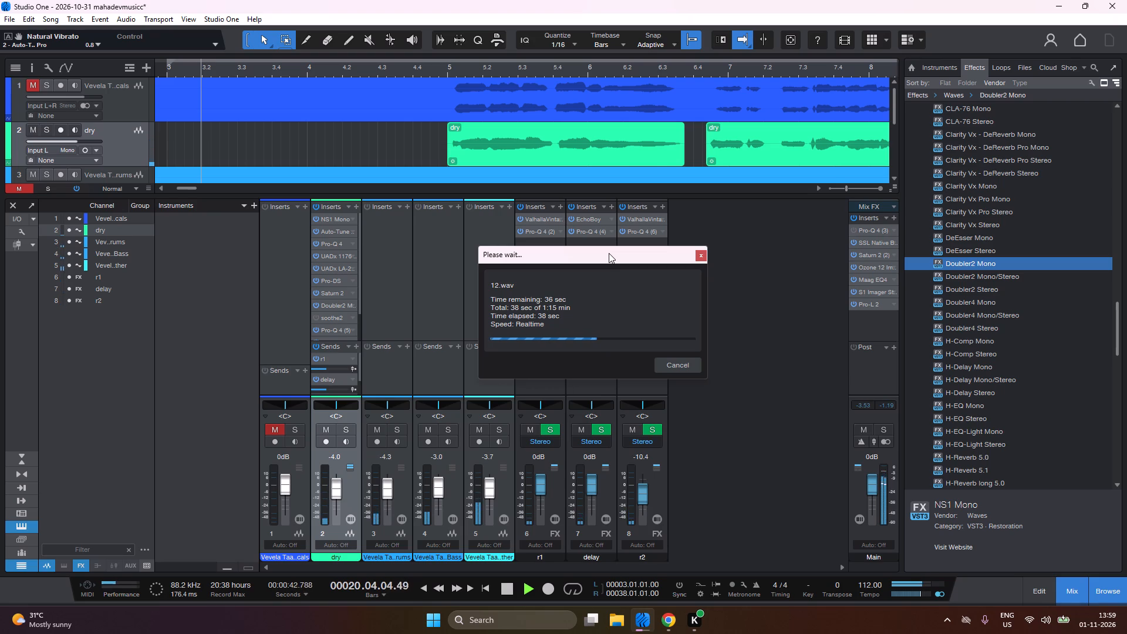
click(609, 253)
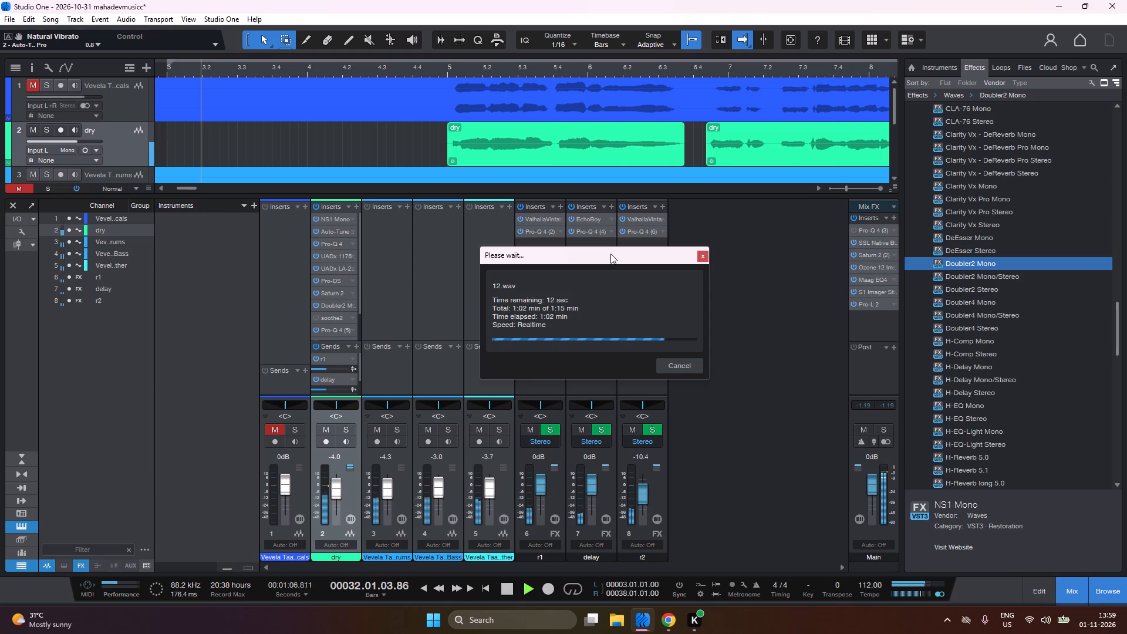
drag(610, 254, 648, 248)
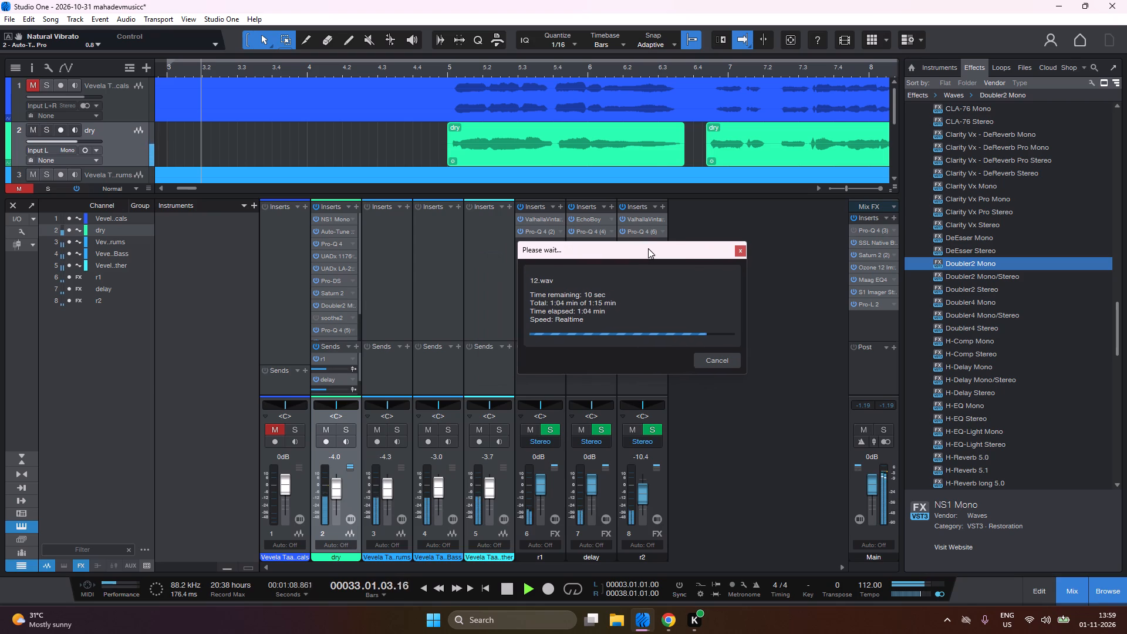
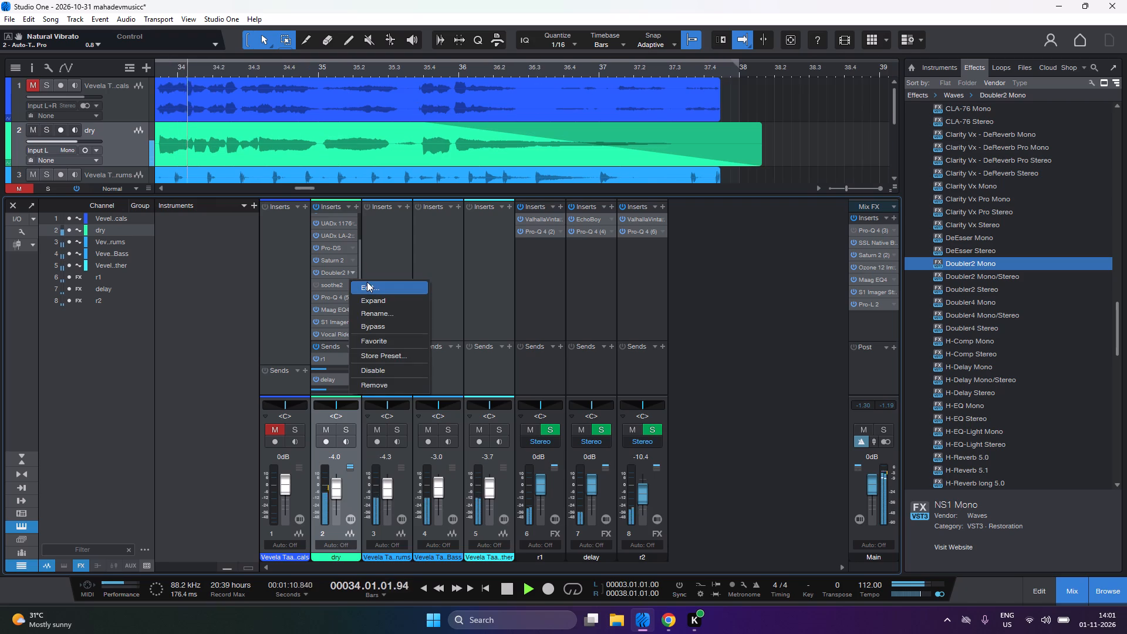
Open the dry vocal's Doubler2 Mono and examine its settings while replaying the song from the loop start.
click(367, 282)
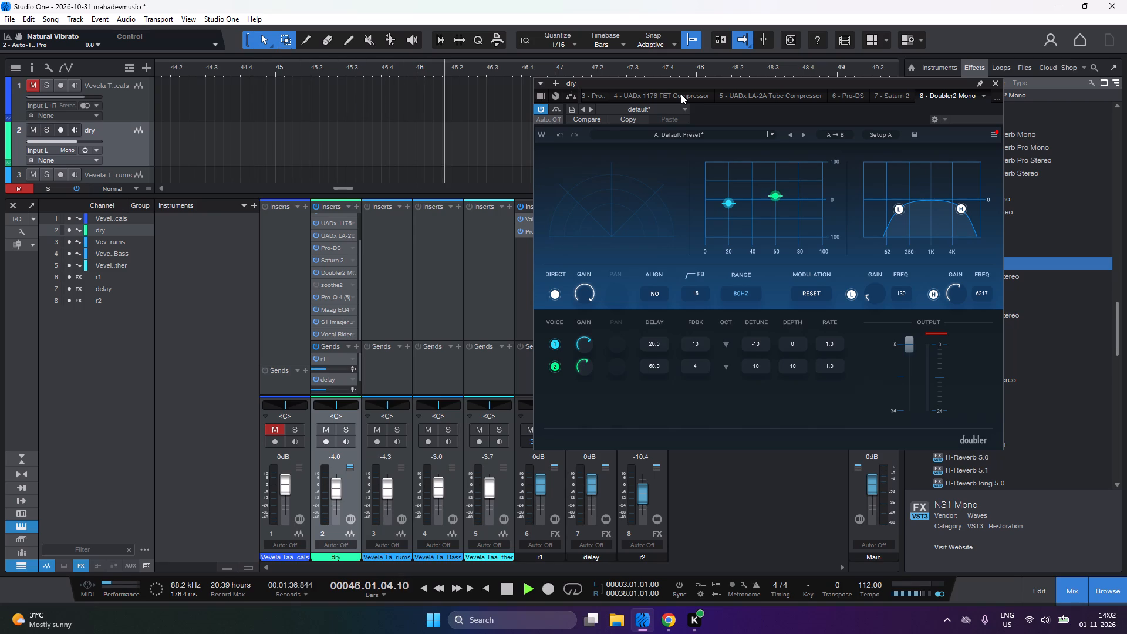
drag(772, 82, 685, 127)
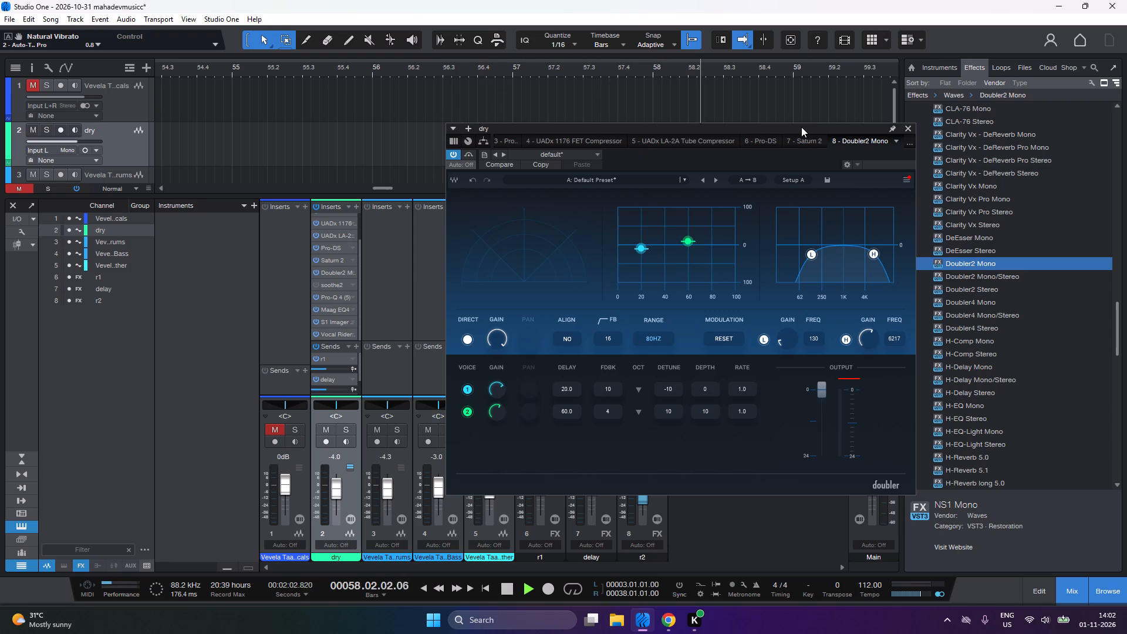
drag(801, 127, 742, 131)
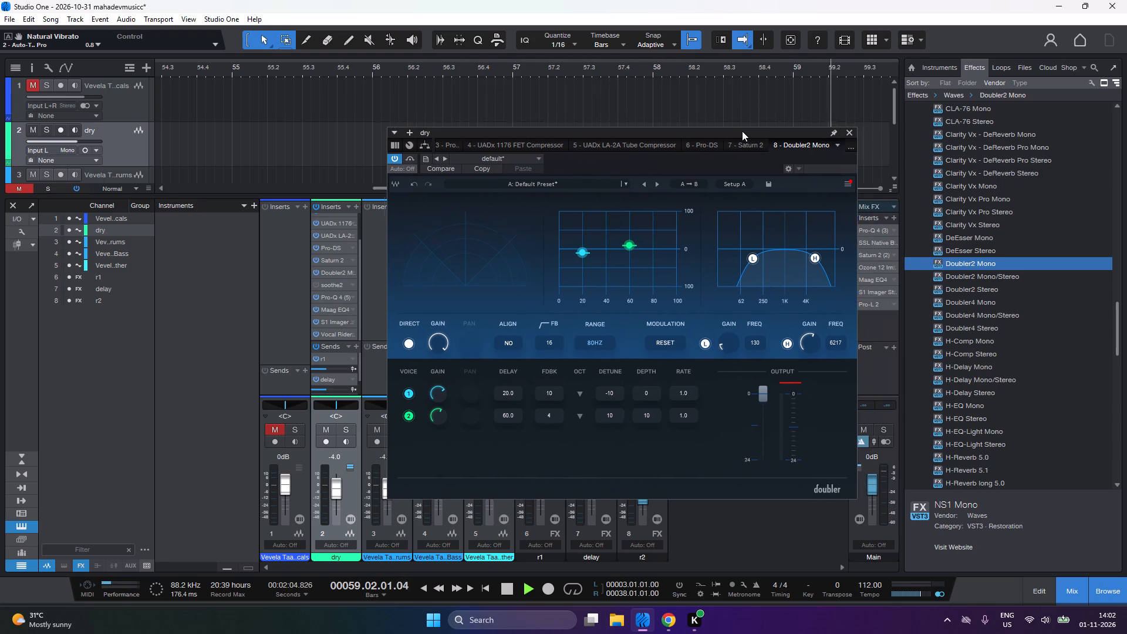
drag(742, 131, 738, 131)
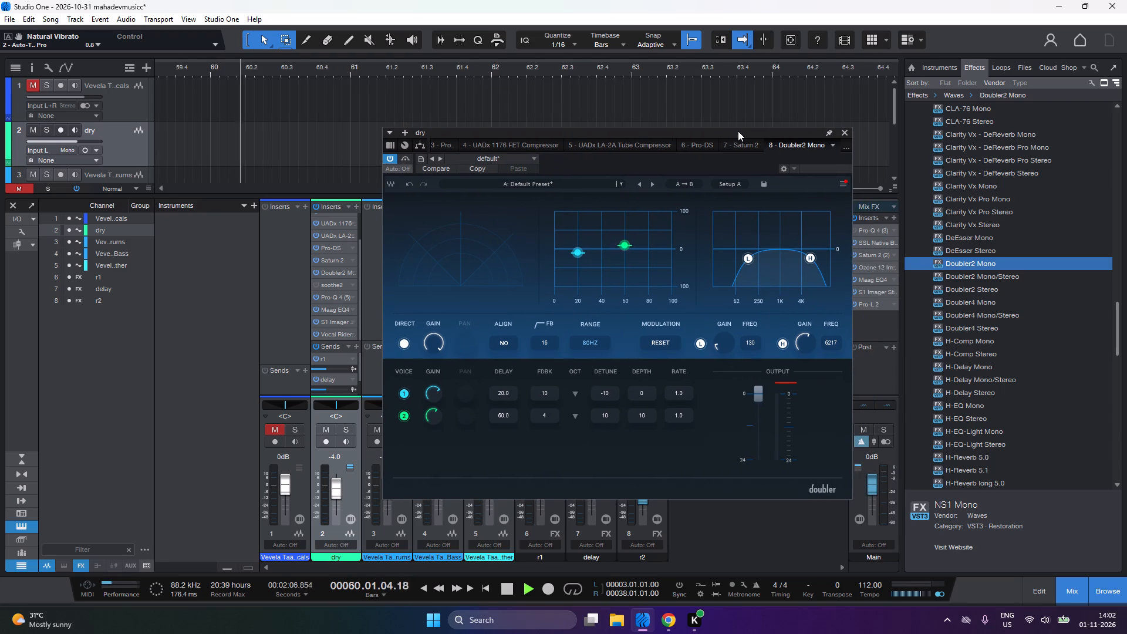
key(1)
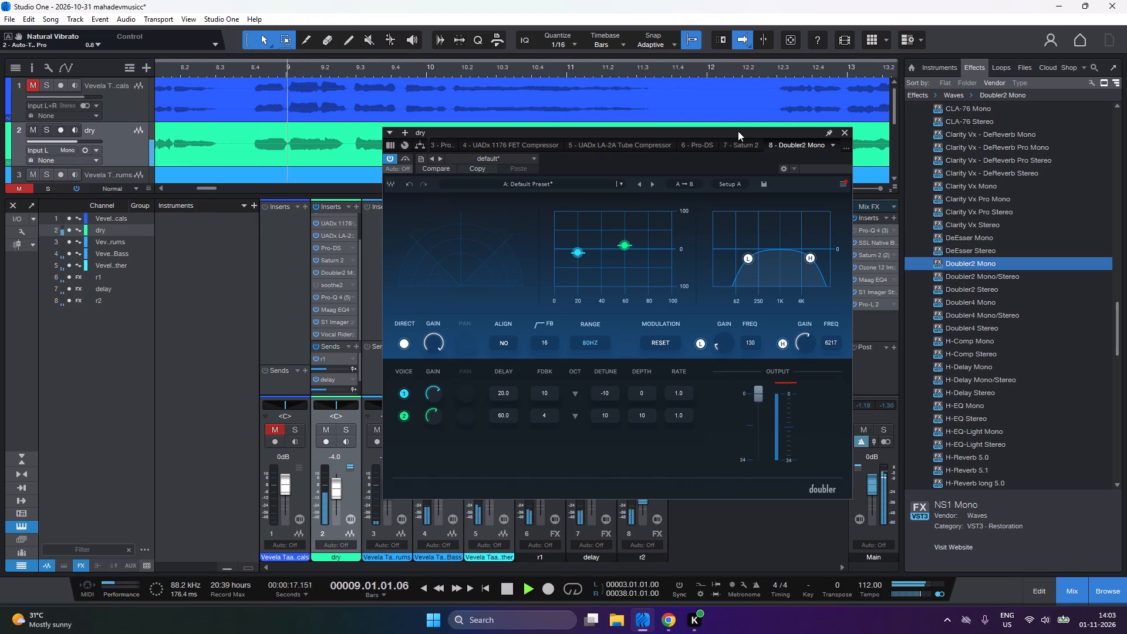
drag(738, 131, 715, 147)
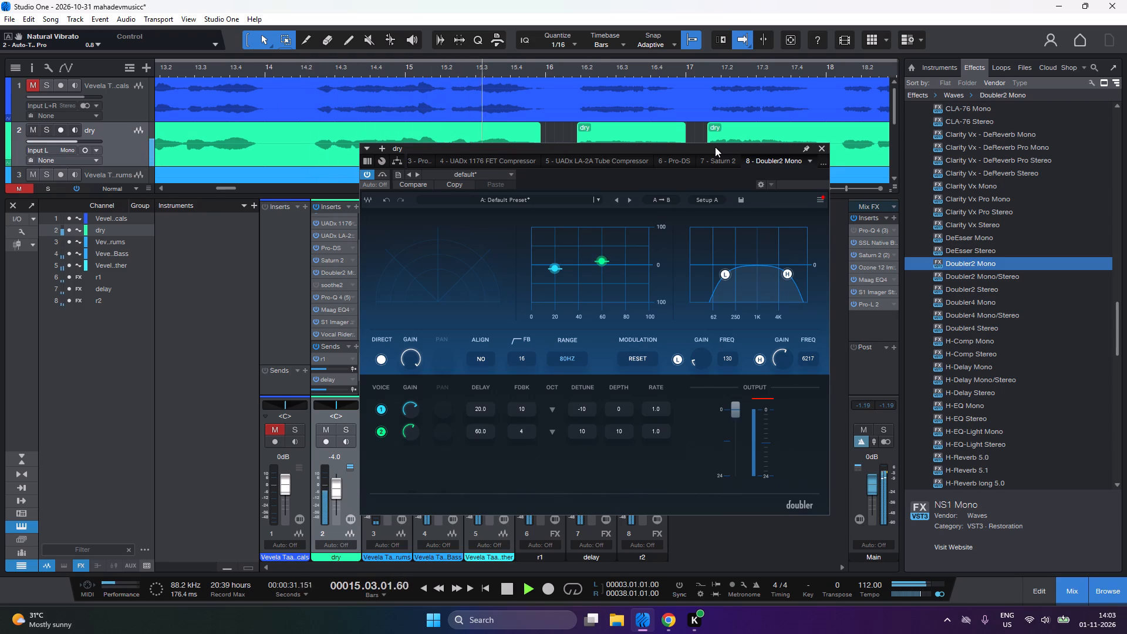
key(1)
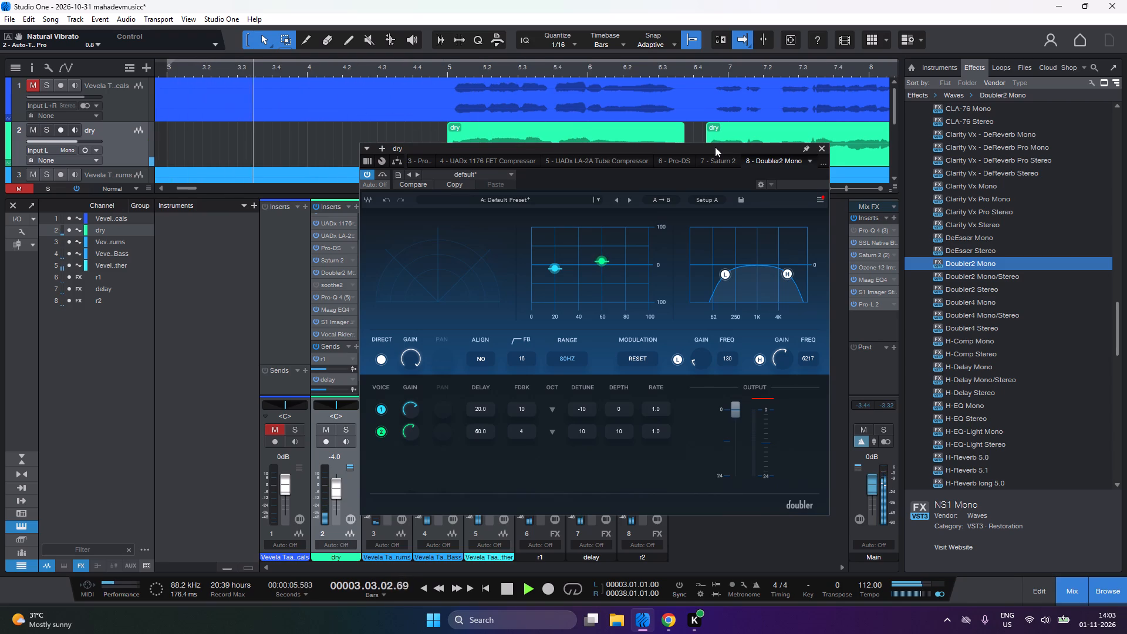
key(space)
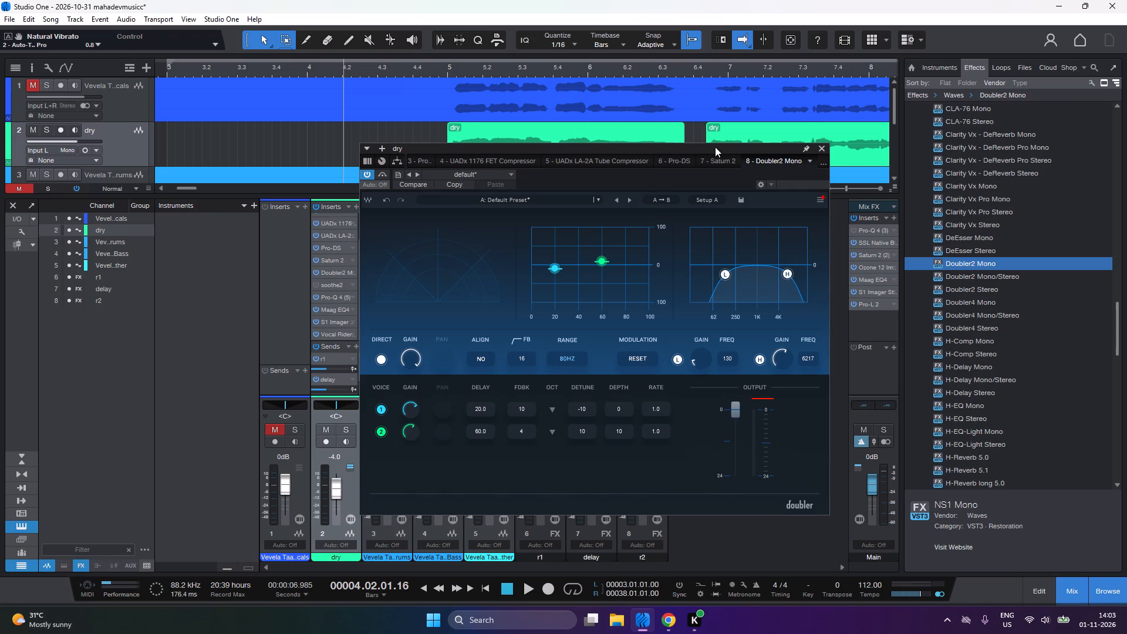
key(space)
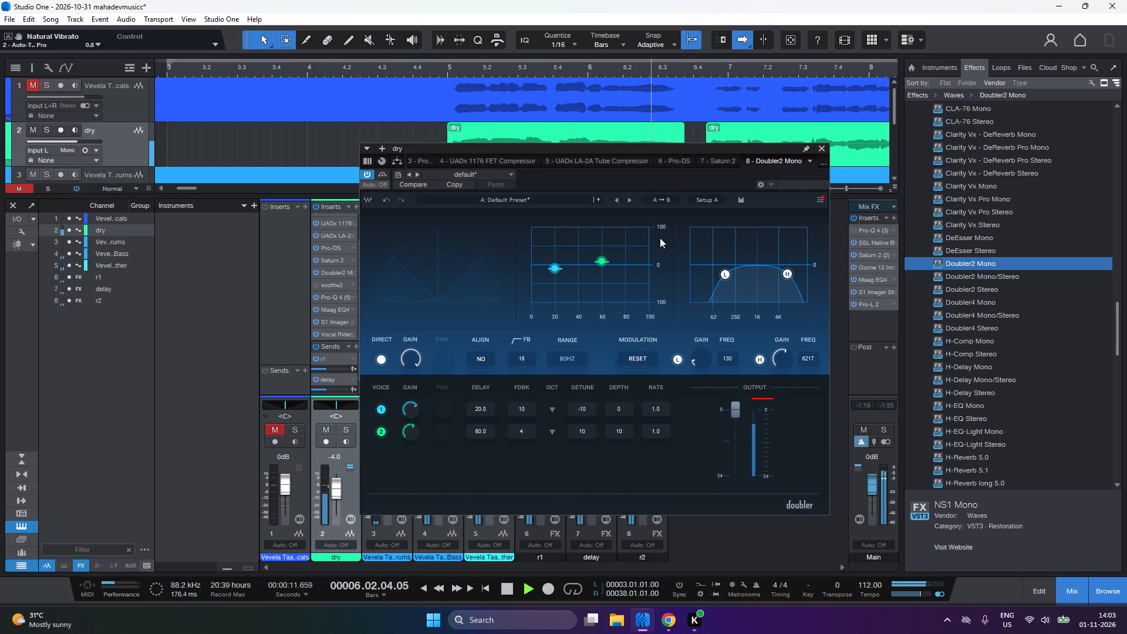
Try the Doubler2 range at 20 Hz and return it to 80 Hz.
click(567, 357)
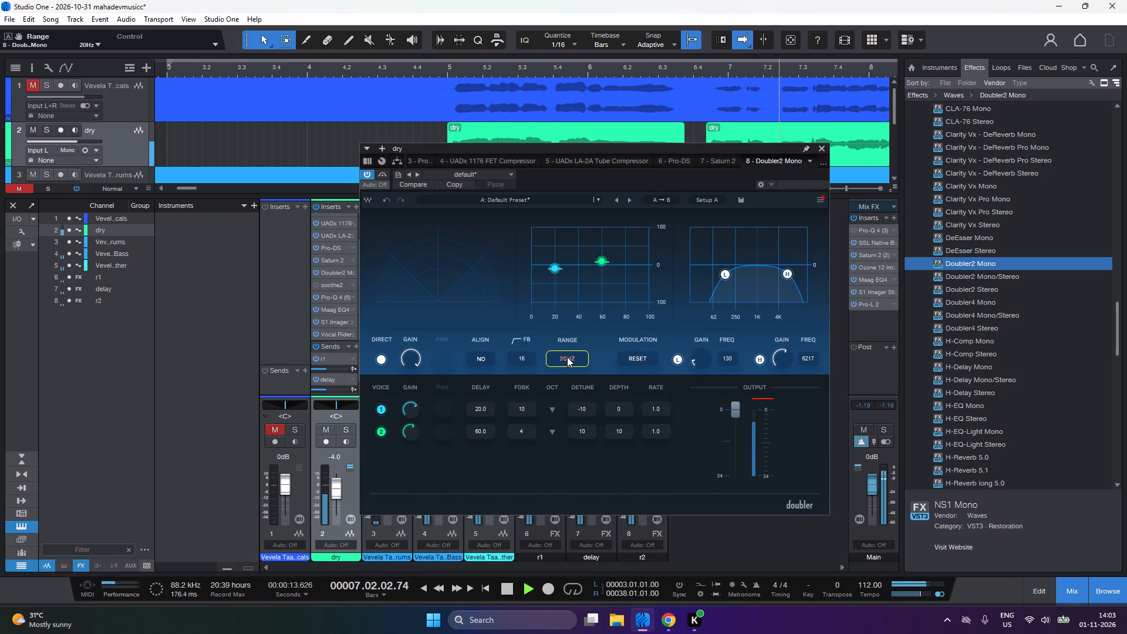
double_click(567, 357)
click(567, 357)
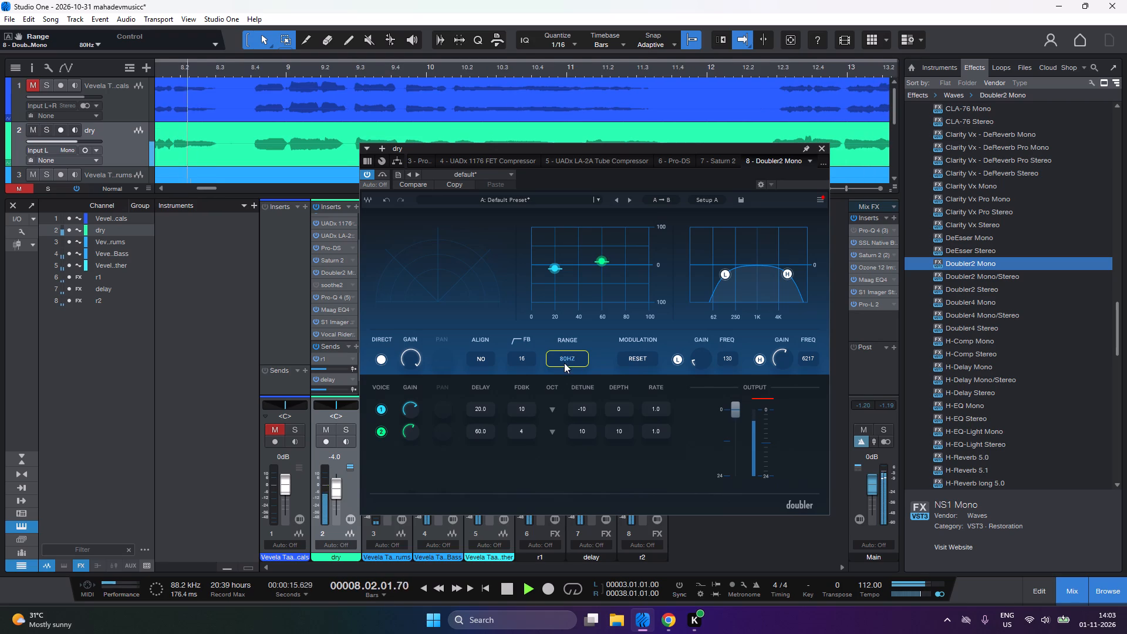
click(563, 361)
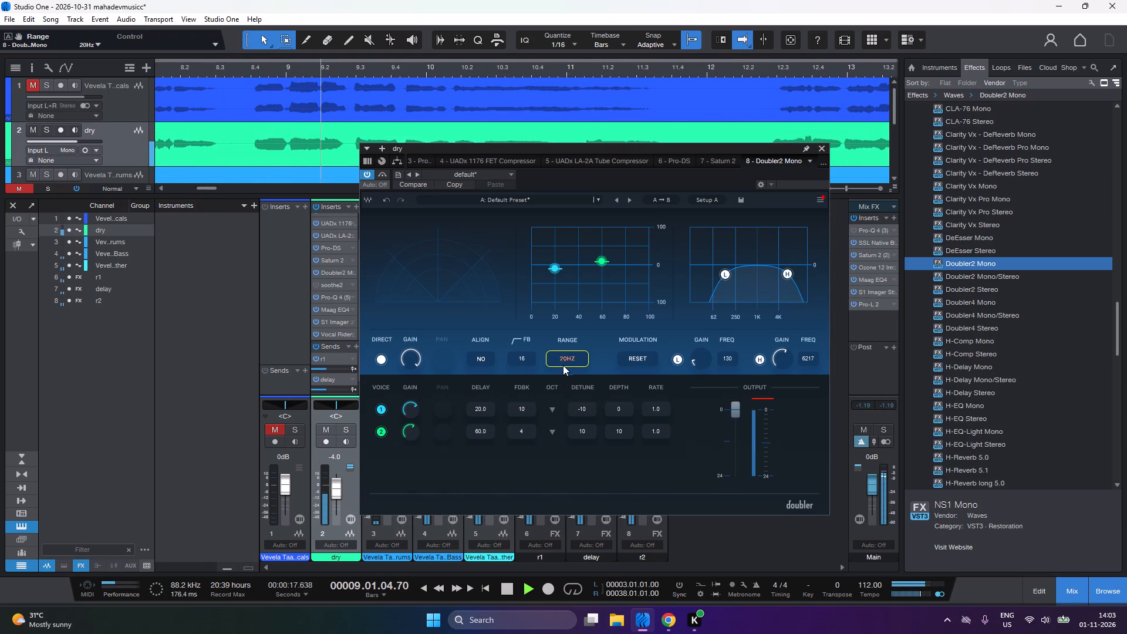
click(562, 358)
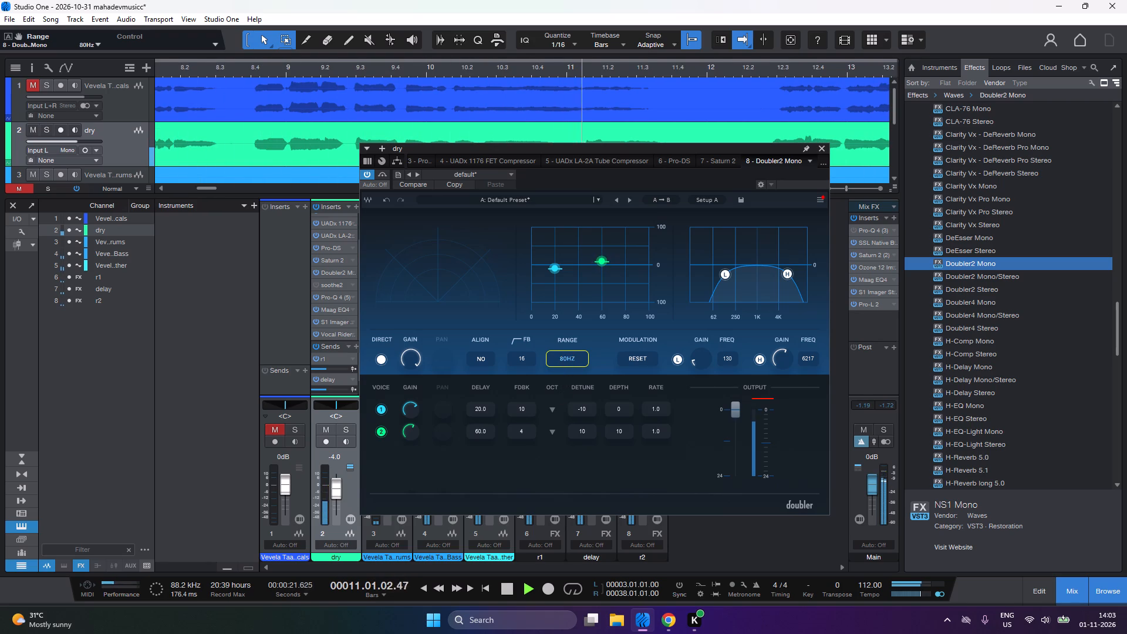
Set the Doubler2 voice 1 depth to -10 cents, and replay from the loop start to audition it.
click(618, 407)
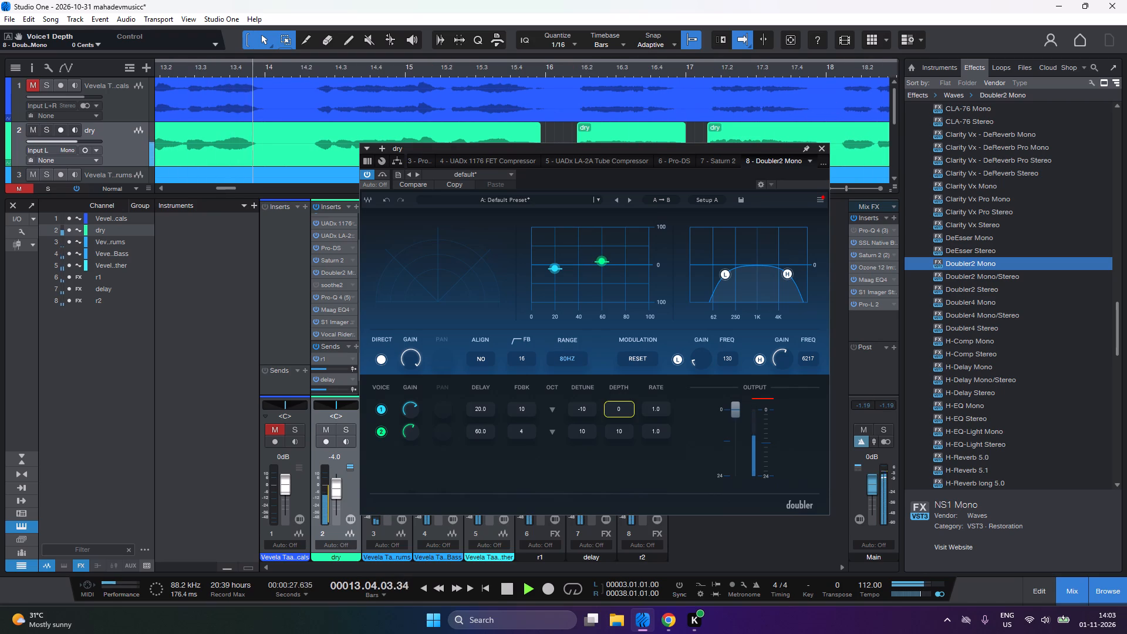
double_click(618, 407)
text(-10)
key(Return)
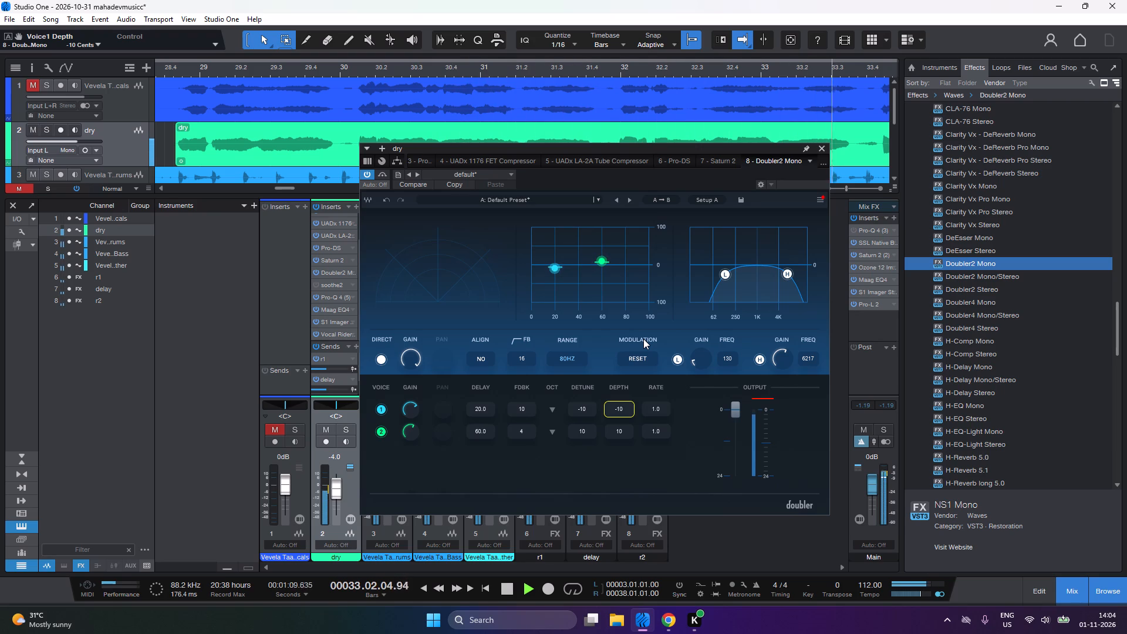
scroll(643, 339, left, 2)
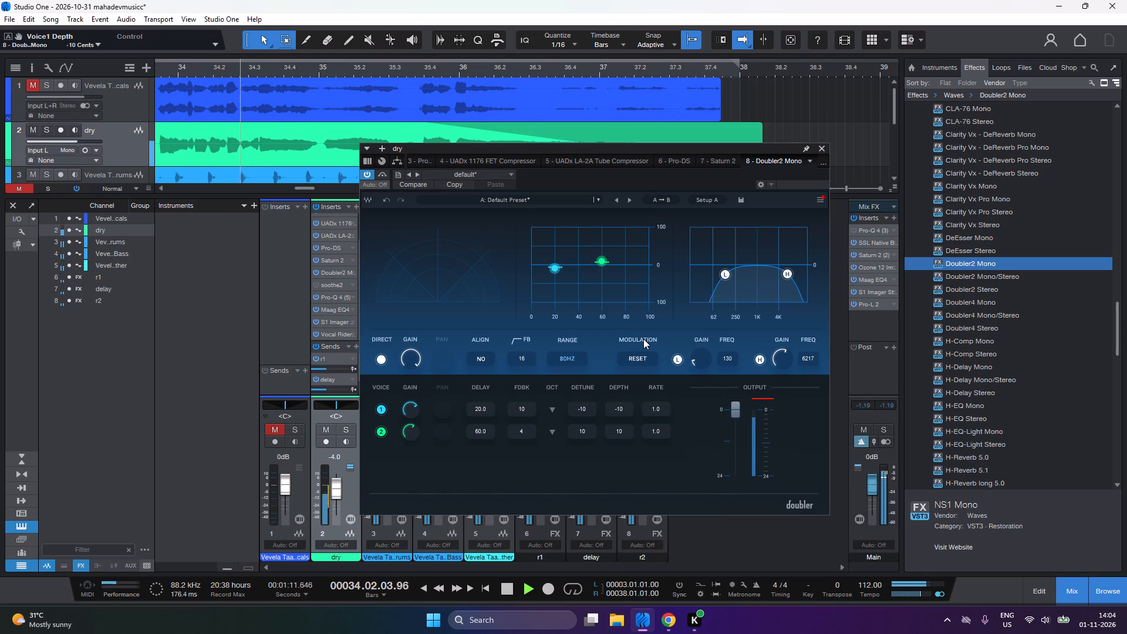
scroll(643, 339, left, 1)
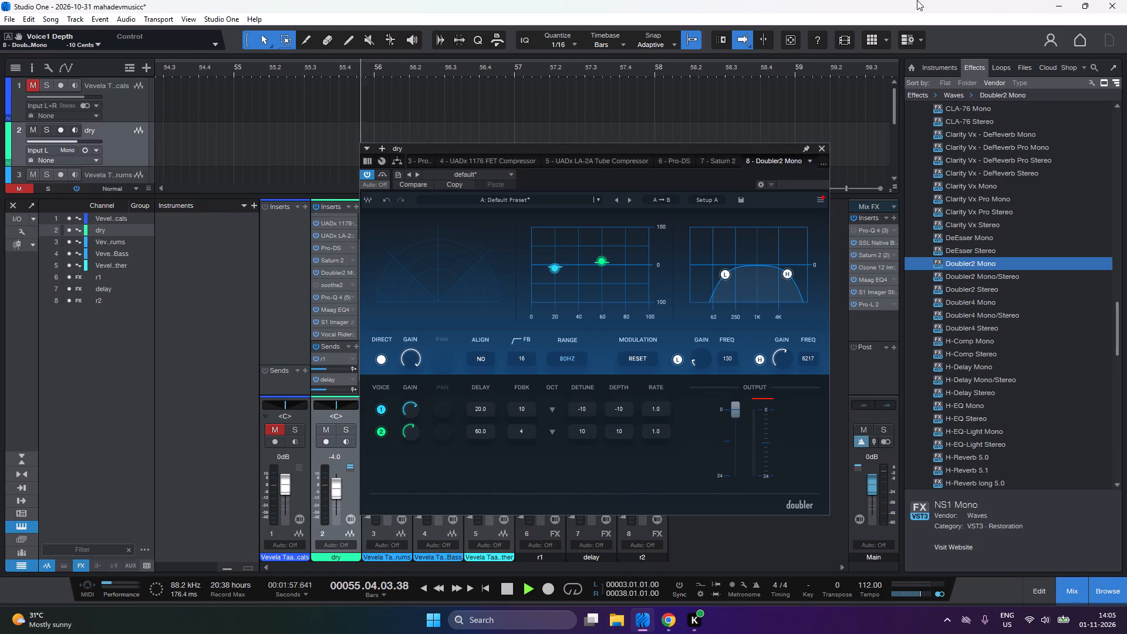
key(1)
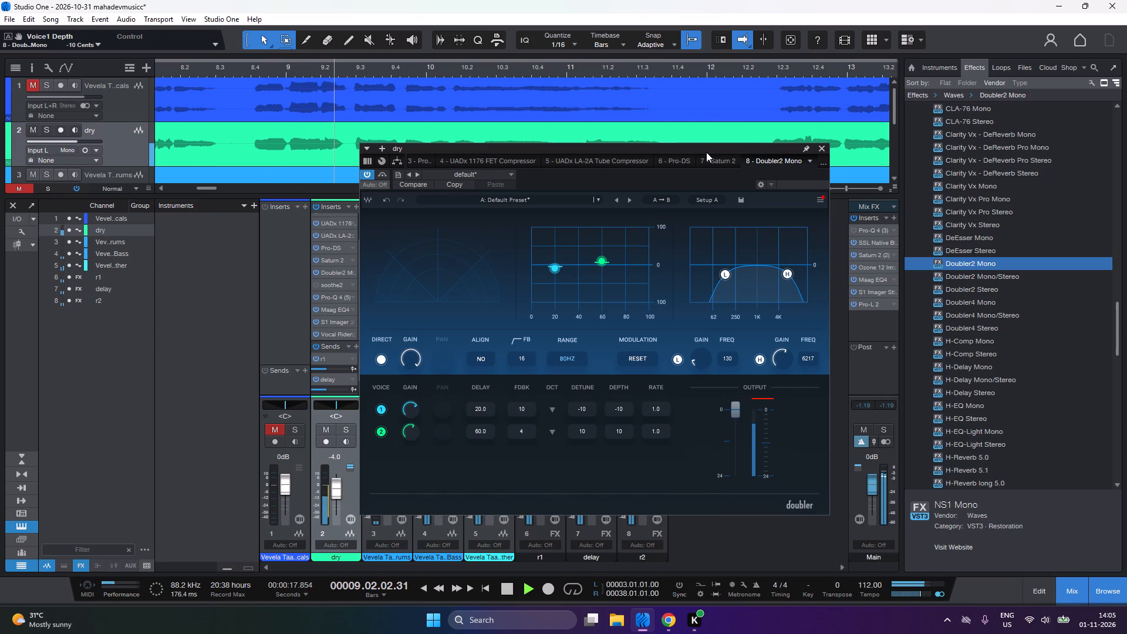
drag(706, 152, 694, 160)
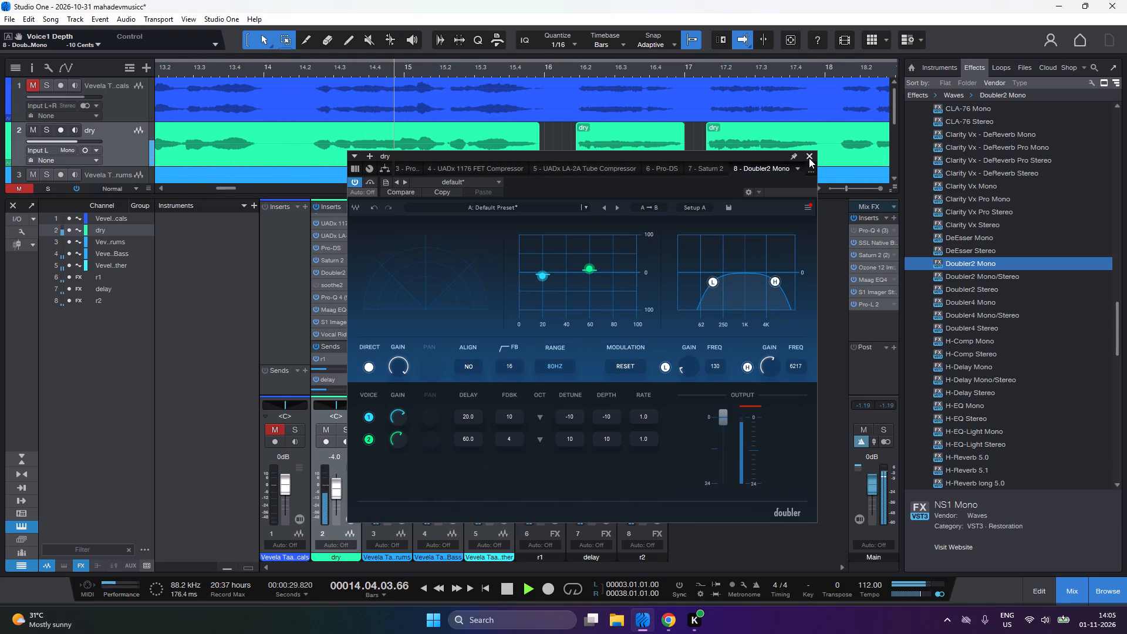
click(809, 155)
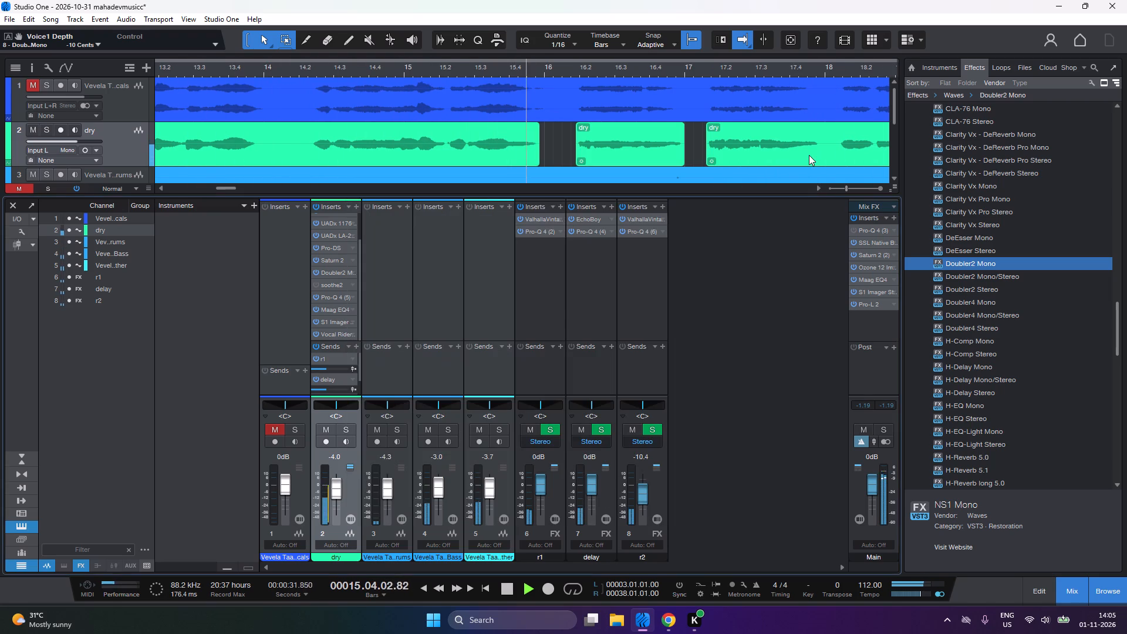
Check the Maag EQ4 2.5 kHz gain and the UADx LA-2A peak reduction on the dry vocal during playback.
scroll(421, 306, right, 9)
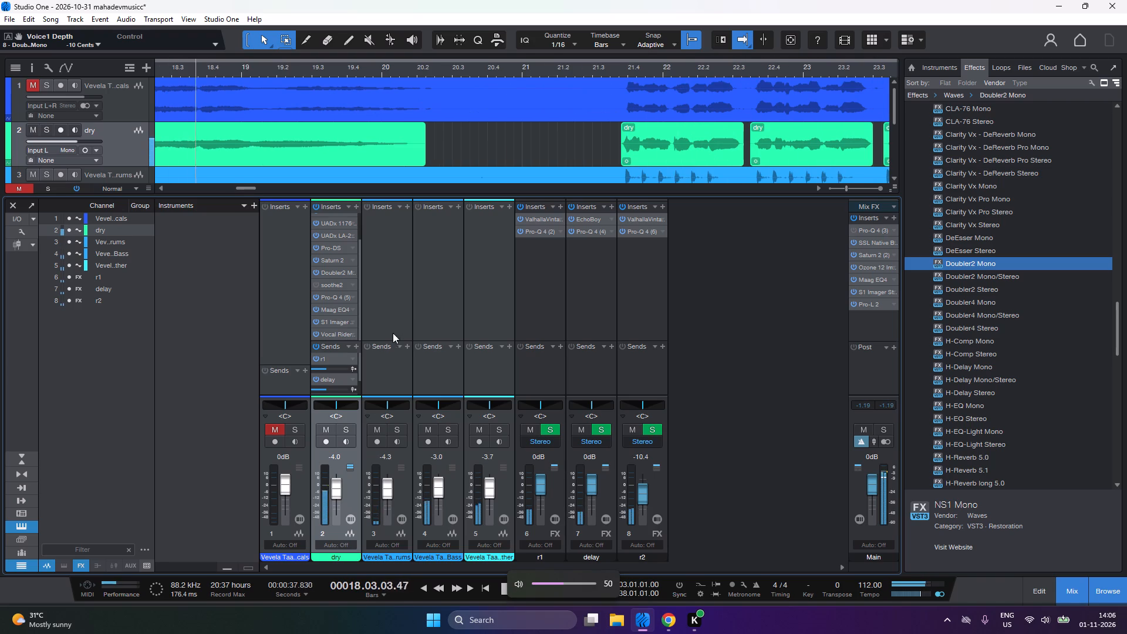
drag(335, 339, 341, 367)
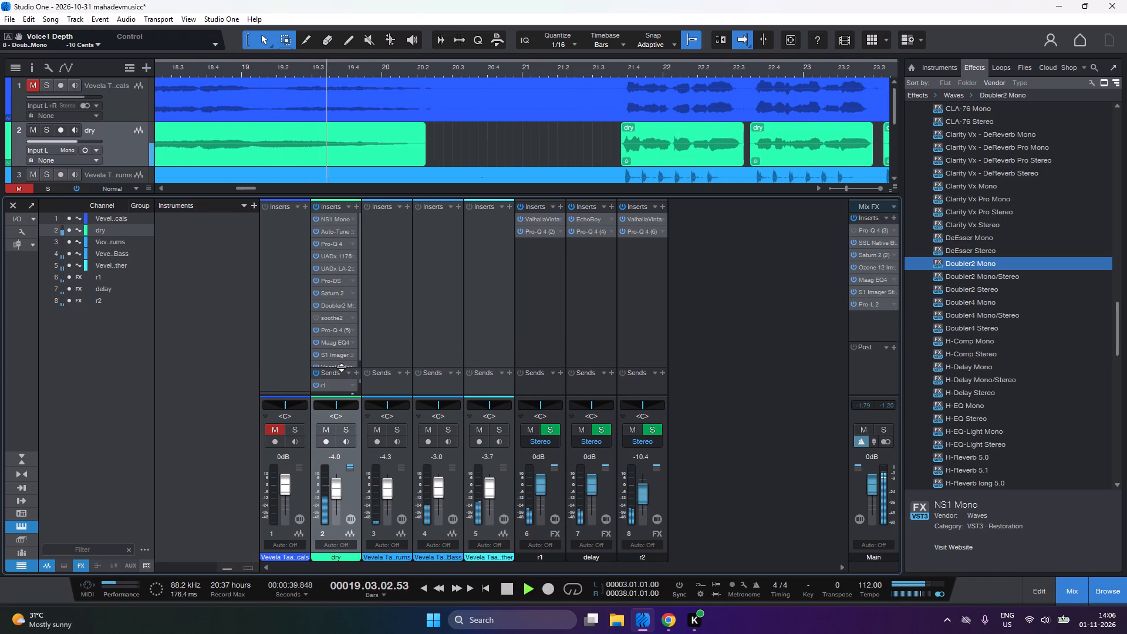
drag(341, 367, 340, 370)
drag(352, 343, 358, 350)
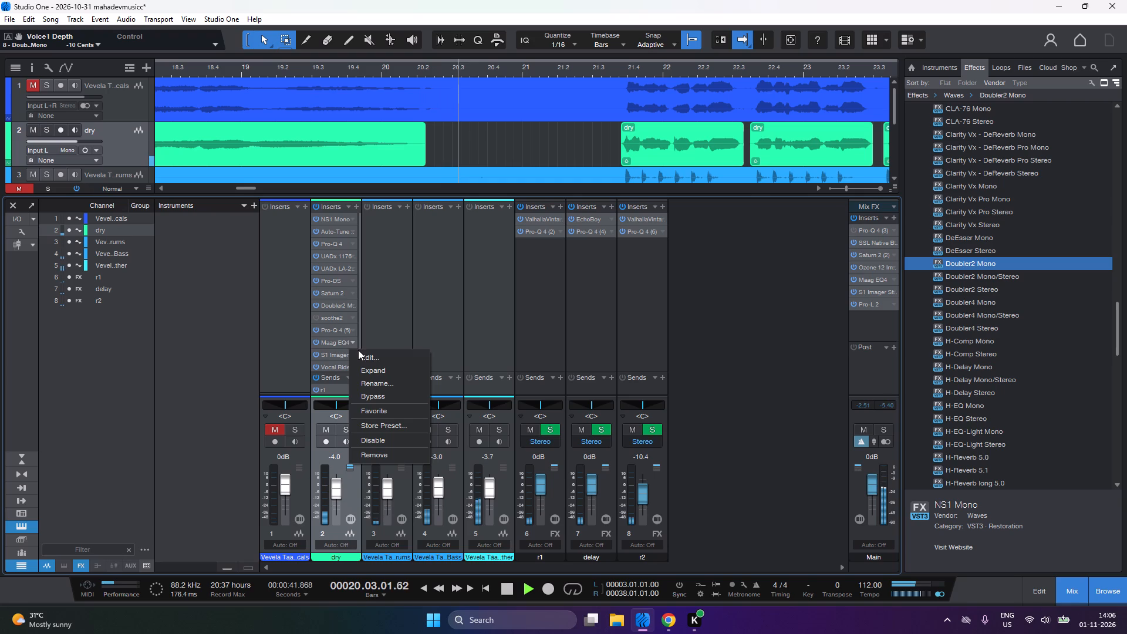
click(362, 358)
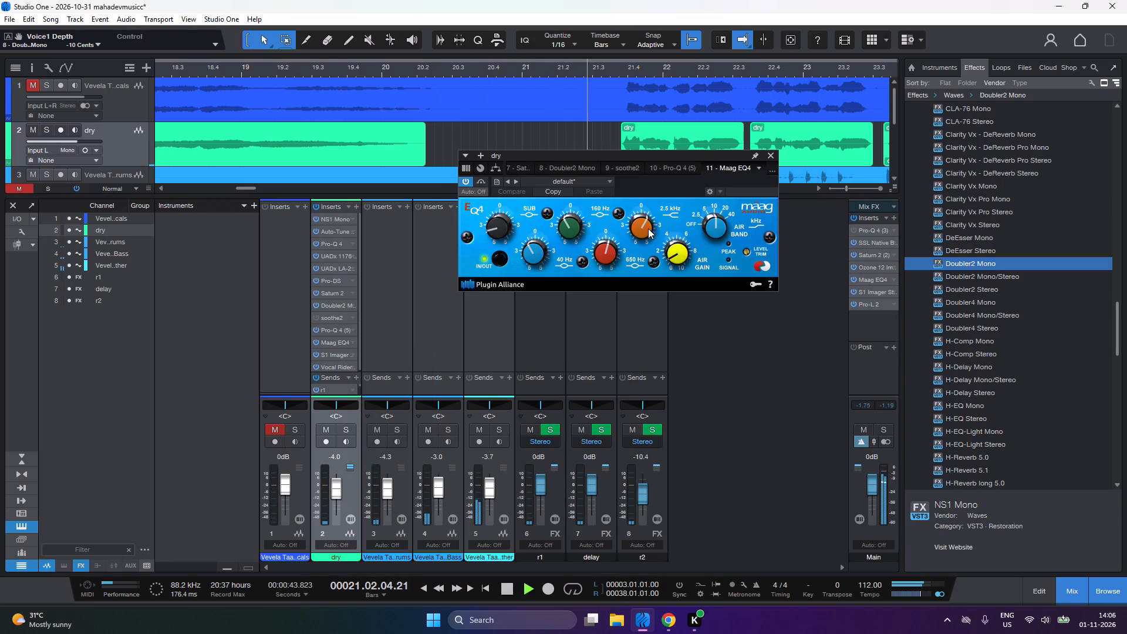
click(644, 227)
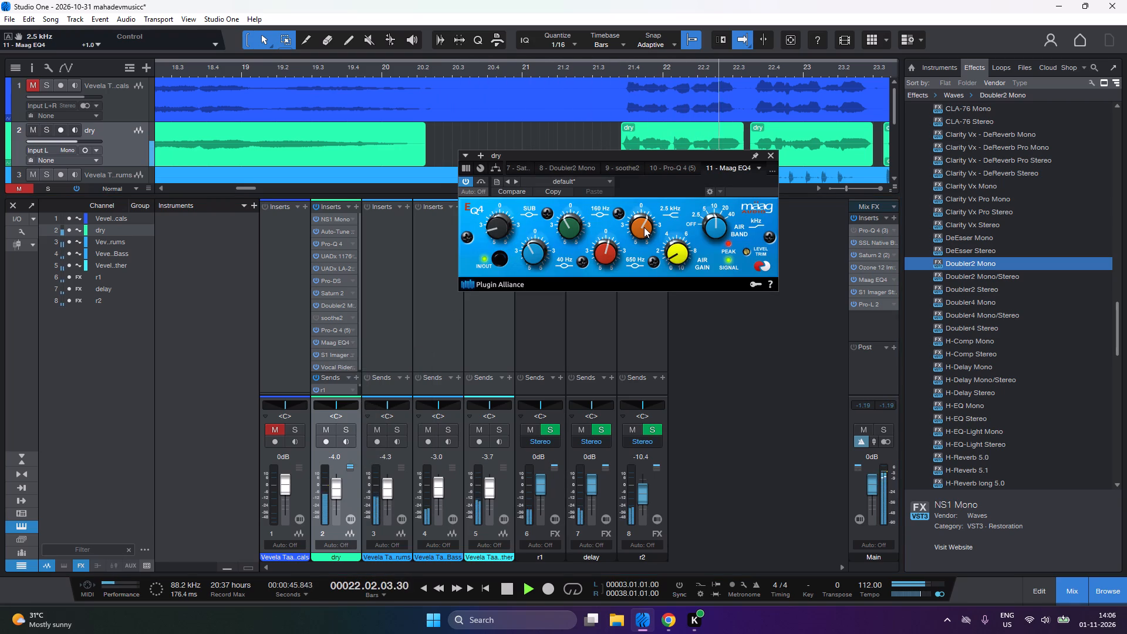
click(768, 154)
scroll(336, 248, up, 1)
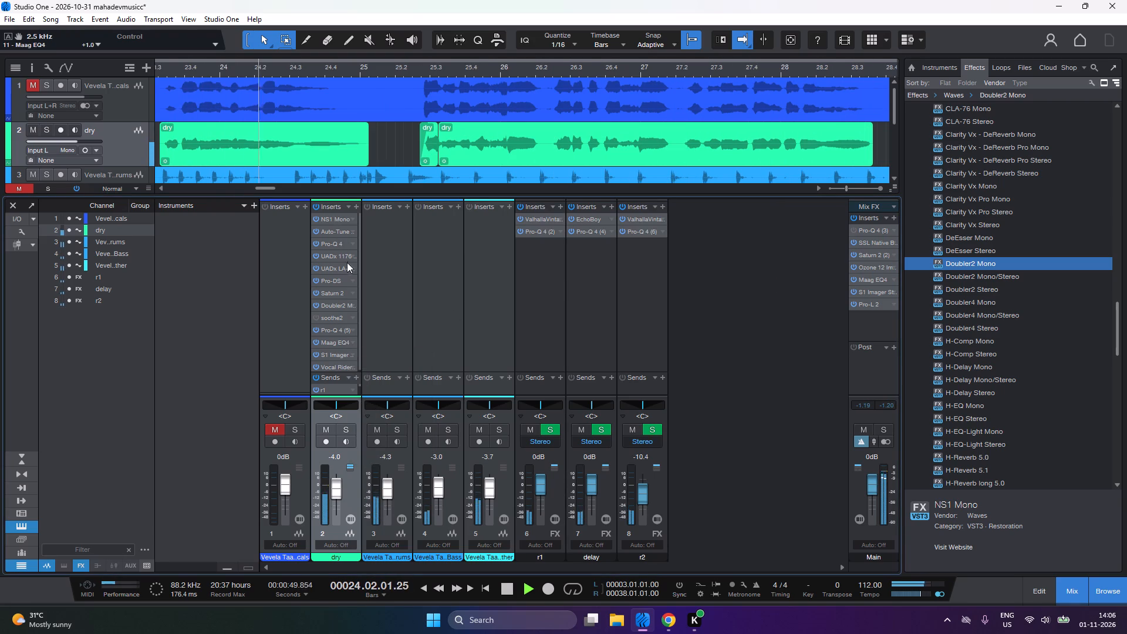
click(352, 269)
click(356, 279)
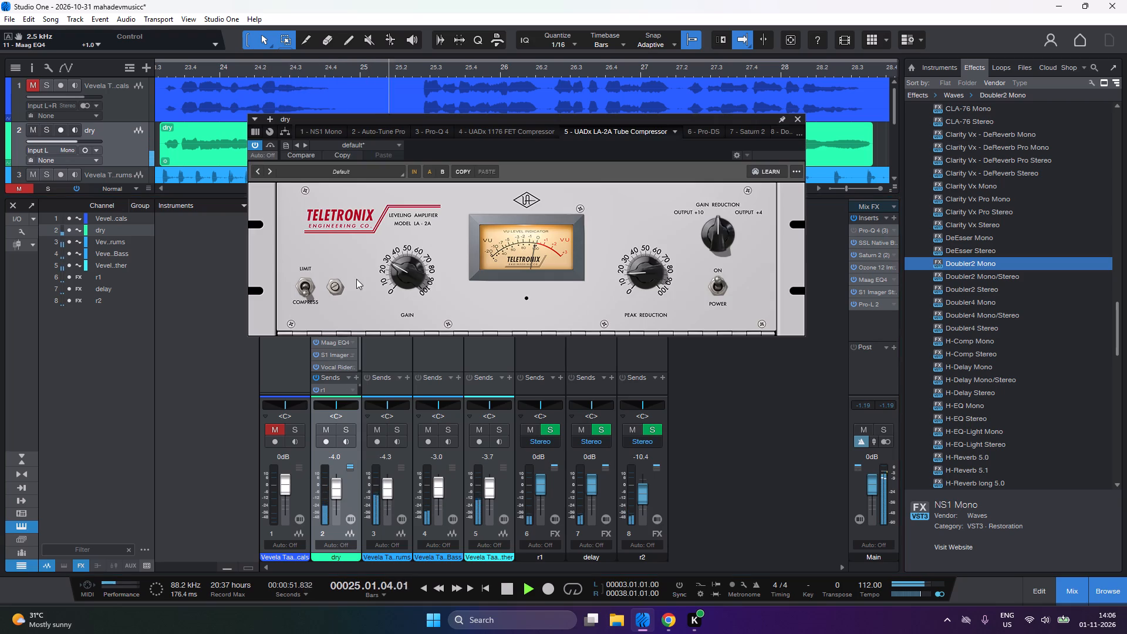
click(639, 268)
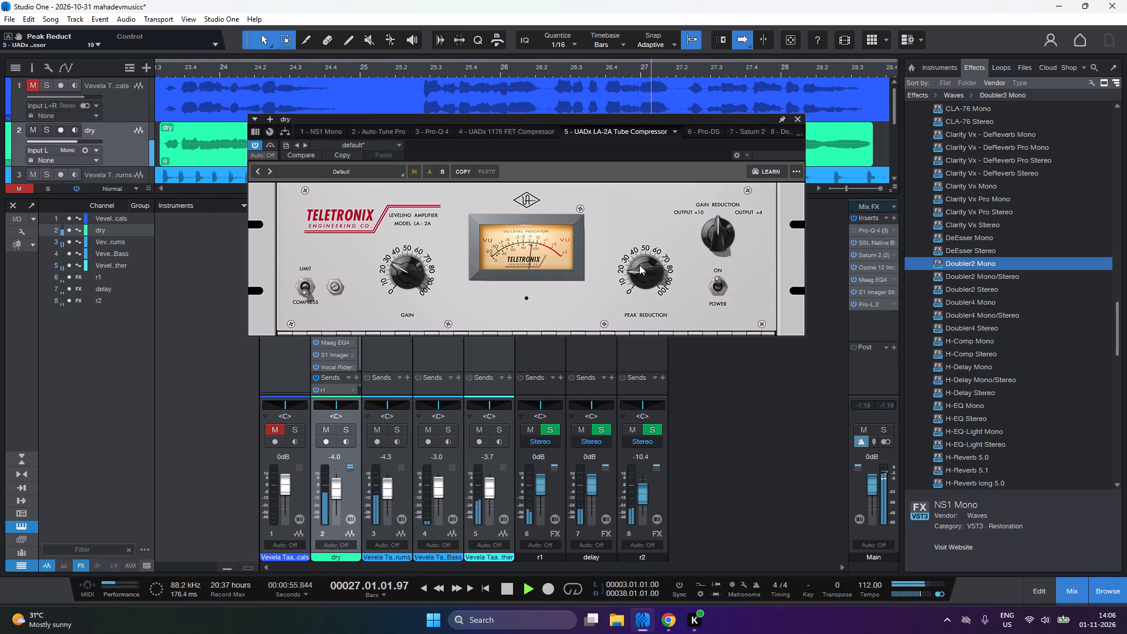
click(794, 120)
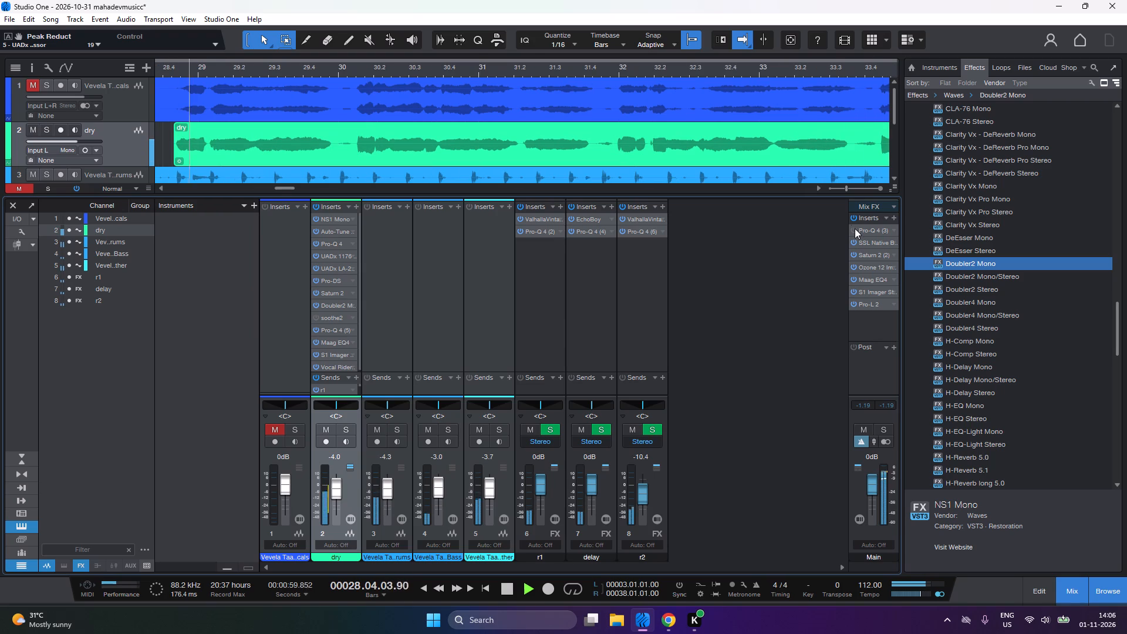
Change the saturation style of the Main channel's Saturn 2 to Warm Tape.
drag(895, 254, 896, 261)
click(897, 267)
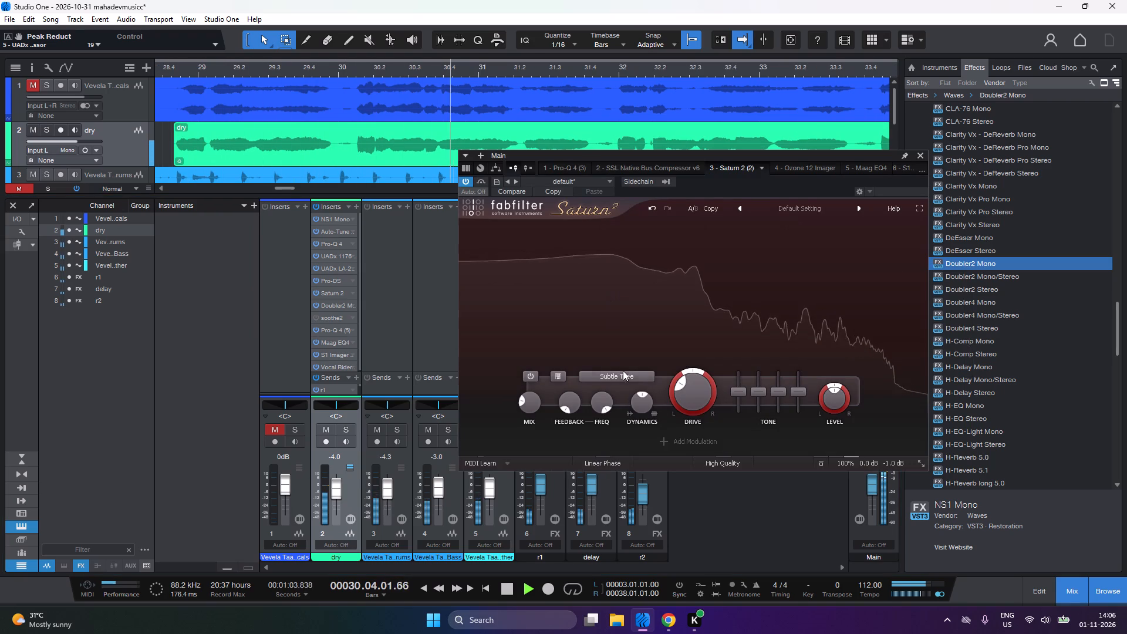
click(623, 372)
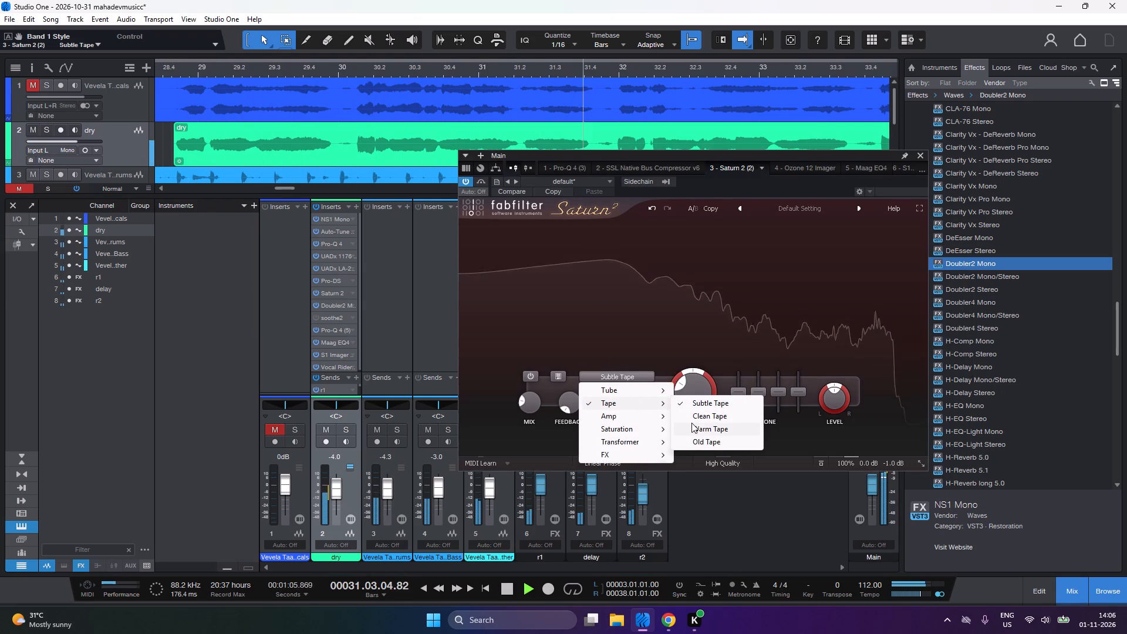
click(691, 423)
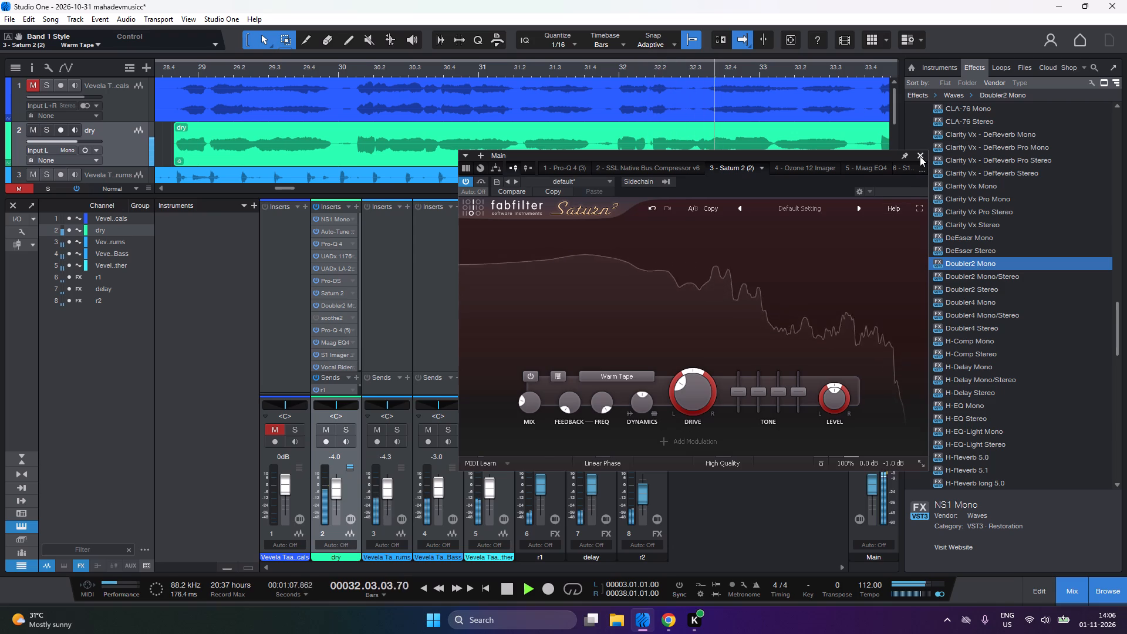
click(920, 156)
In the dry vocal's Pro-Q 4 (5), move the purple low shelf to about 138 Hz with a +1.6 dB boost during playback.
scroll(323, 338, down, 3)
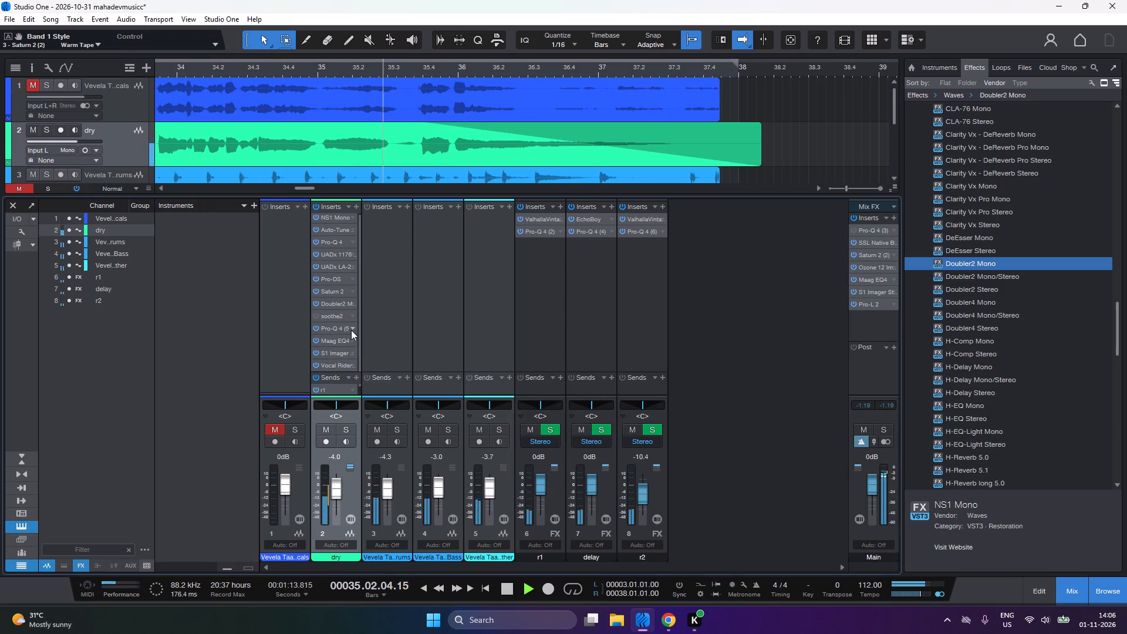
click(351, 330)
click(357, 341)
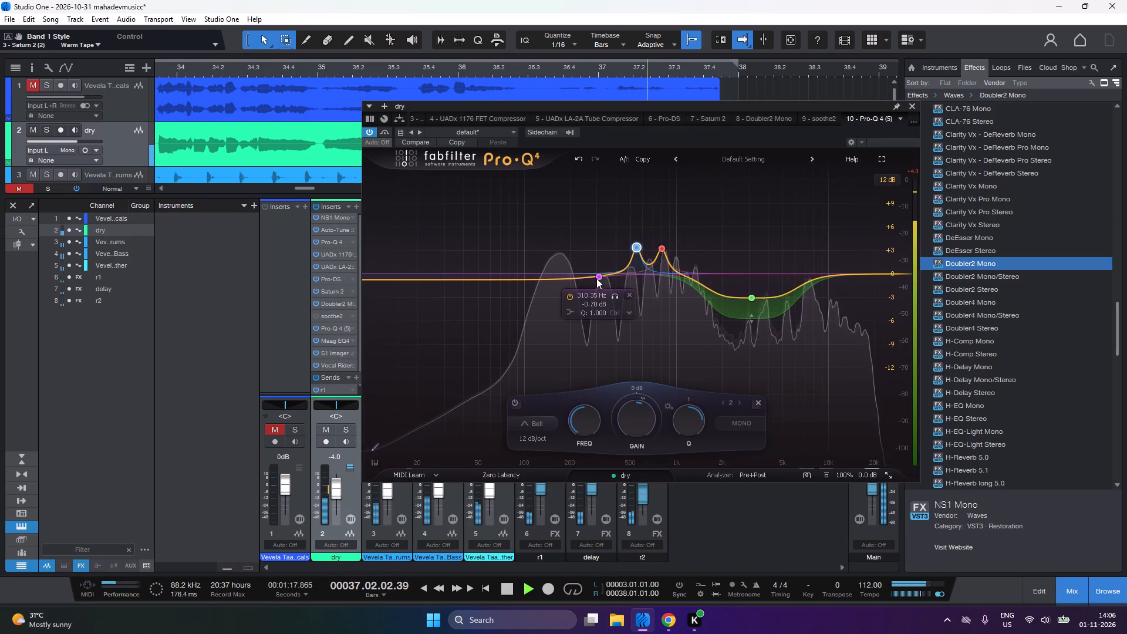
key(1)
drag(596, 276, 541, 255)
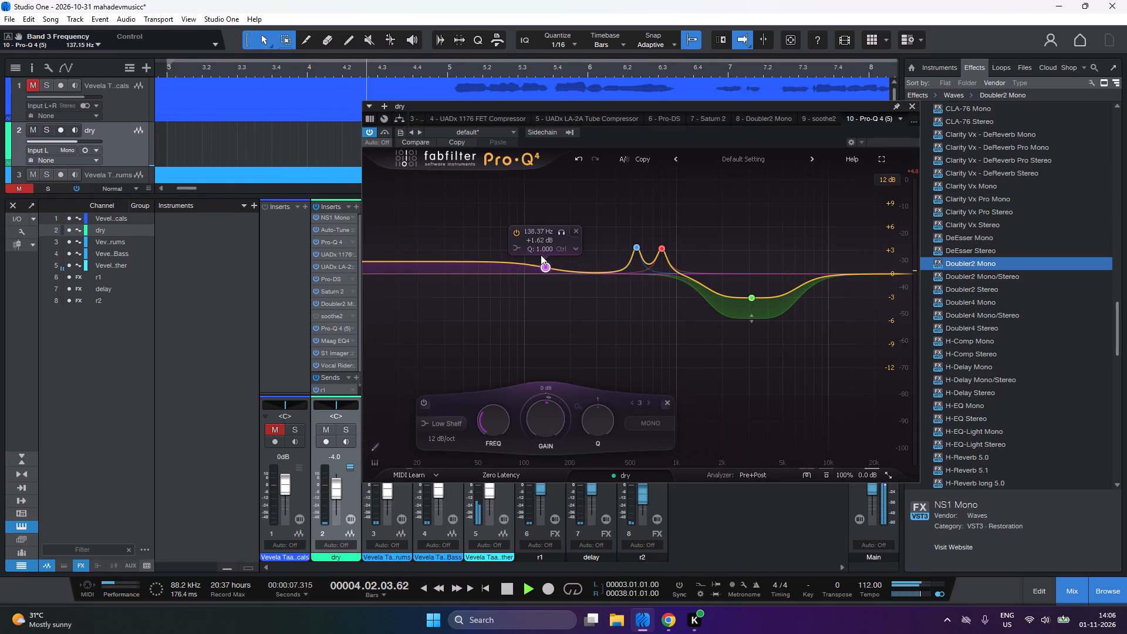
Refine the purple low shelf in the dry vocal's Pro-Q 4 (5) to about 106 Hz with a +1.4 dB boost during playback.
drag(541, 255, 516, 250)
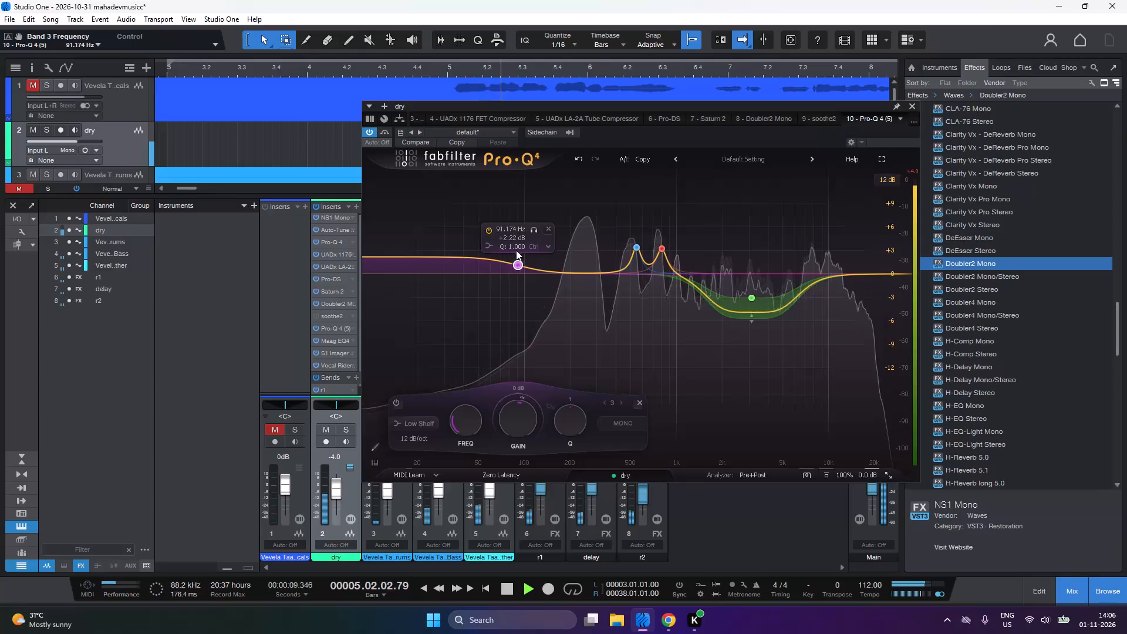
drag(516, 250, 526, 254)
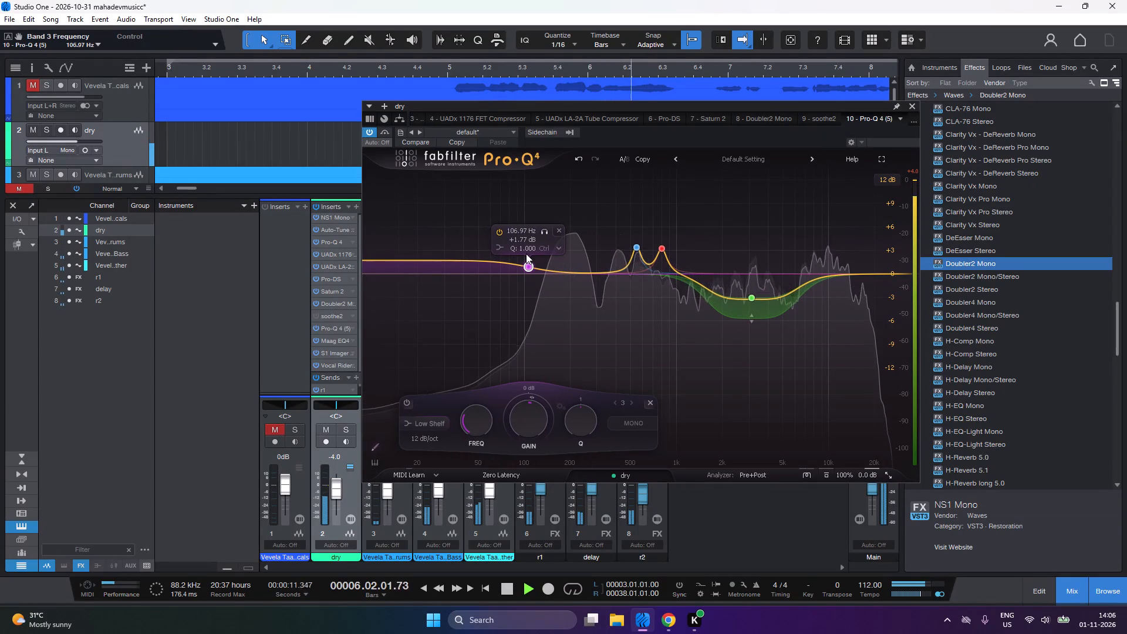
drag(526, 254, 526, 257)
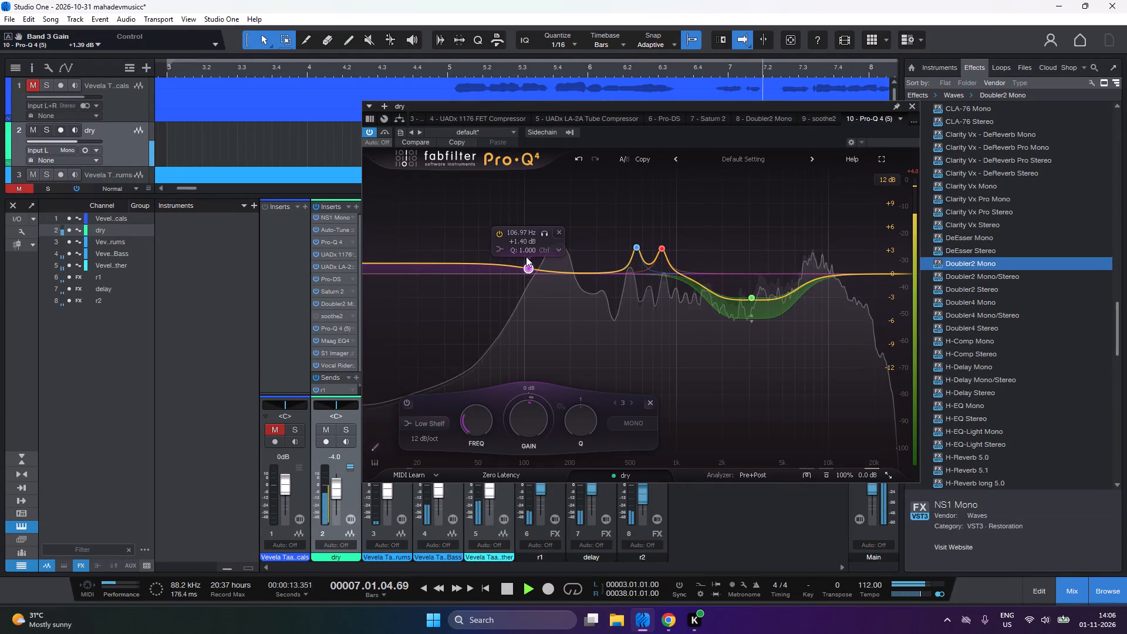
drag(526, 257, 525, 257)
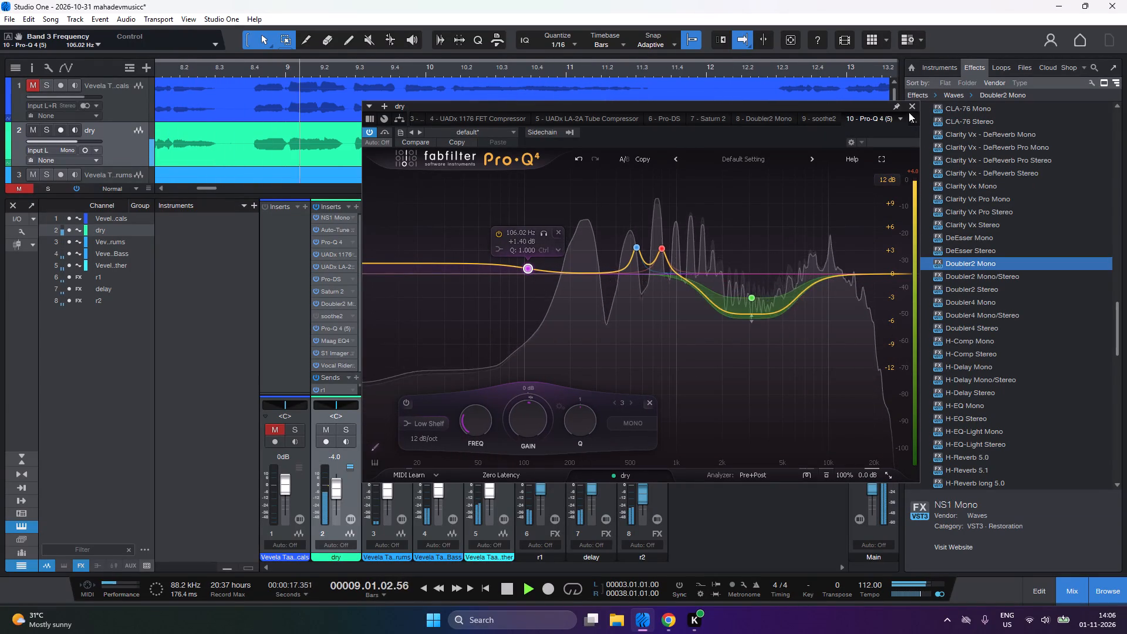
click(911, 109)
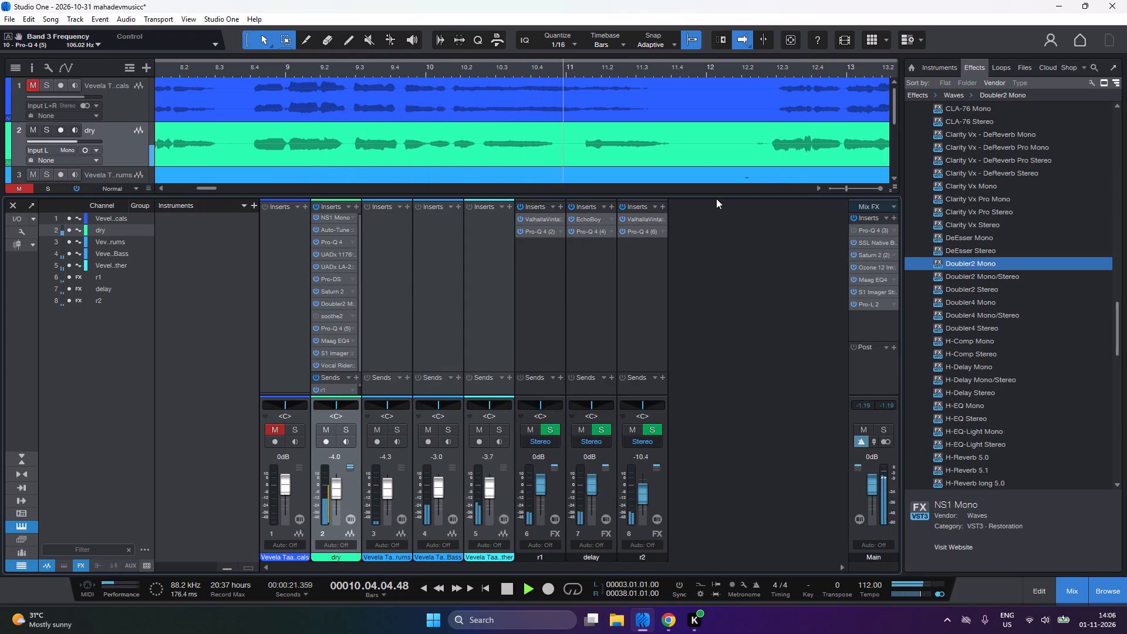
Check the limiting and loudness in the Main channel's Pro-L 2 during playback, and stop the song.
drag(894, 303, 897, 317)
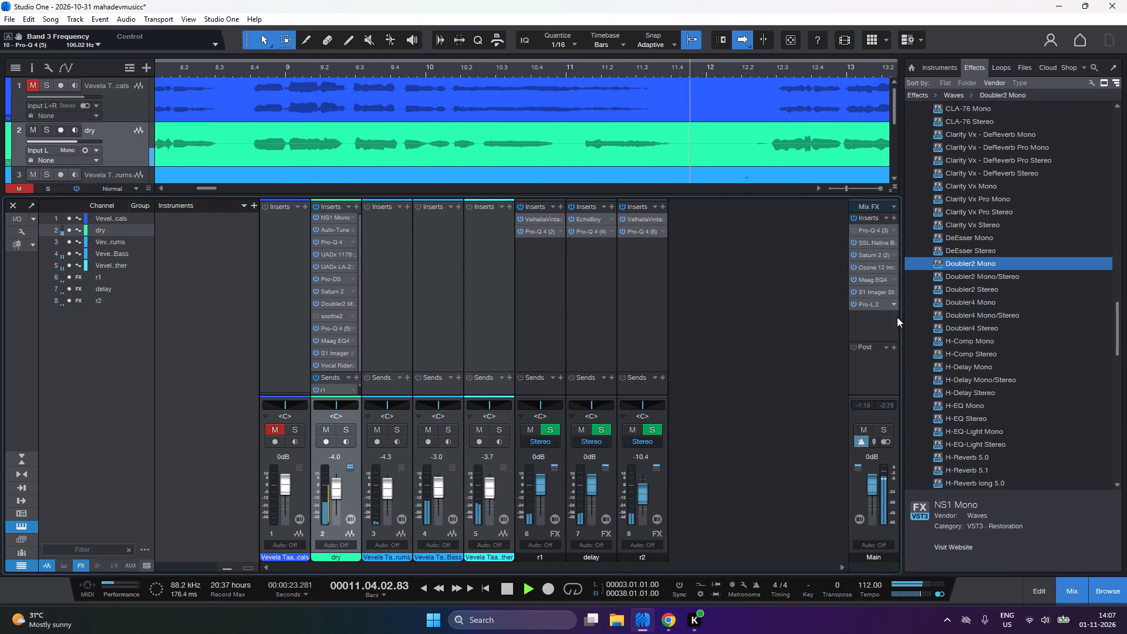
click(897, 317)
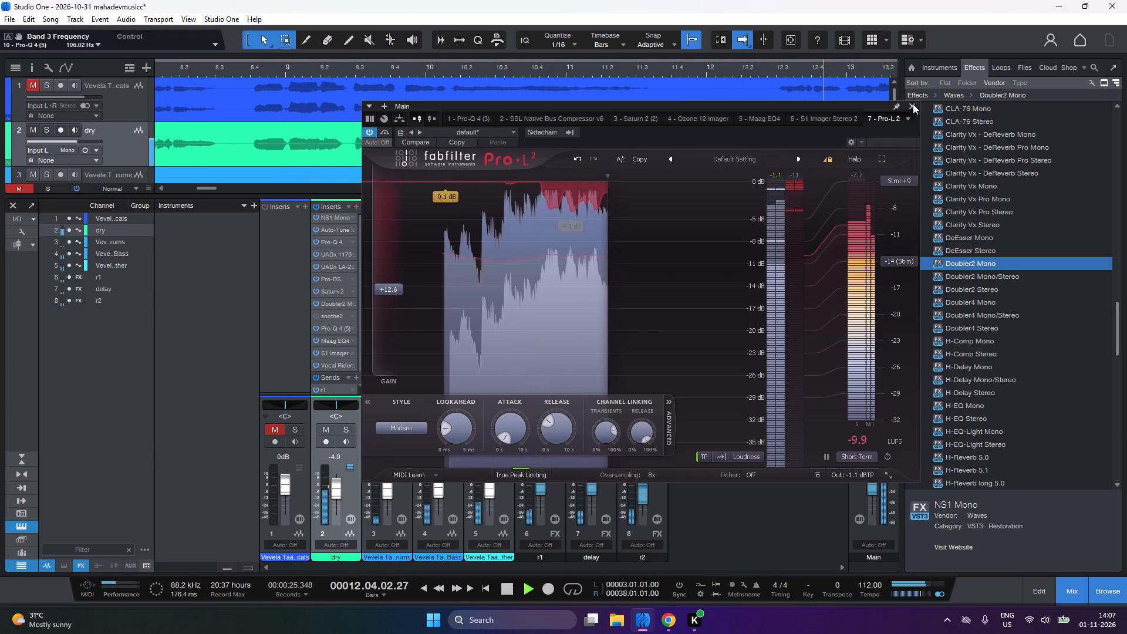
click(913, 107)
key(space)
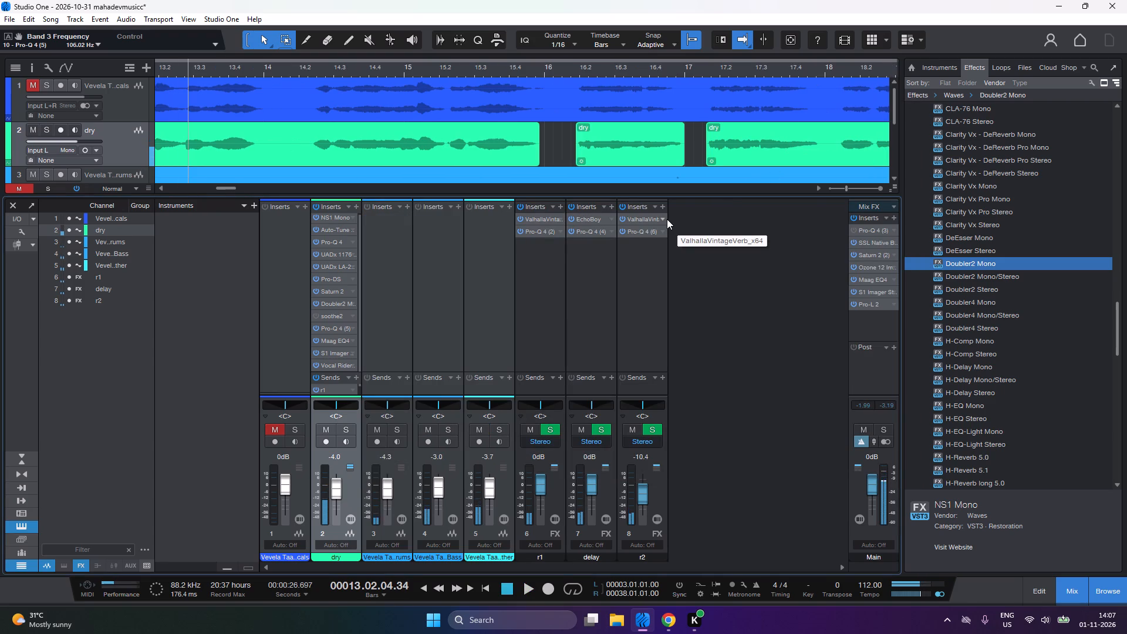
Export the mixdown between the loop markers as a Wave file named 13.
key(ctrl+e)
click(519, 169)
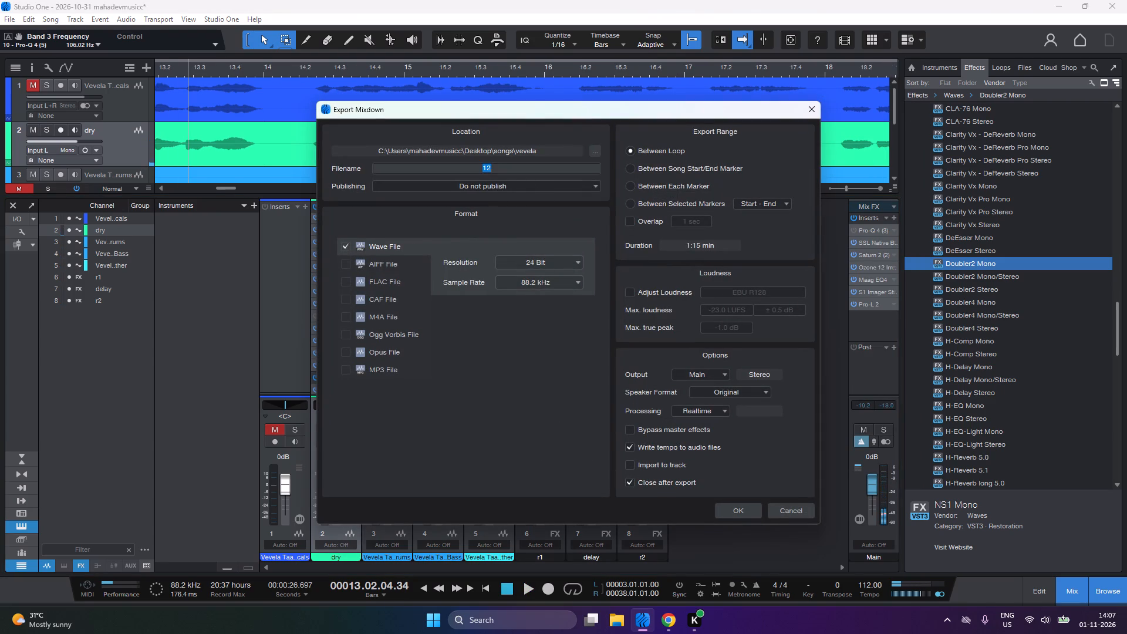
text(13)
click(724, 511)
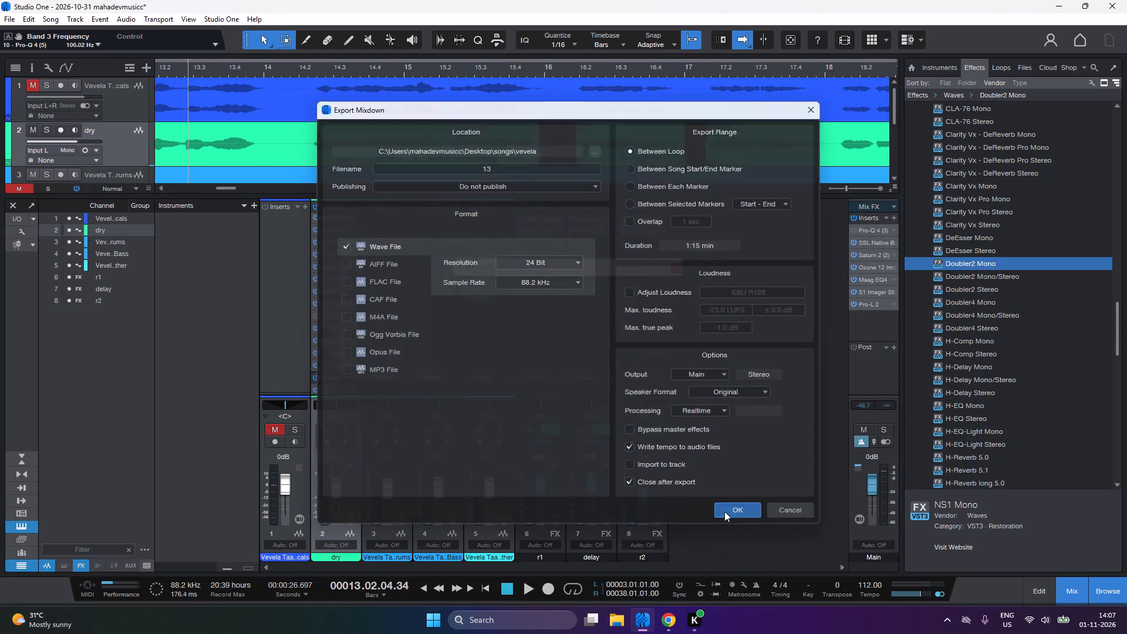
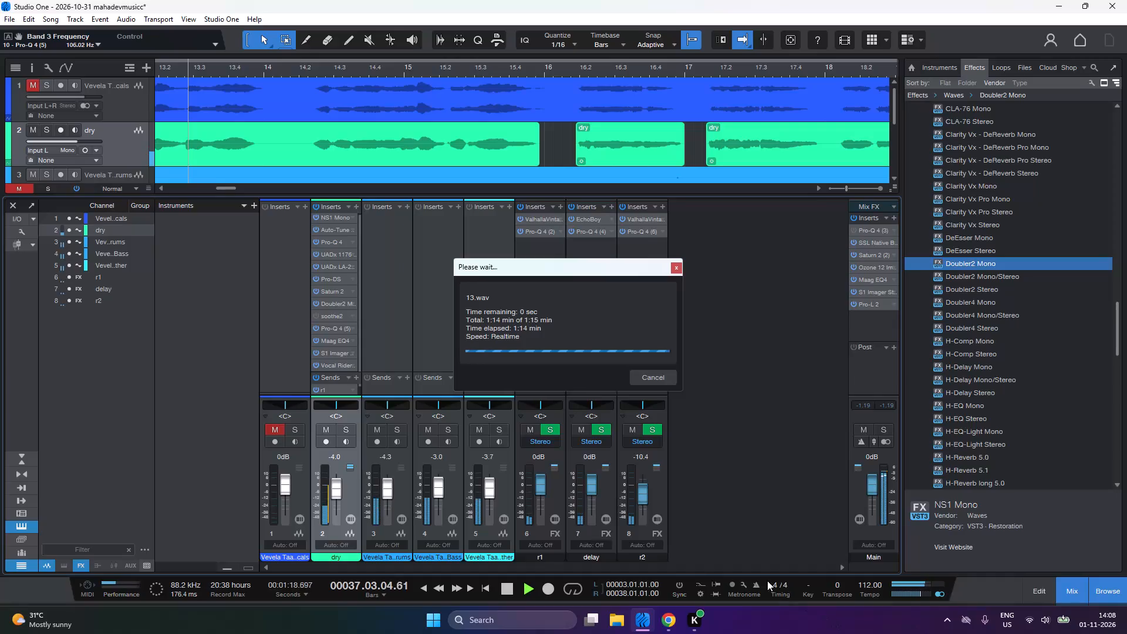
Close the vevela export folder window and return to the song's mixer.
click(666, 620)
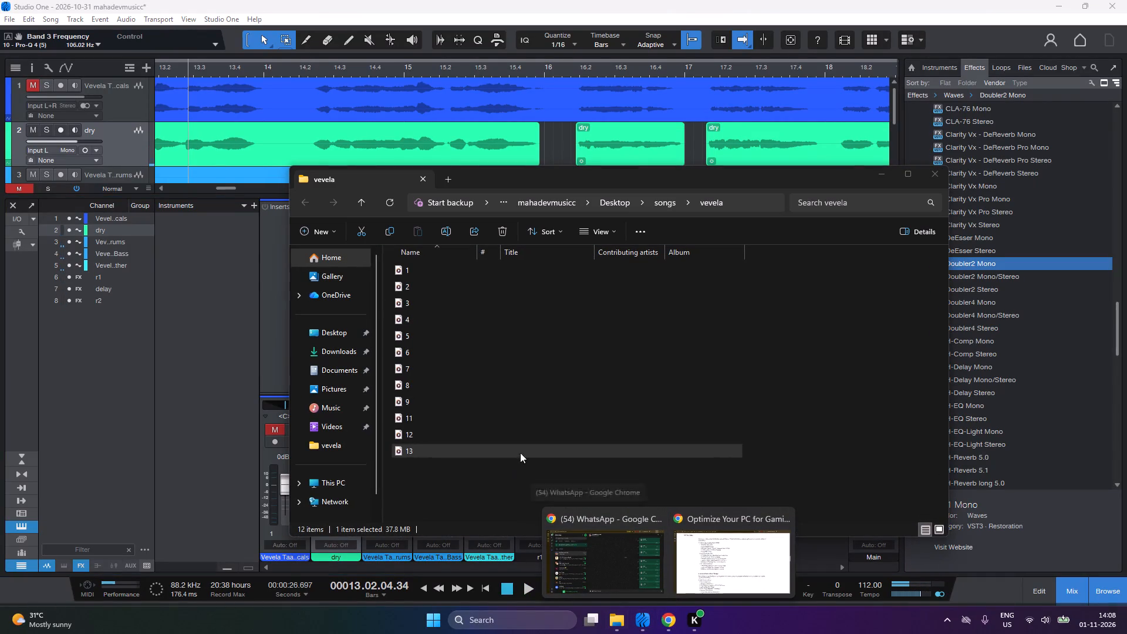
click(937, 178)
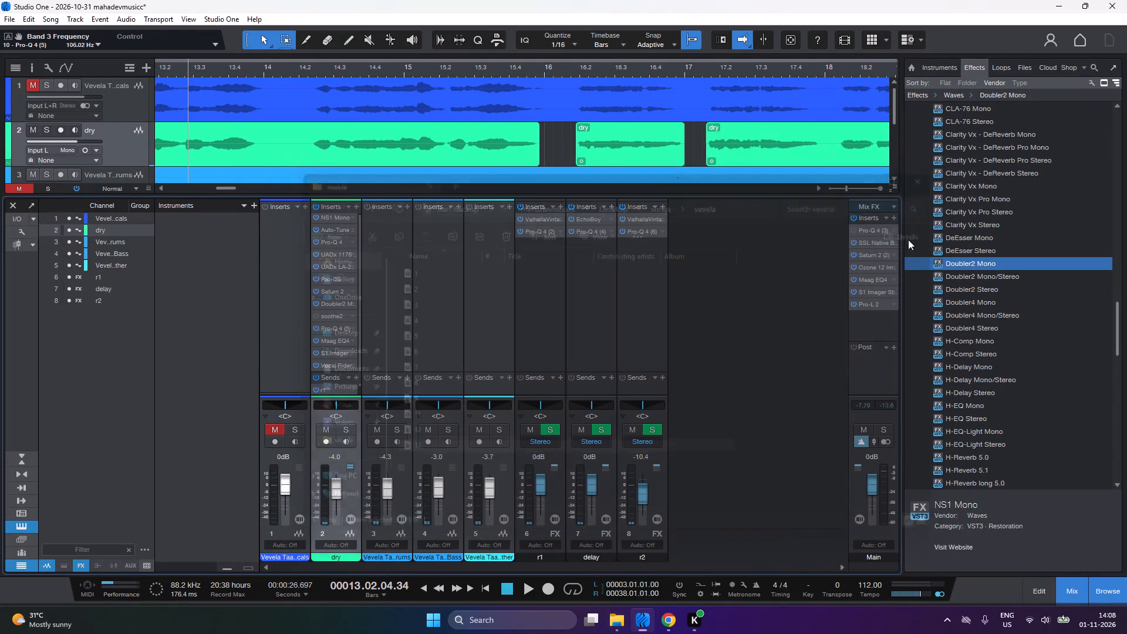
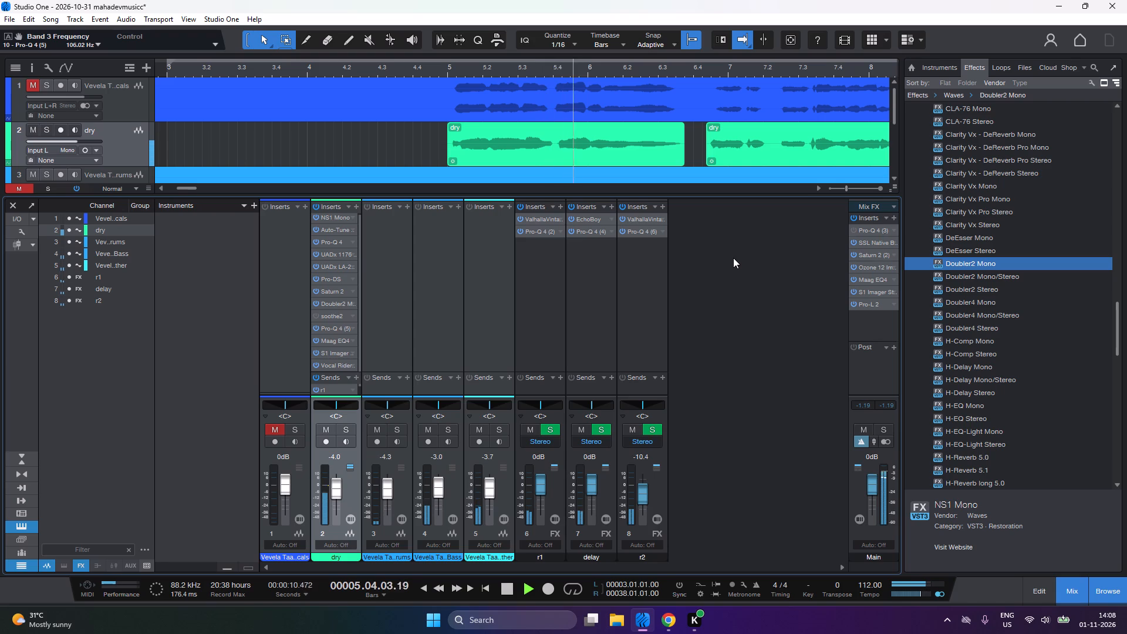
Replay the song from the loop start and inspect the filter curve in the r2 channel's Pro-Q 4 (6).
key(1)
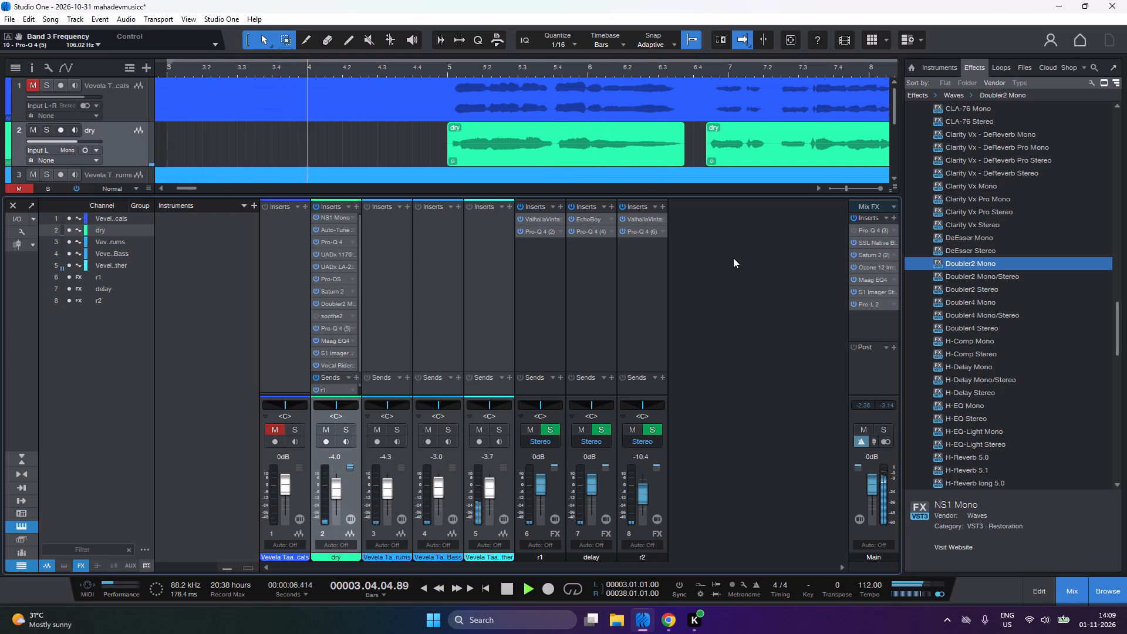
drag(662, 233, 666, 244)
click(666, 244)
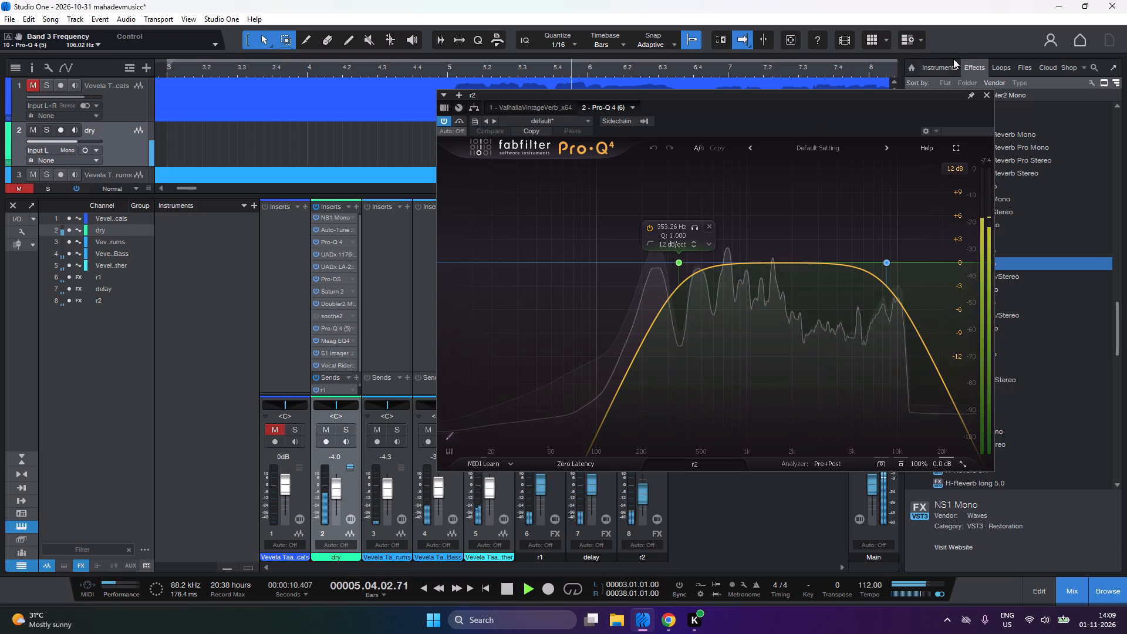
Check the de-essing in the dry vocal's Pro-DS while the song plays, return playback to the loop start, and stop the song.
click(982, 96)
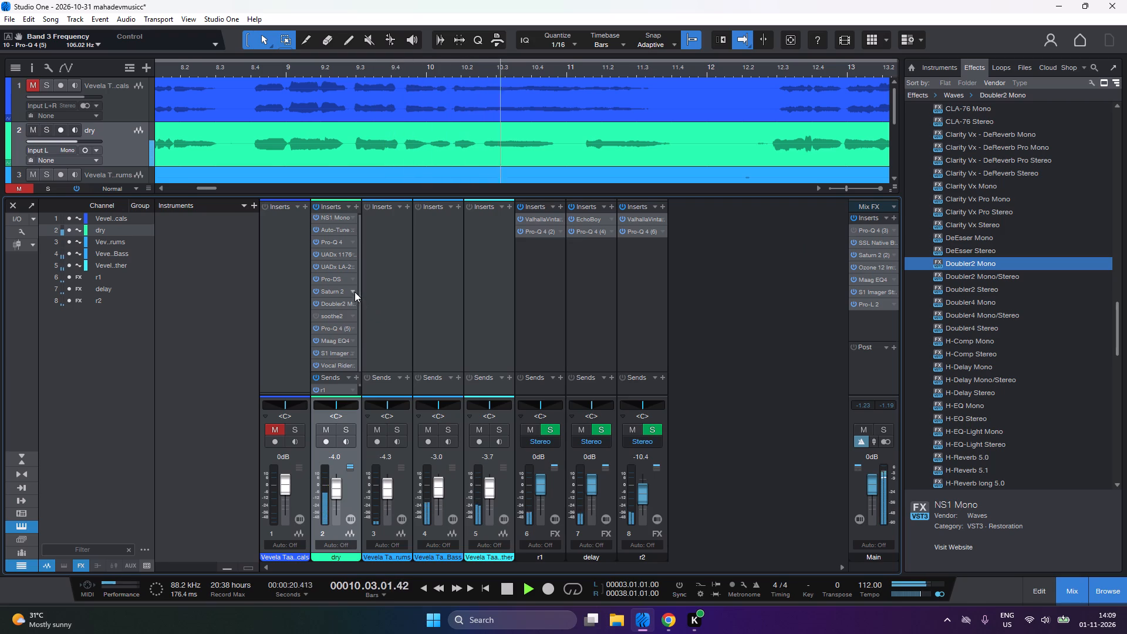
drag(352, 279, 370, 292)
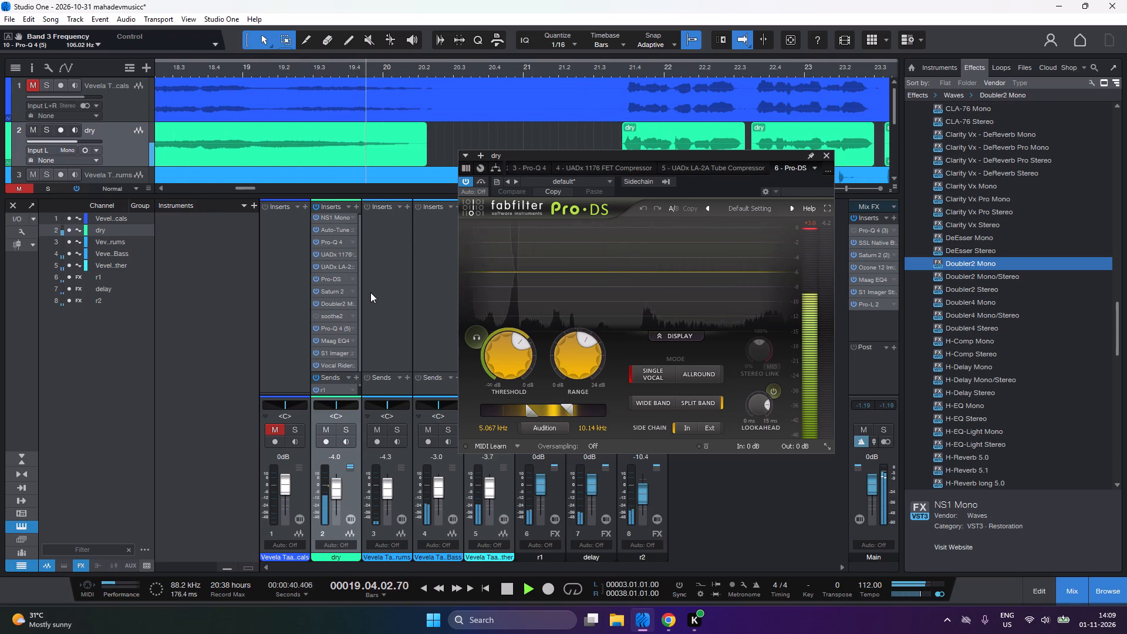
drag(566, 156, 551, 174)
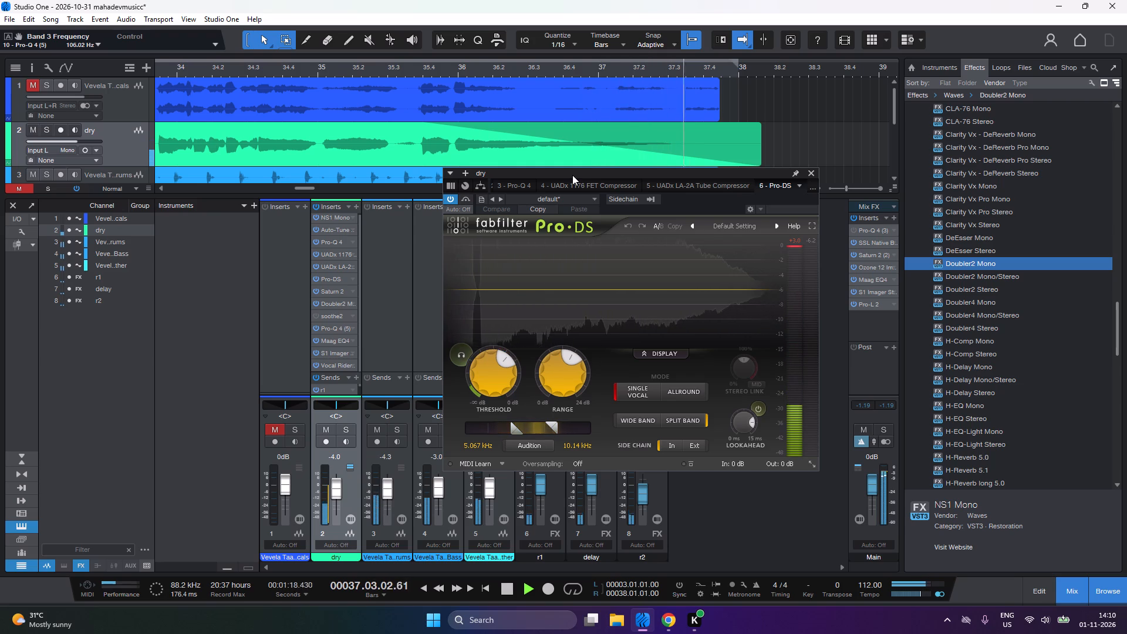
key(1)
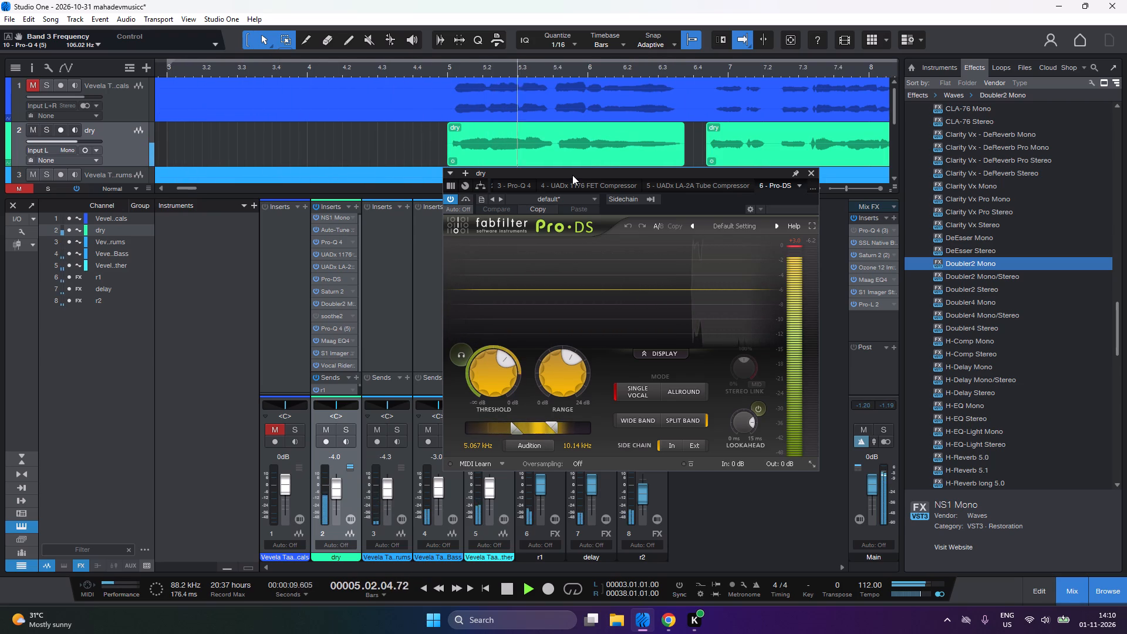
key(space)
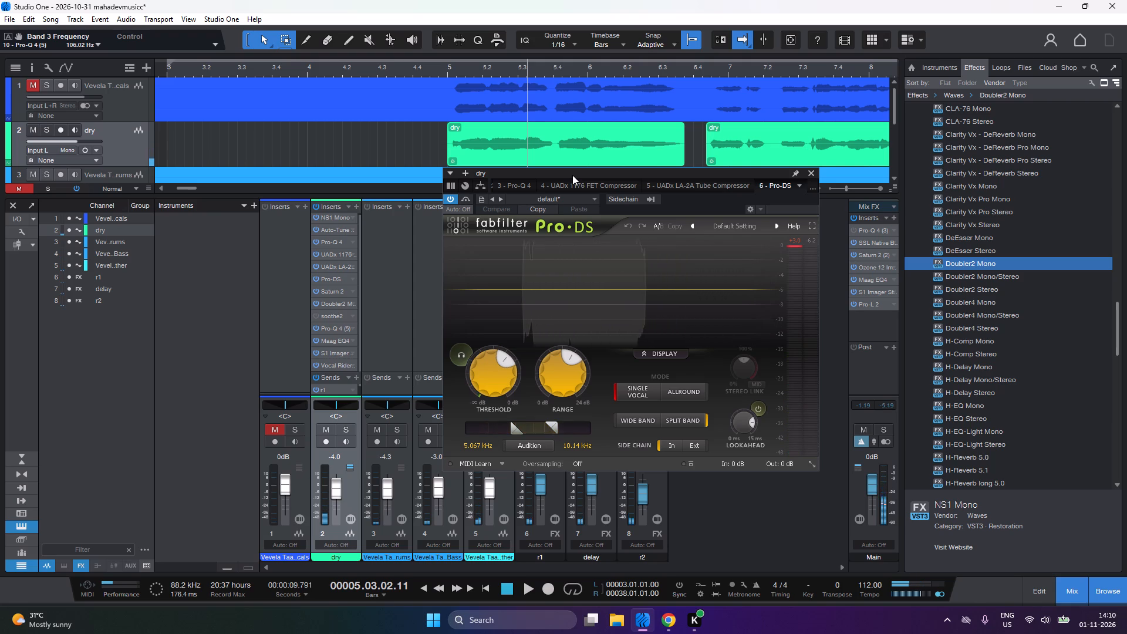
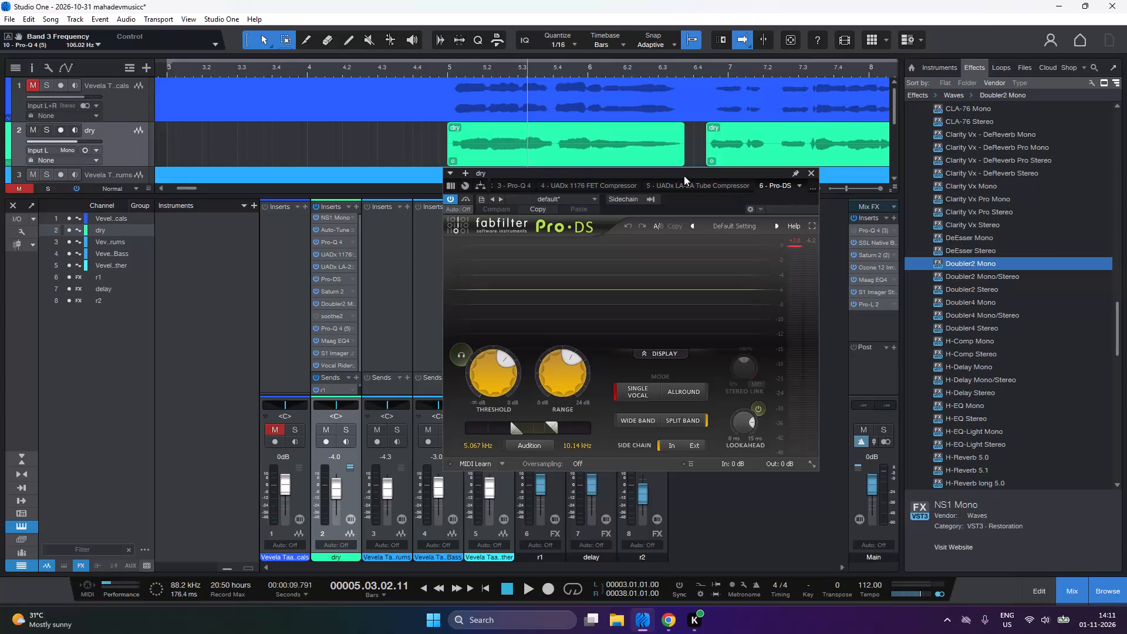
Resume song playback from the current position to check the de-essing in the dry vocal's Pro-DS.
click(666, 177)
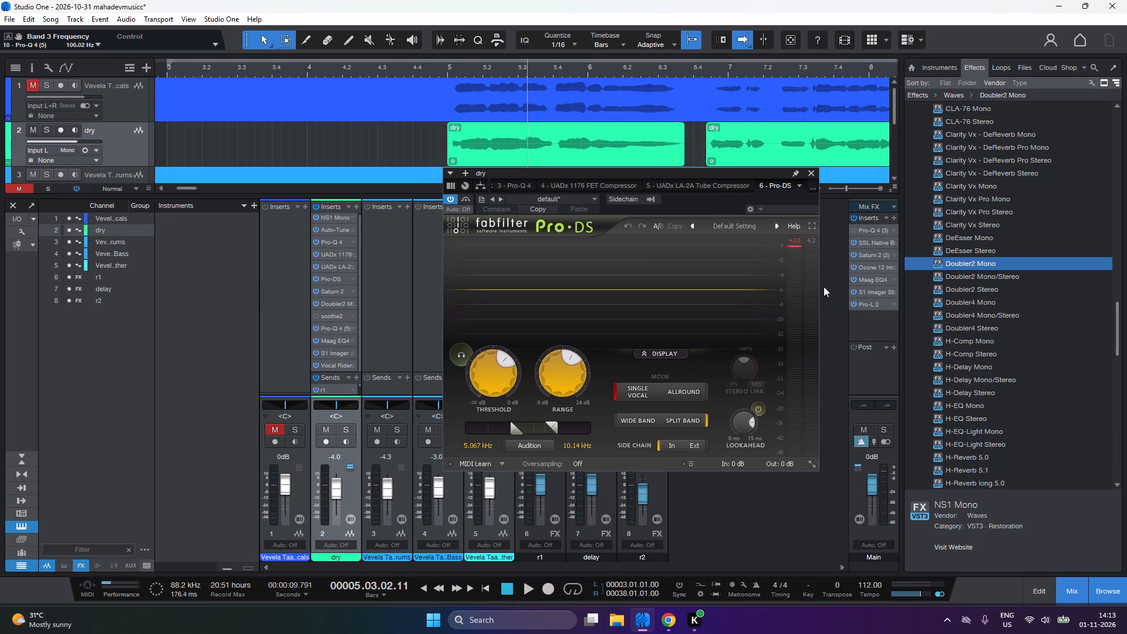
key(space)
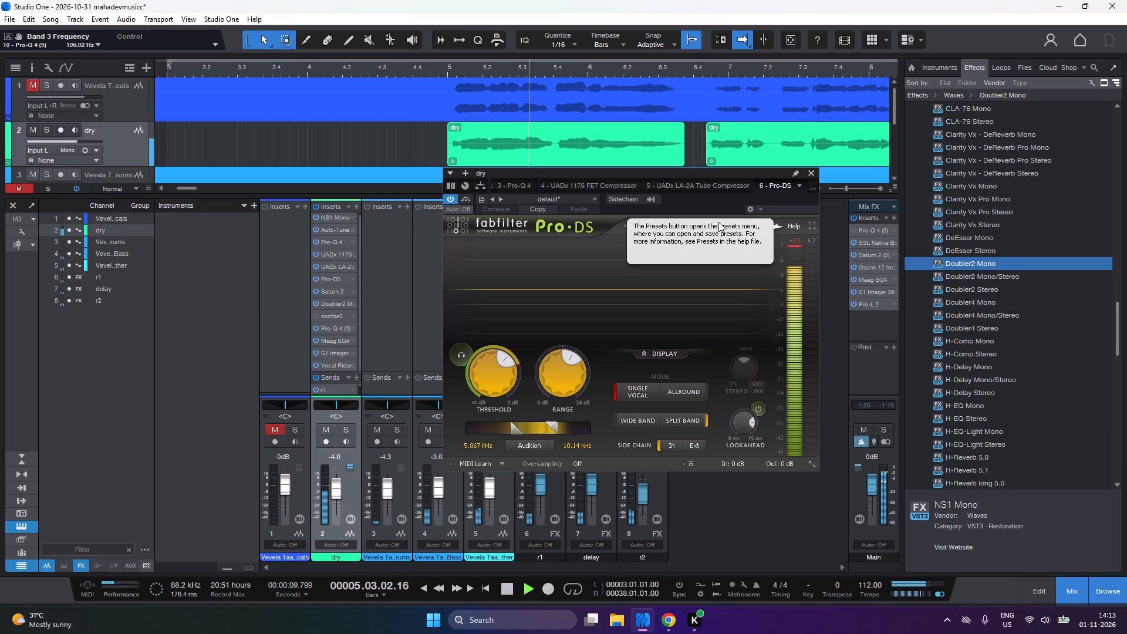
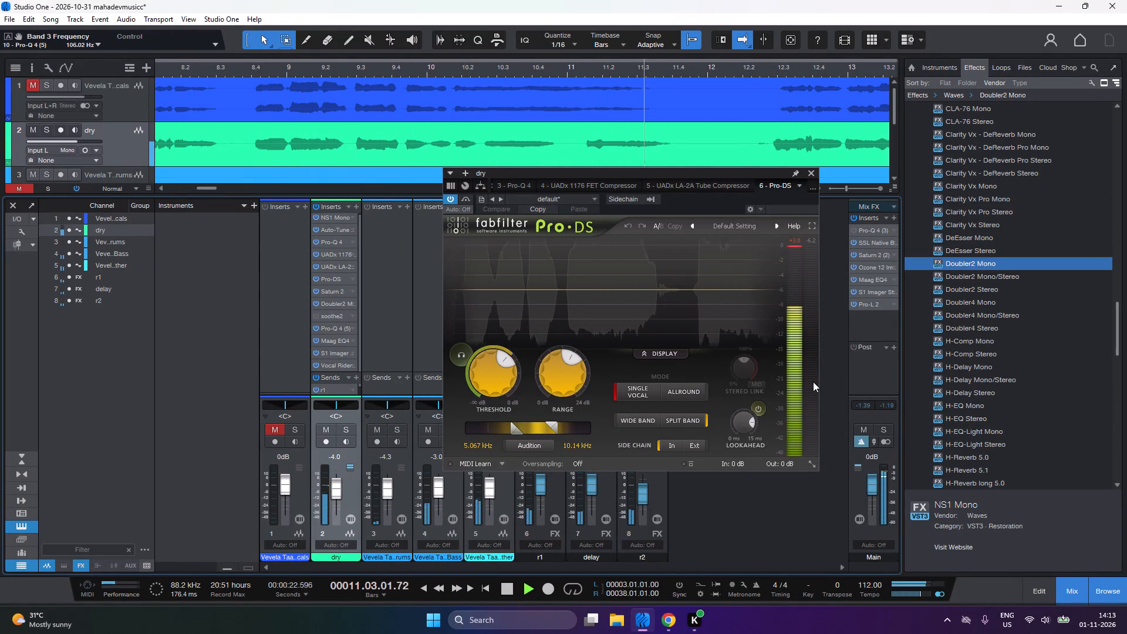
Listen to the de-essed dry vocal in the playing mix and close its Pro-DS.
click(772, 484)
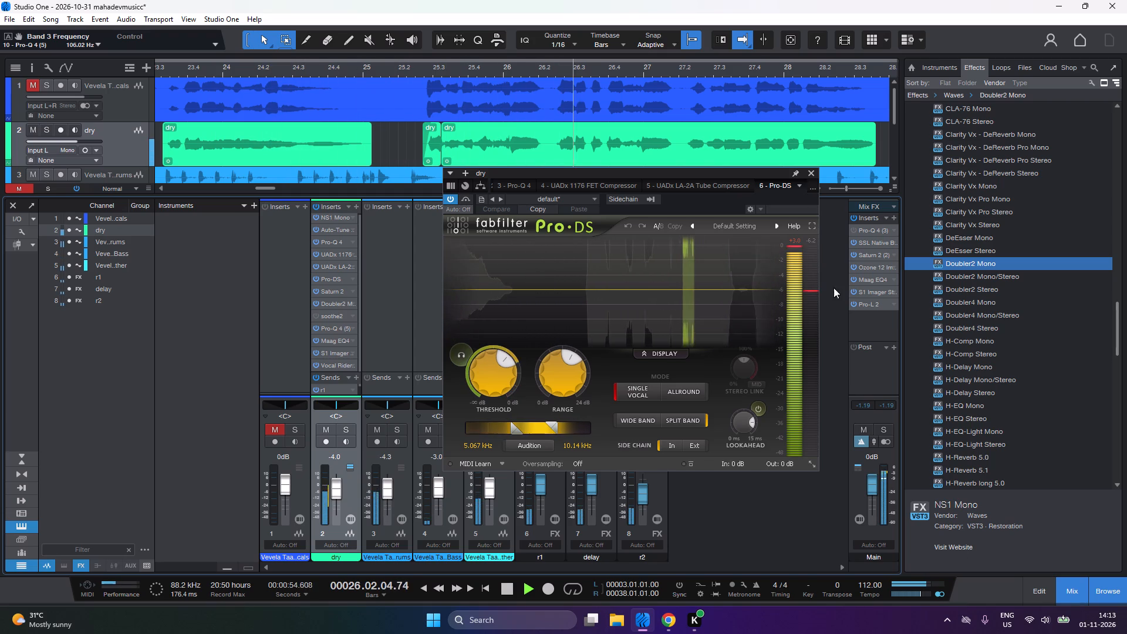
click(813, 174)
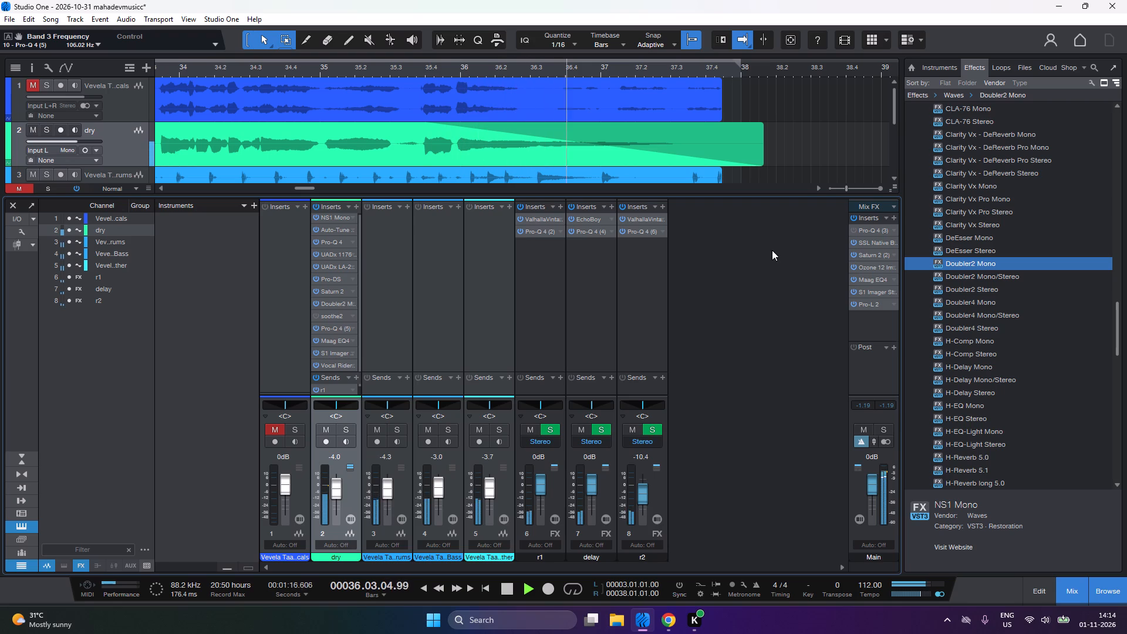
Replay the song from the loop start and inspect the delay channel's Pro-Q 4 curve.
key(1)
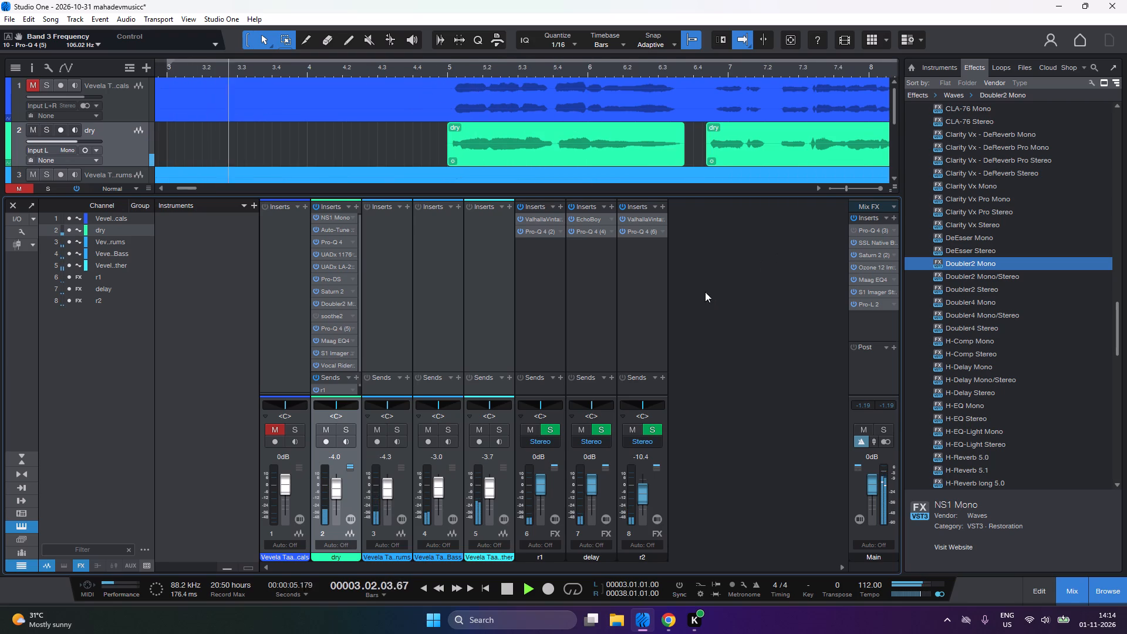
drag(612, 232, 616, 244)
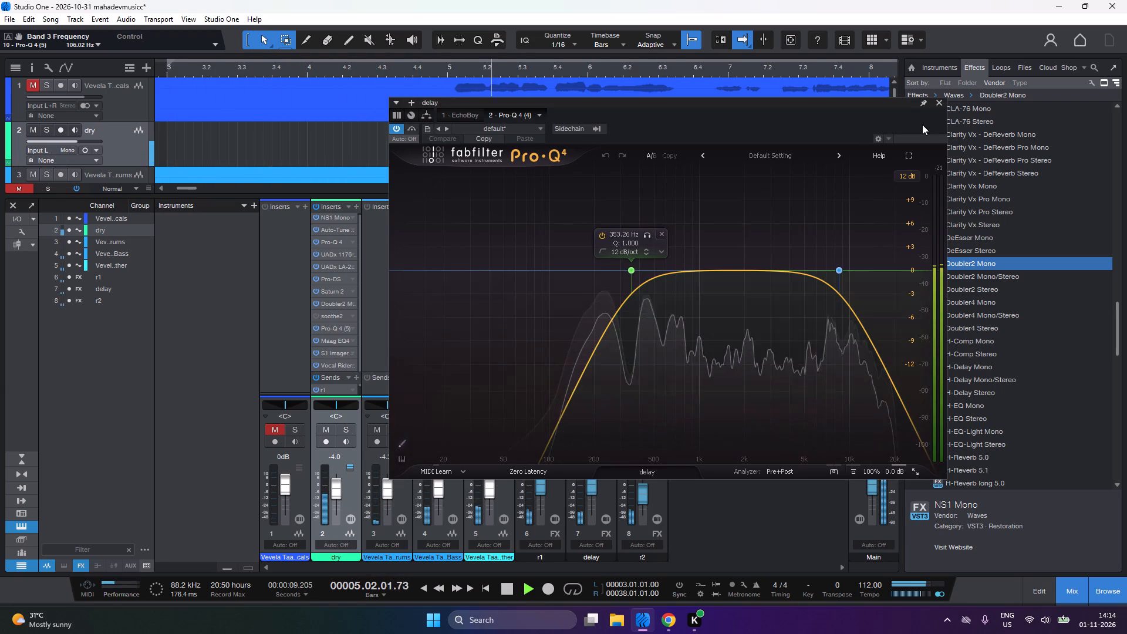
click(941, 105)
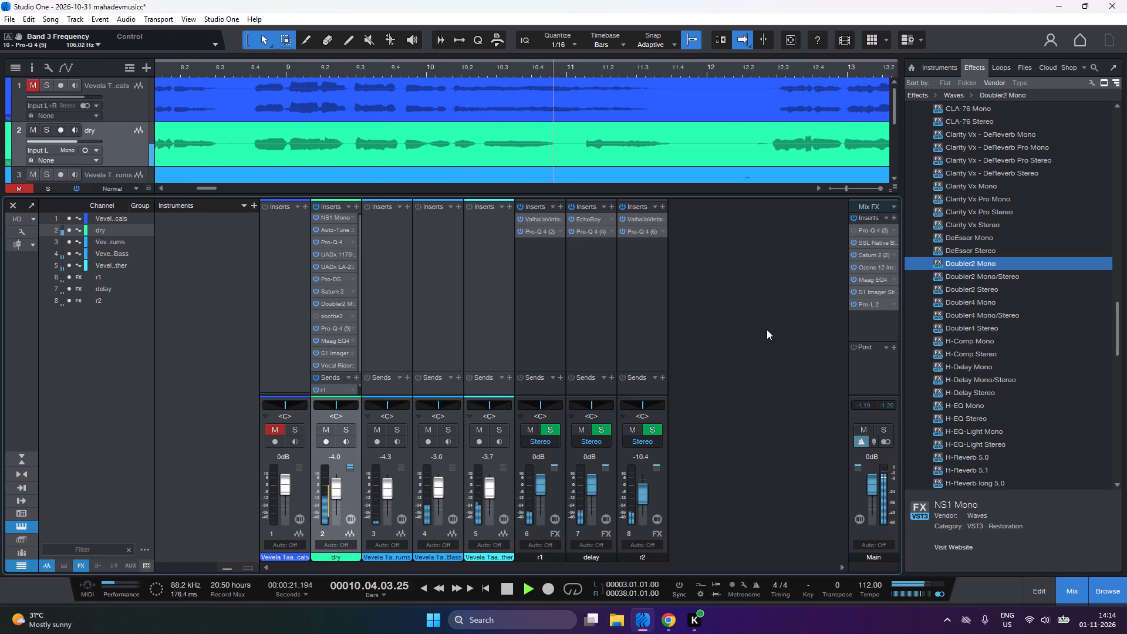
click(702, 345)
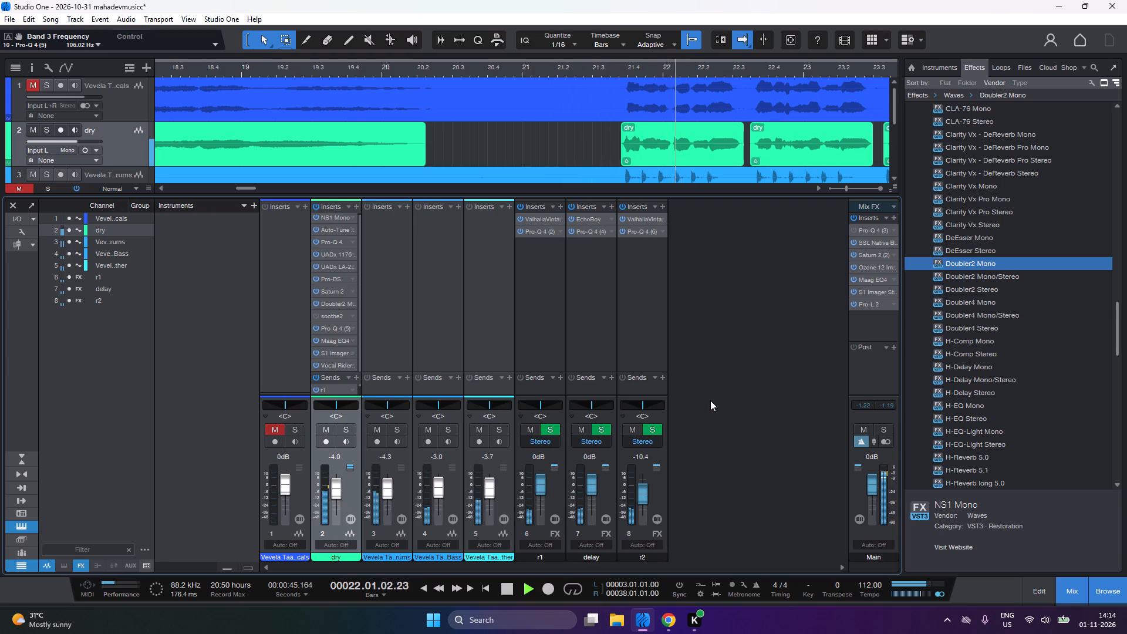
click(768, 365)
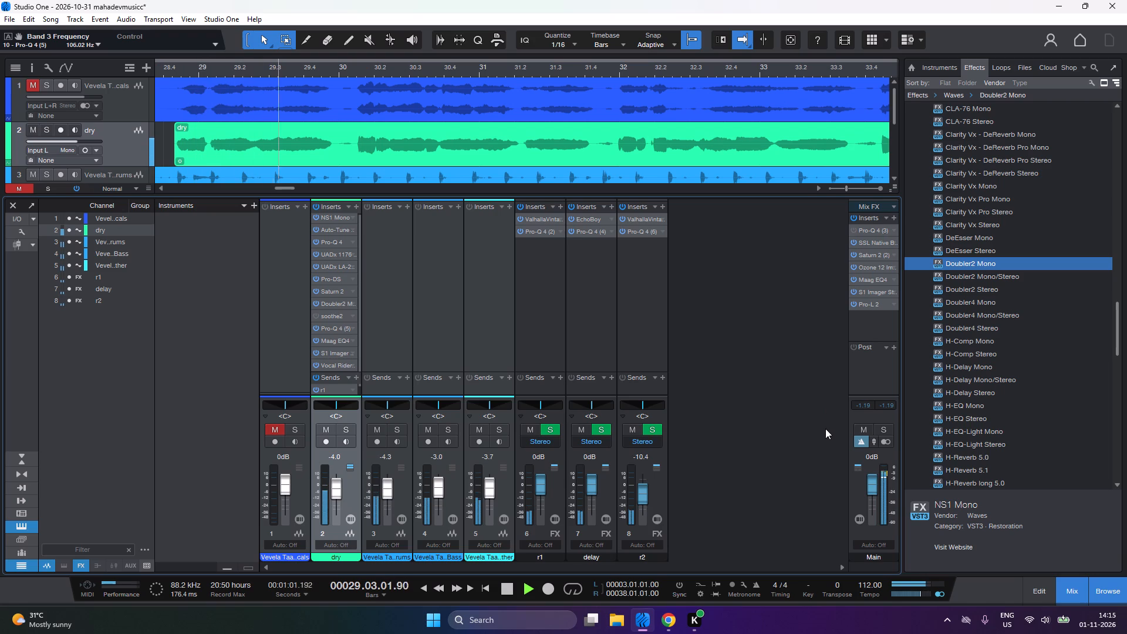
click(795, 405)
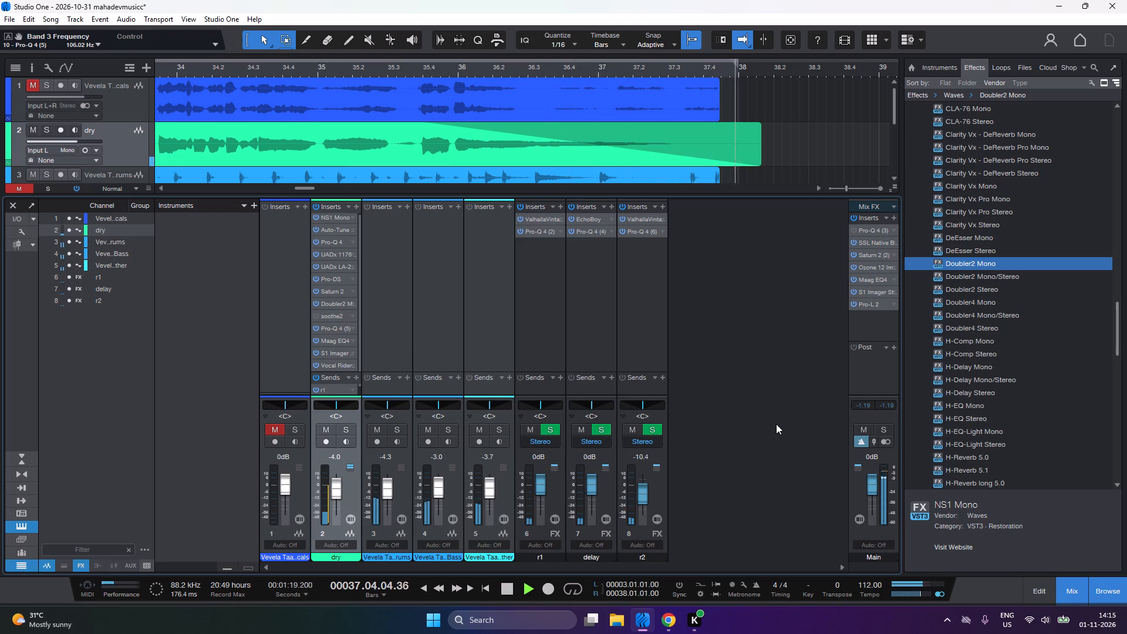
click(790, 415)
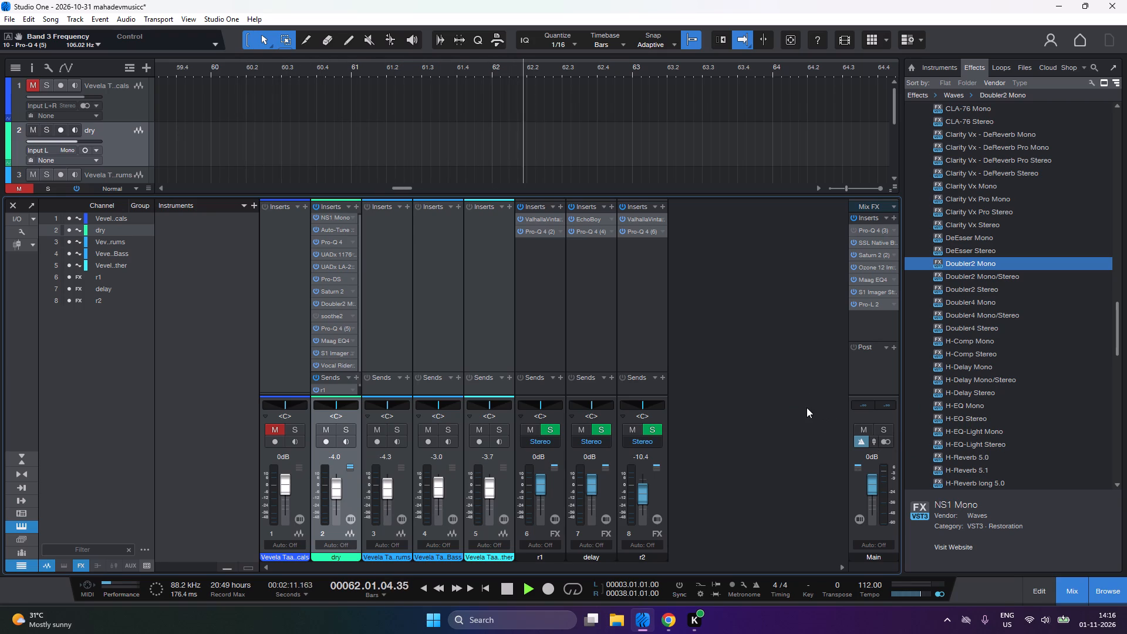
Replay the song from the loop start to review the mix, stopping with the playhead back at bar 3.
key(1)
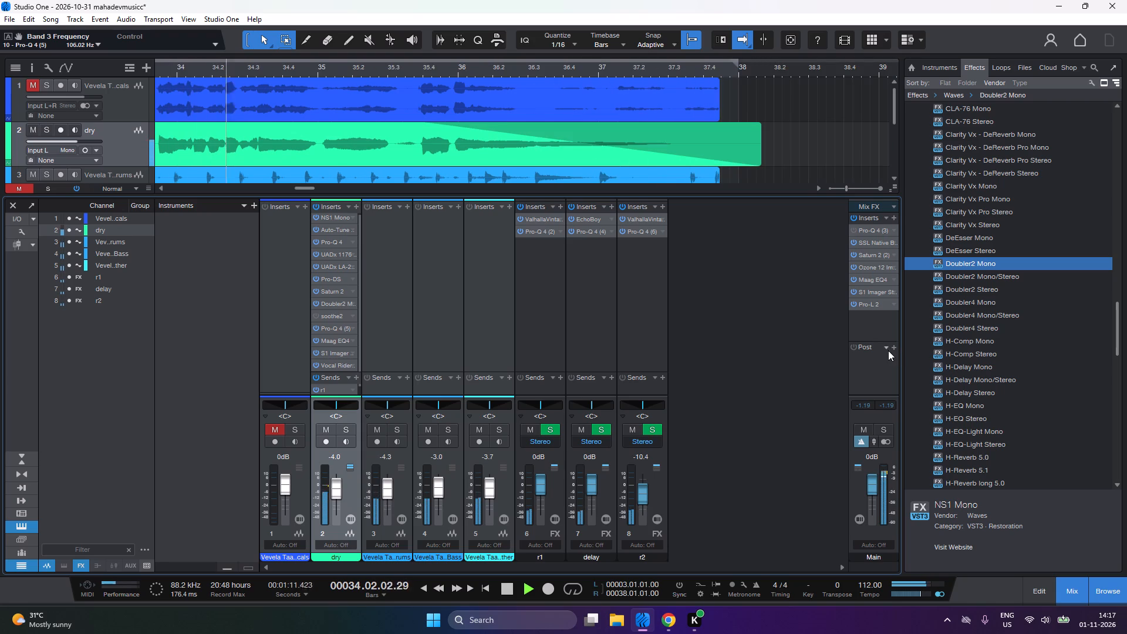
click(791, 399)
text(01)
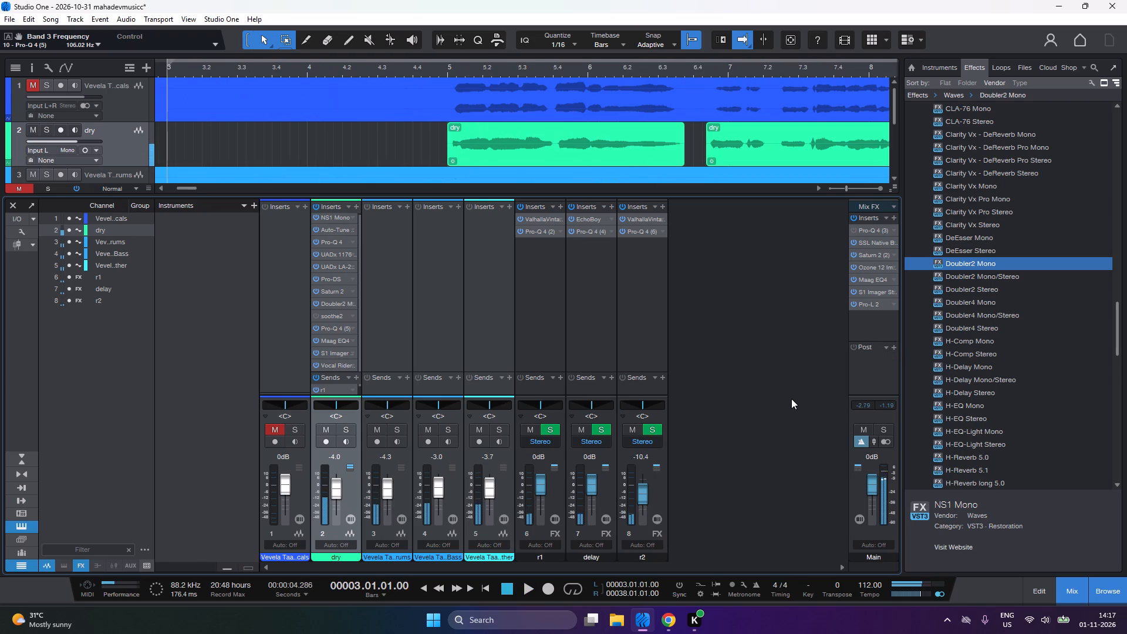
In the dry channel's Pro-Q 4 (5), set the green dynamic bell band to about -0.08 dB at 2984 Hz.
click(351, 328)
click(362, 343)
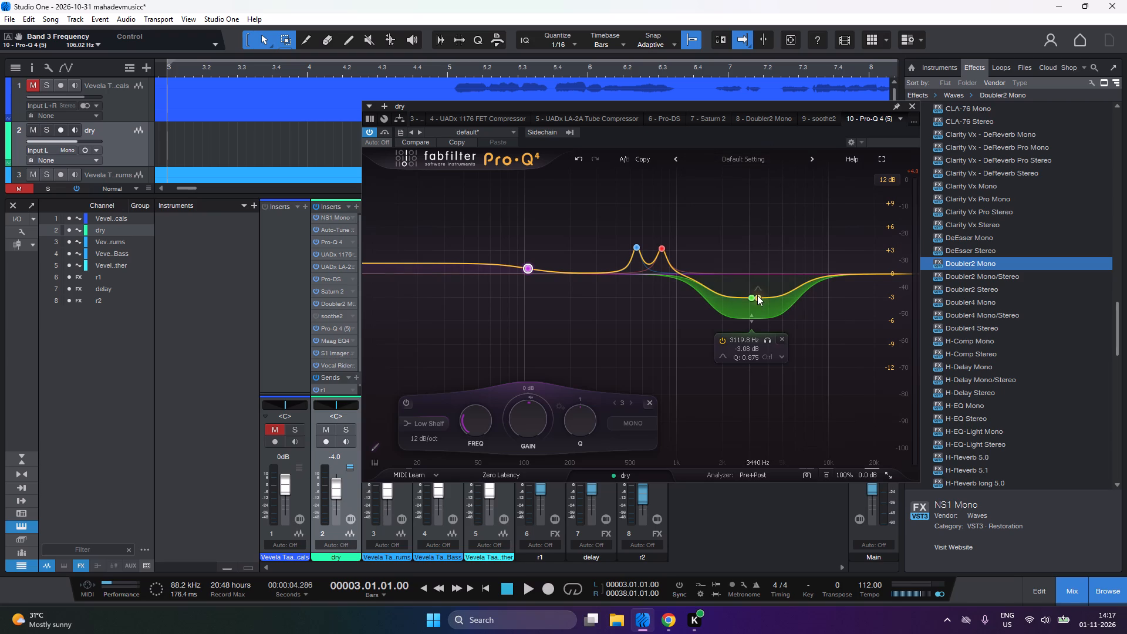
drag(748, 298, 745, 276)
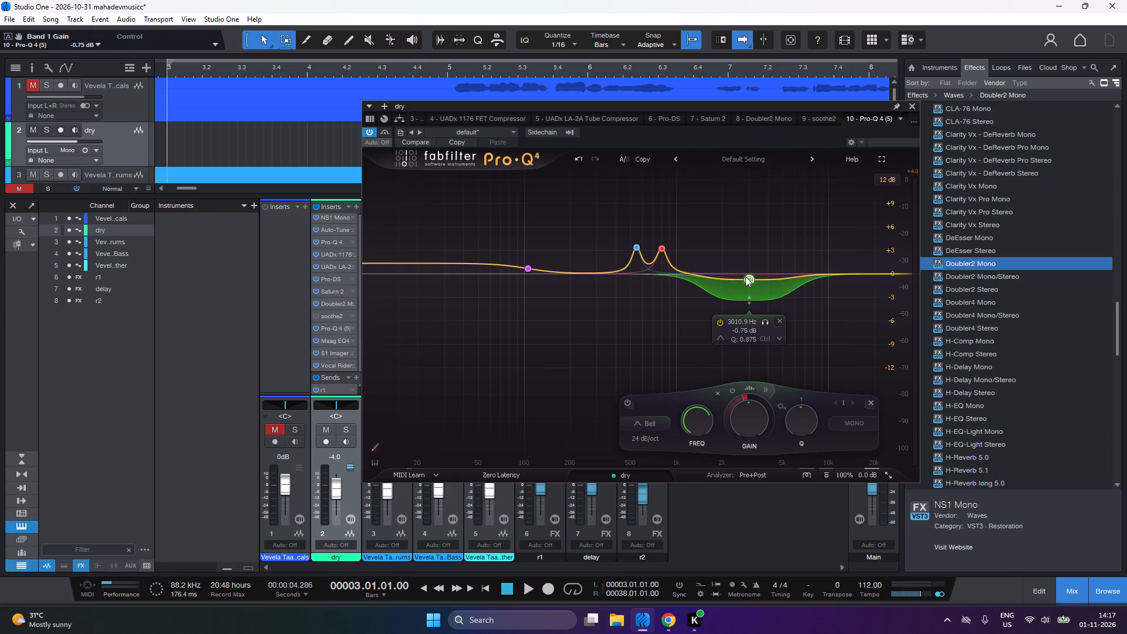
drag(745, 276, 745, 271)
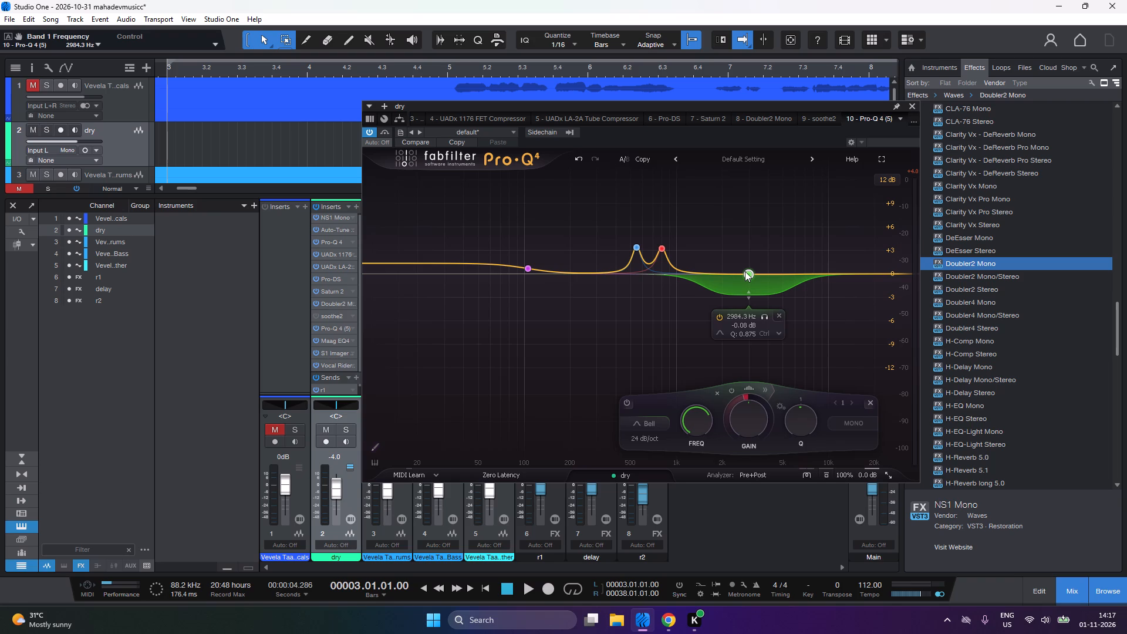
click(912, 106)
In the dry channel's first Pro-Q 4, set band 5 to about -0.37 dB at 3204 Hz.
scroll(349, 271, up, 2)
drag(353, 244, 363, 257)
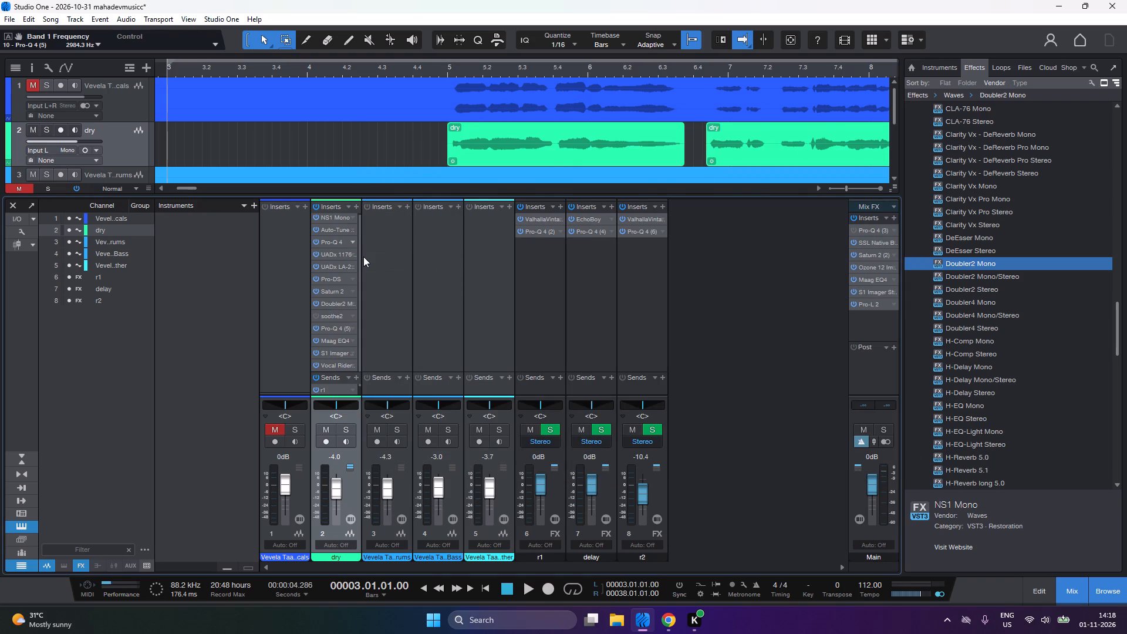
drag(796, 323, 795, 291)
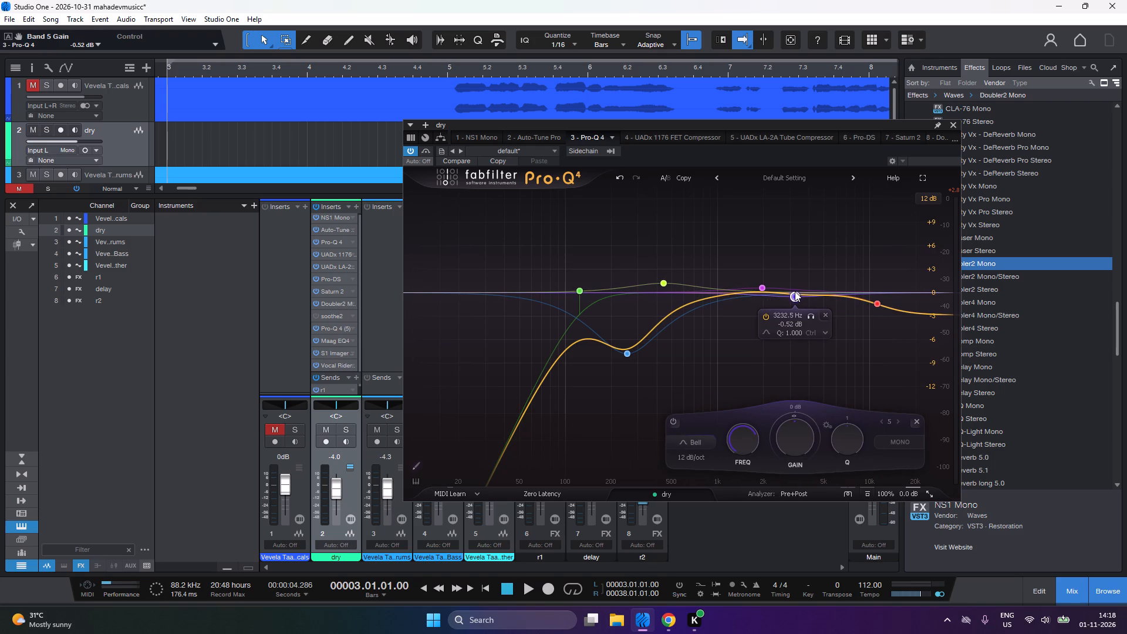
drag(795, 291, 794, 290)
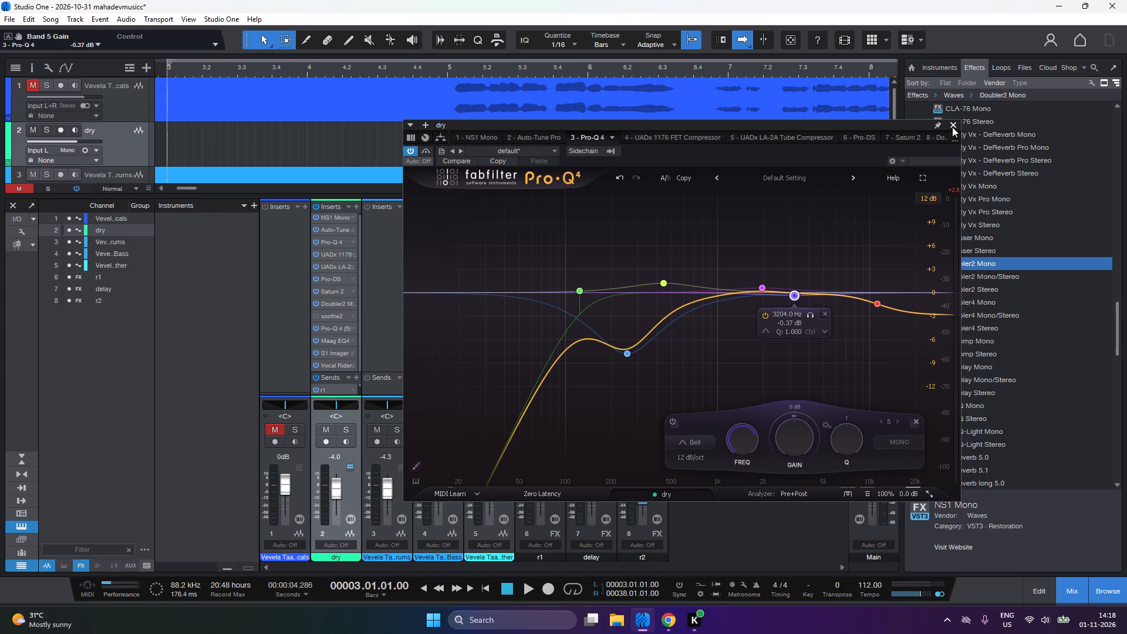
click(952, 127)
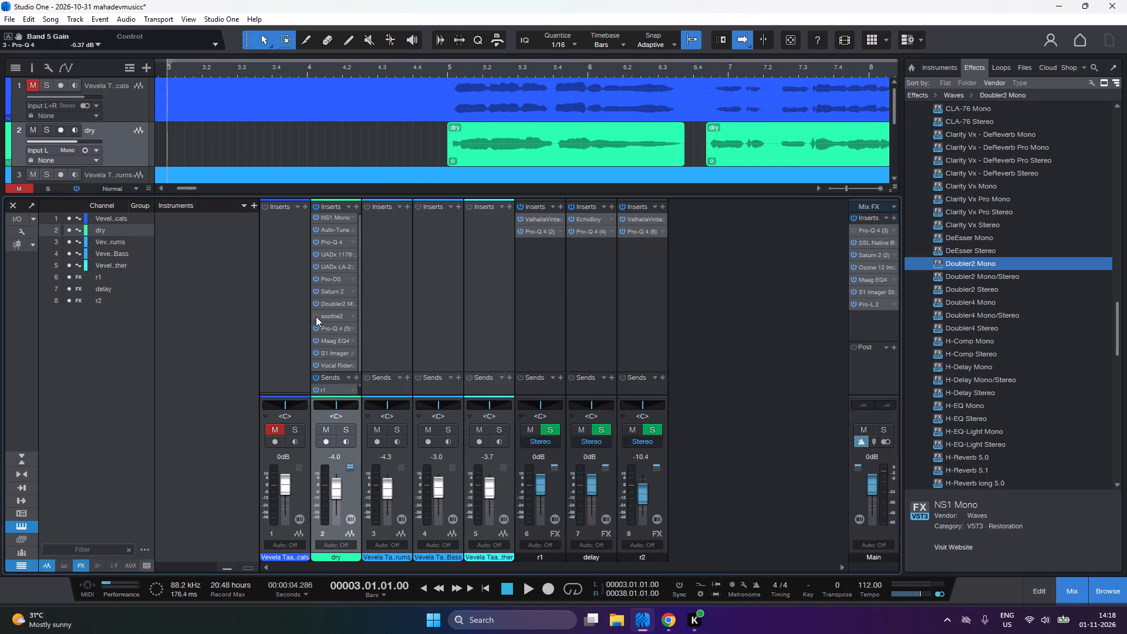
Enable the bypassed soothe2 insert on the dry channel.
click(316, 316)
Export the loop range as a Wave mixdown named 14.
key(ctrl+e)
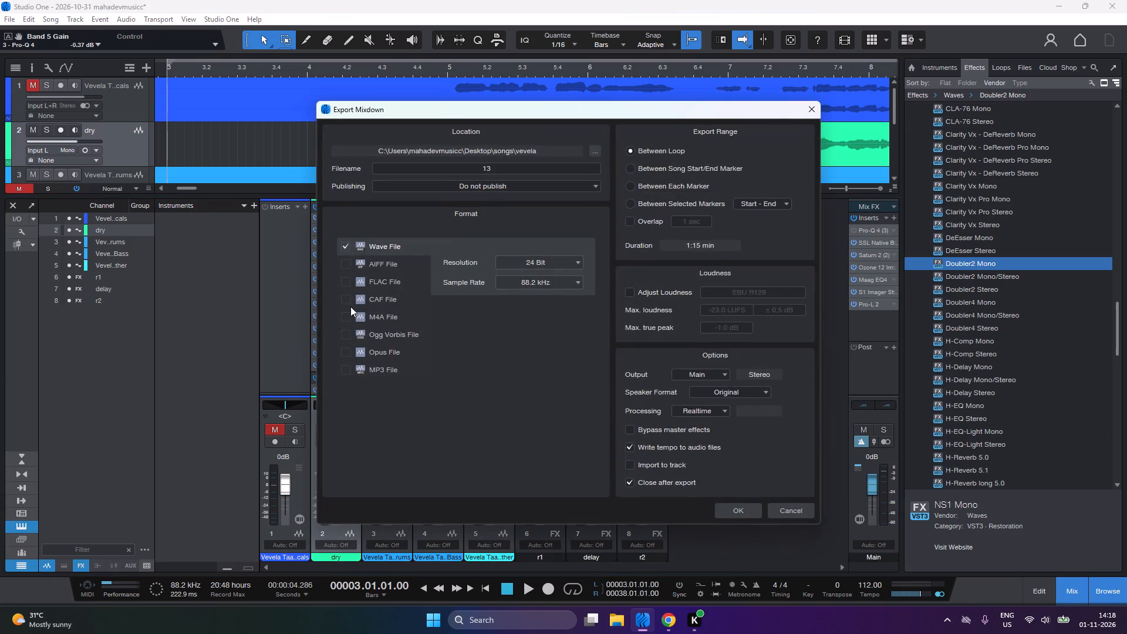
click(481, 170)
text(14)
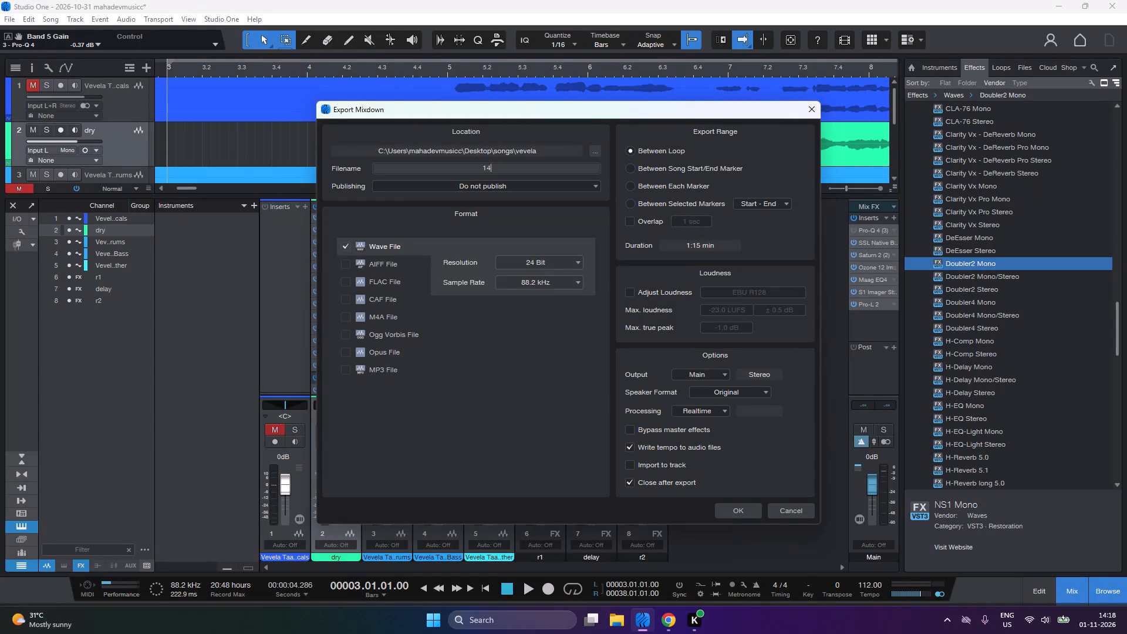
click(728, 503)
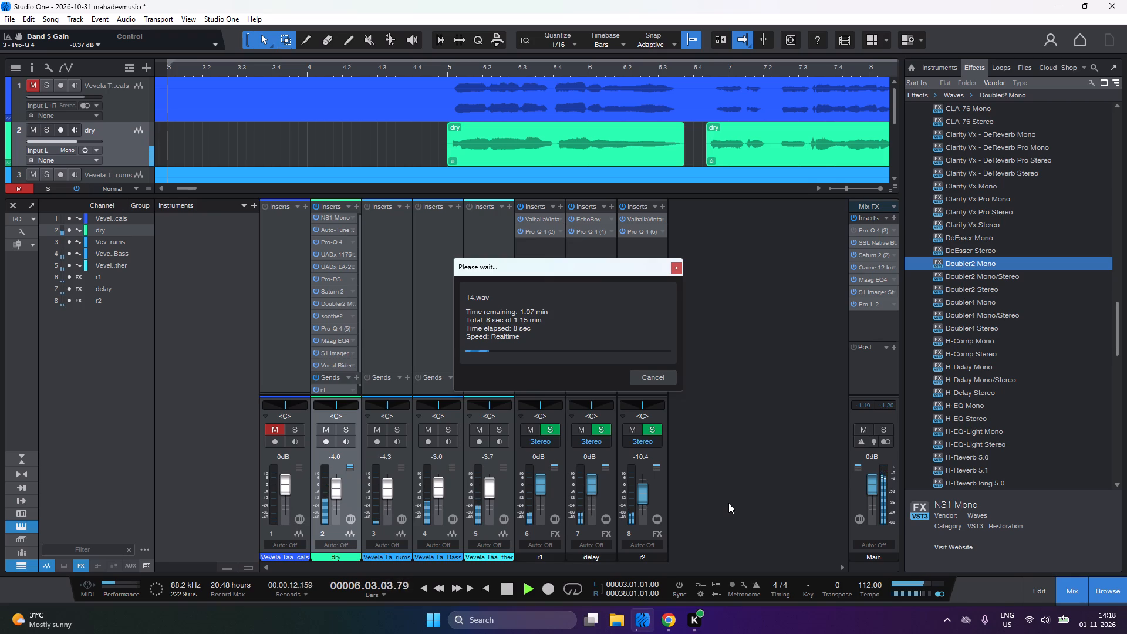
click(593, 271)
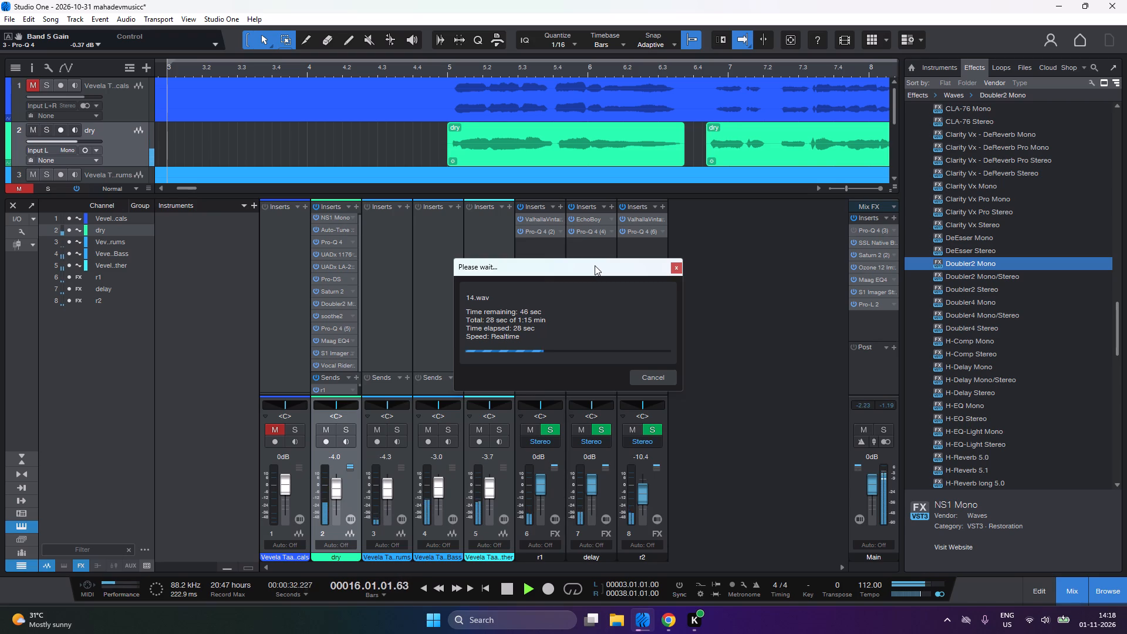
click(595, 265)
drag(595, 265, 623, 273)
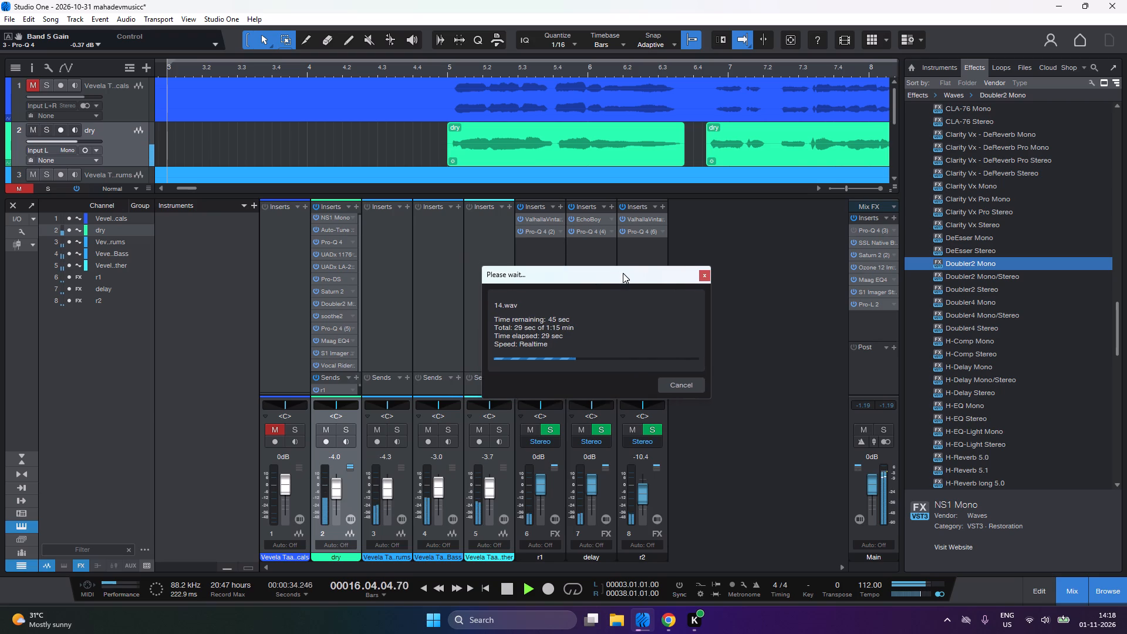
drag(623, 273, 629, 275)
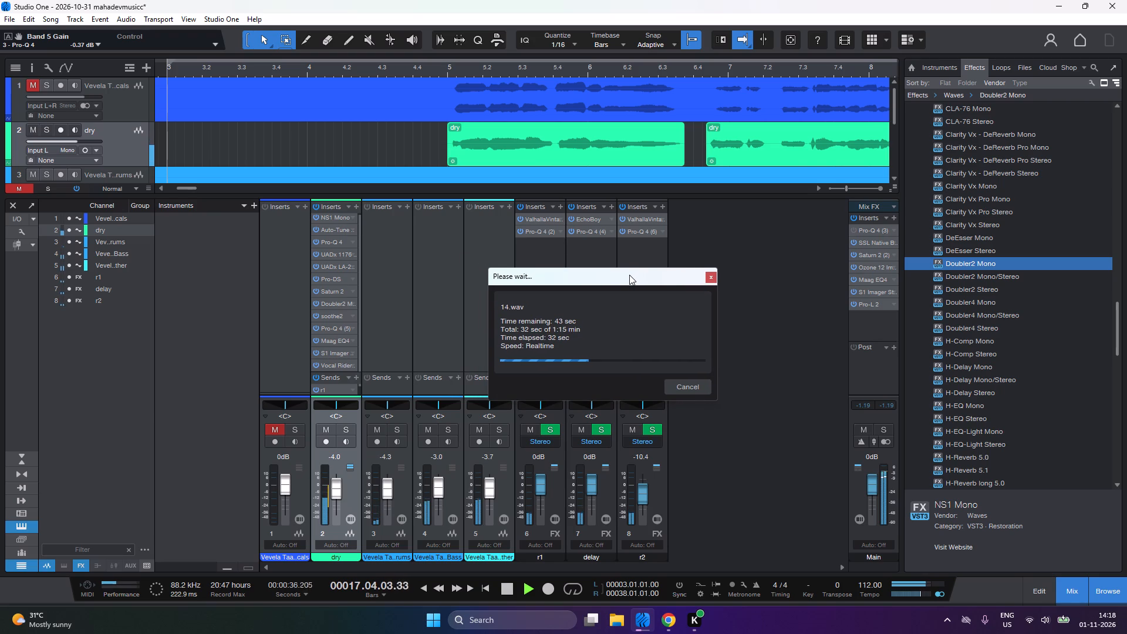
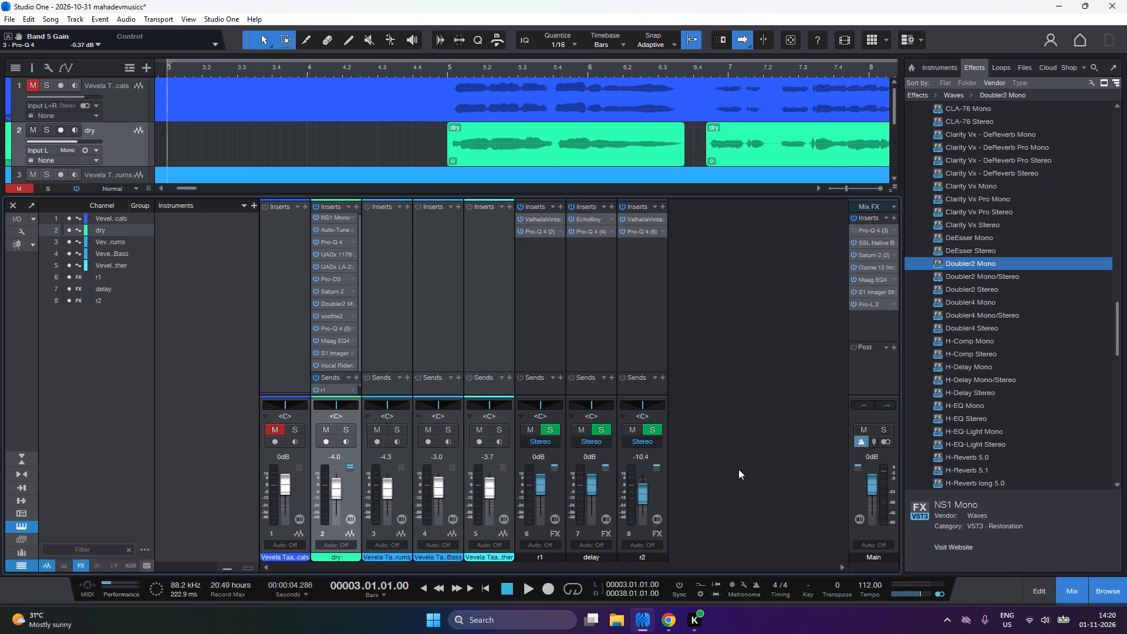
Play the song from the loop start while checking the delay channel's EchoBoy settings.
text(1)
key(space)
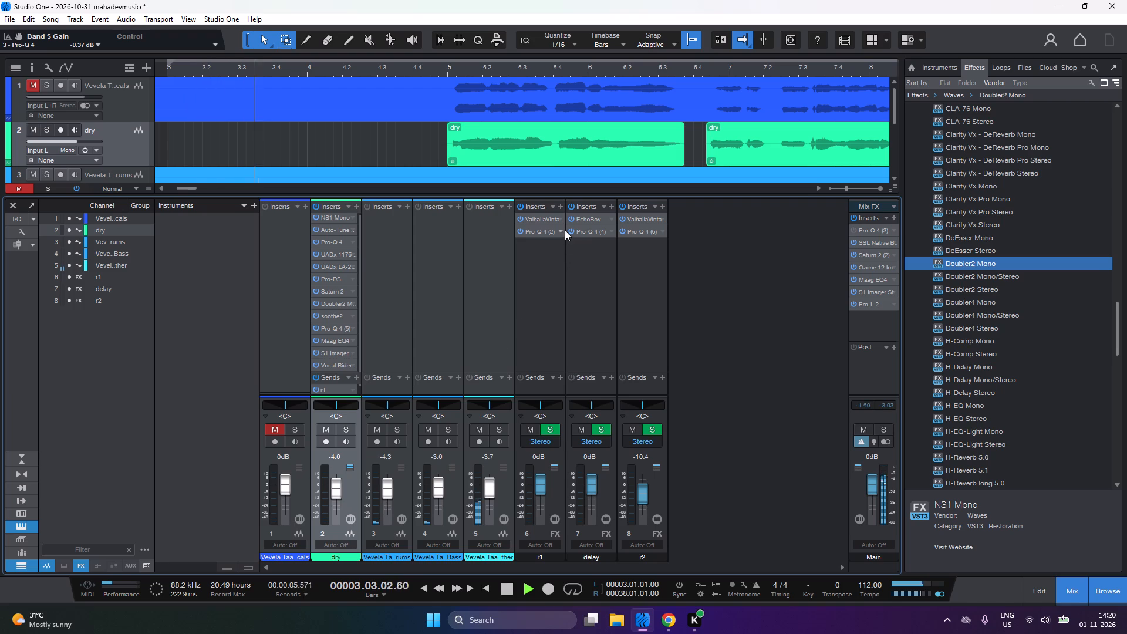
click(610, 219)
click(618, 229)
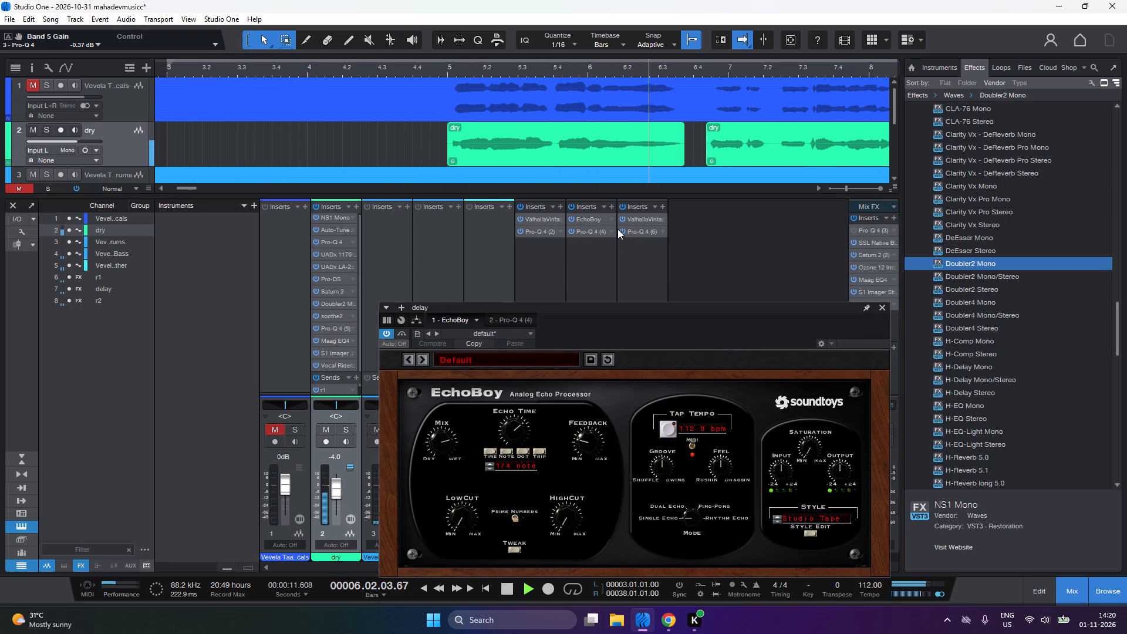
drag(662, 303, 656, 270)
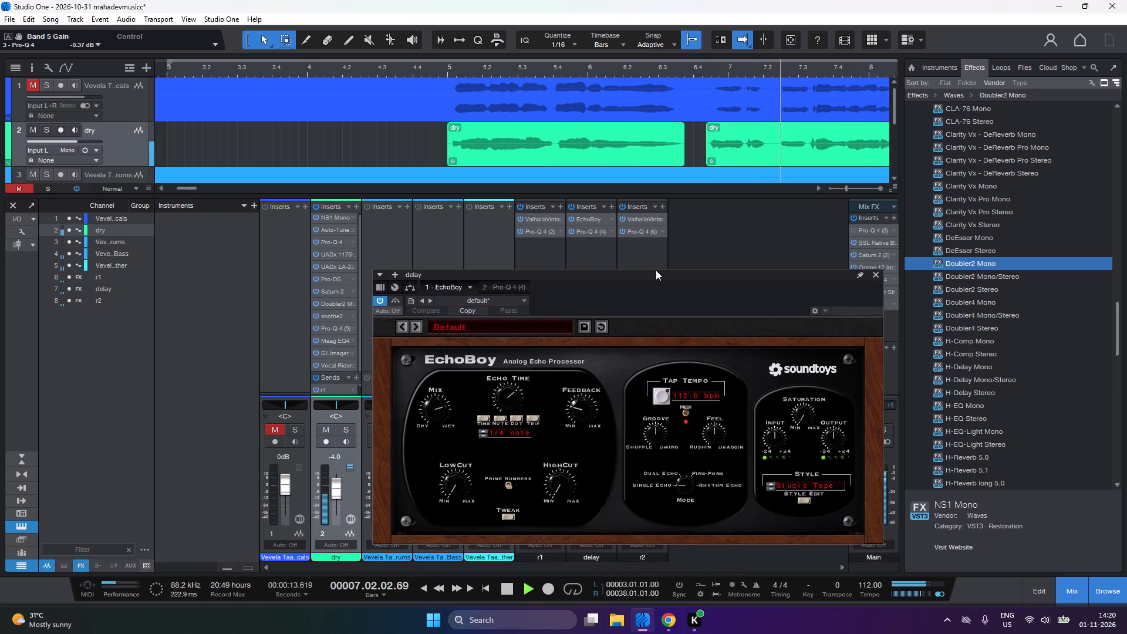
drag(656, 270, 657, 227)
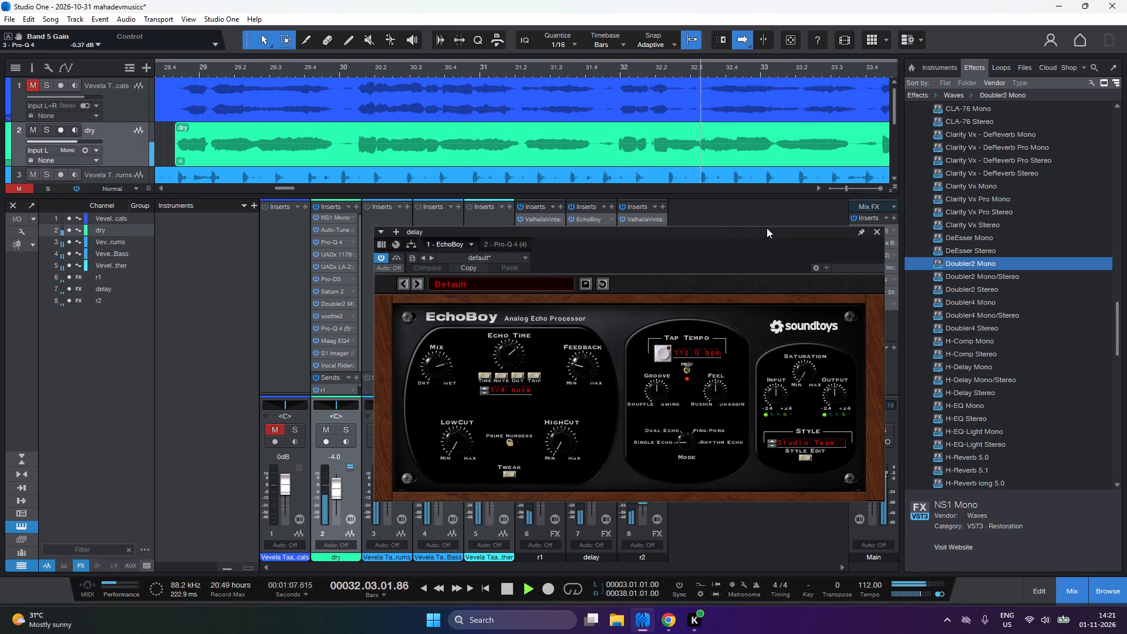
click(876, 233)
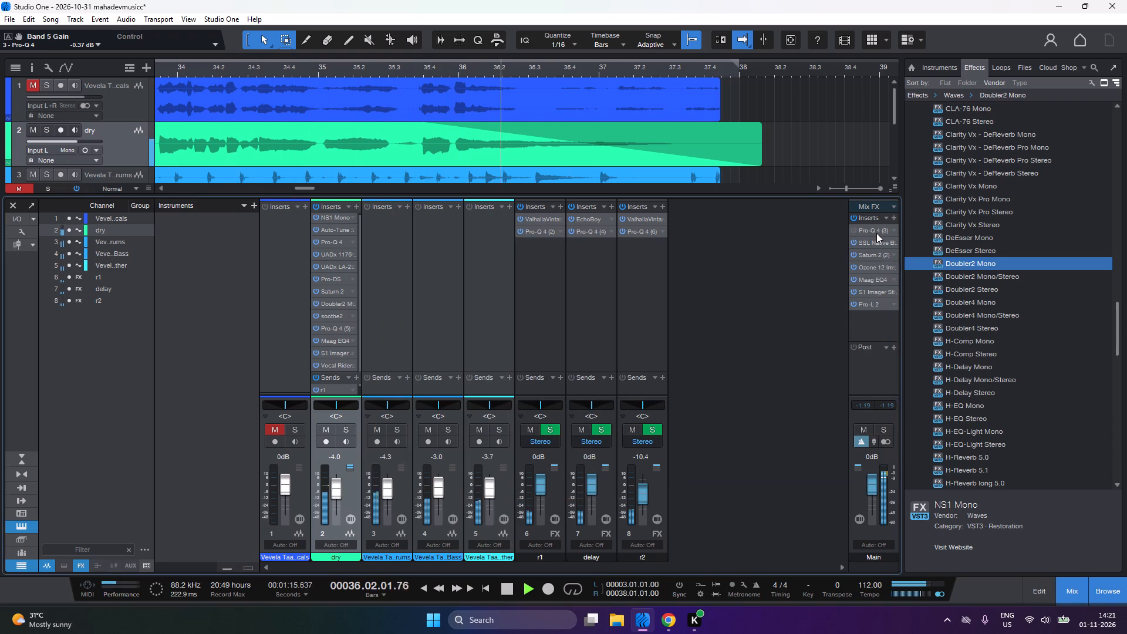
Replay from the loop start and lower band 3 sensitivity to 1.8 dB in the dry channel's soothe2.
key(1)
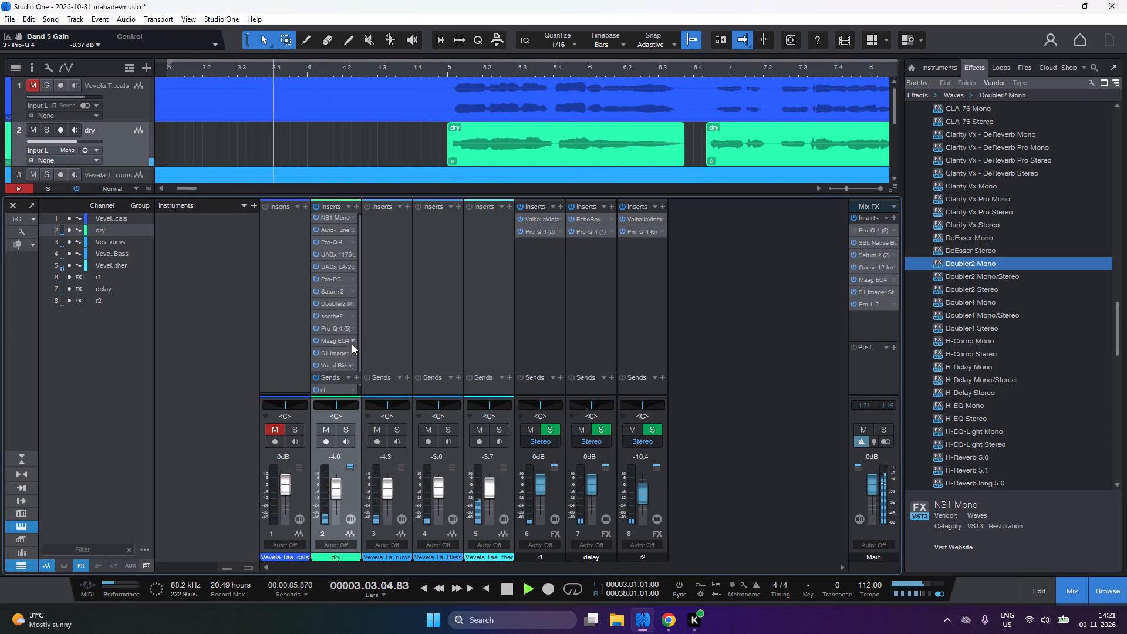
drag(352, 316, 369, 333)
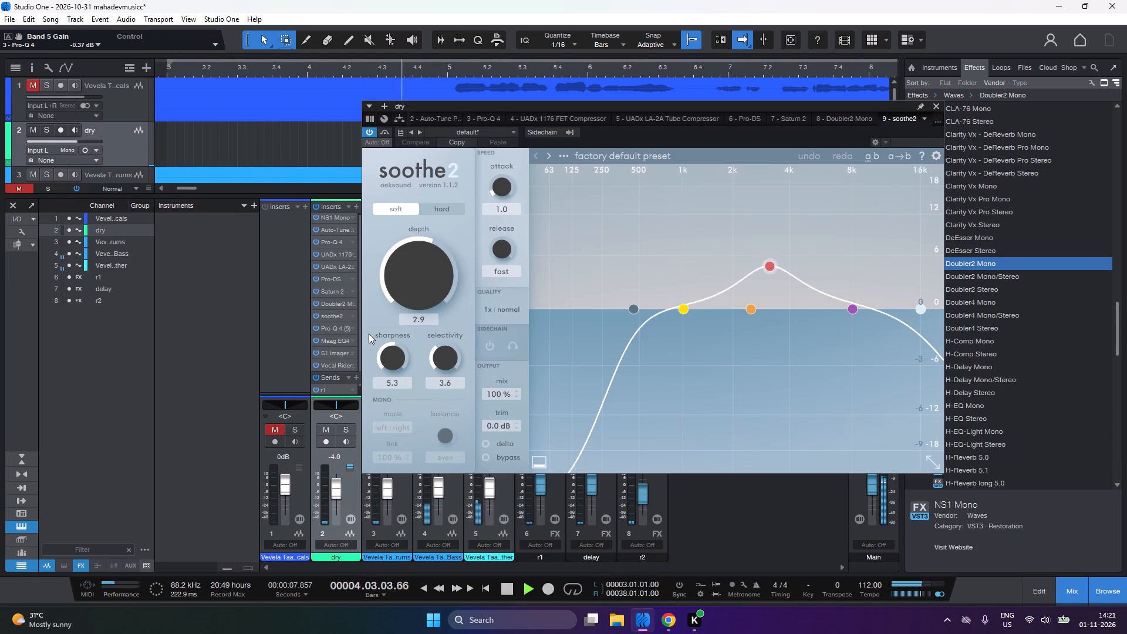
drag(771, 262, 771, 287)
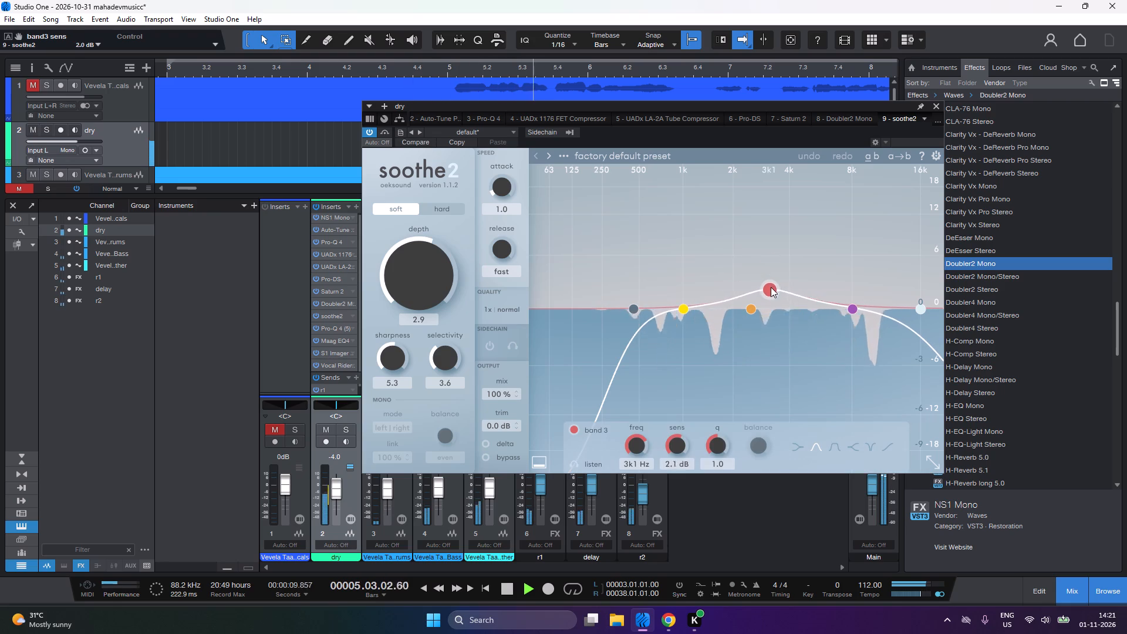
drag(771, 287, 770, 288)
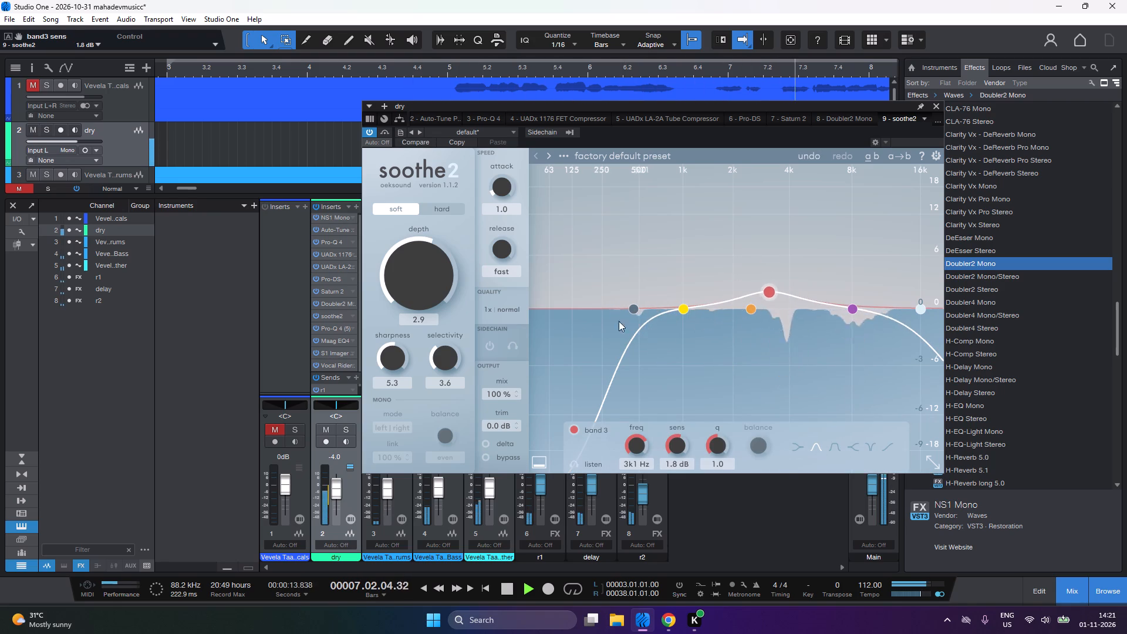
In the dry channel's soothe2, set sharpness to 4.7 and depth to 3.0.
drag(388, 361, 390, 373)
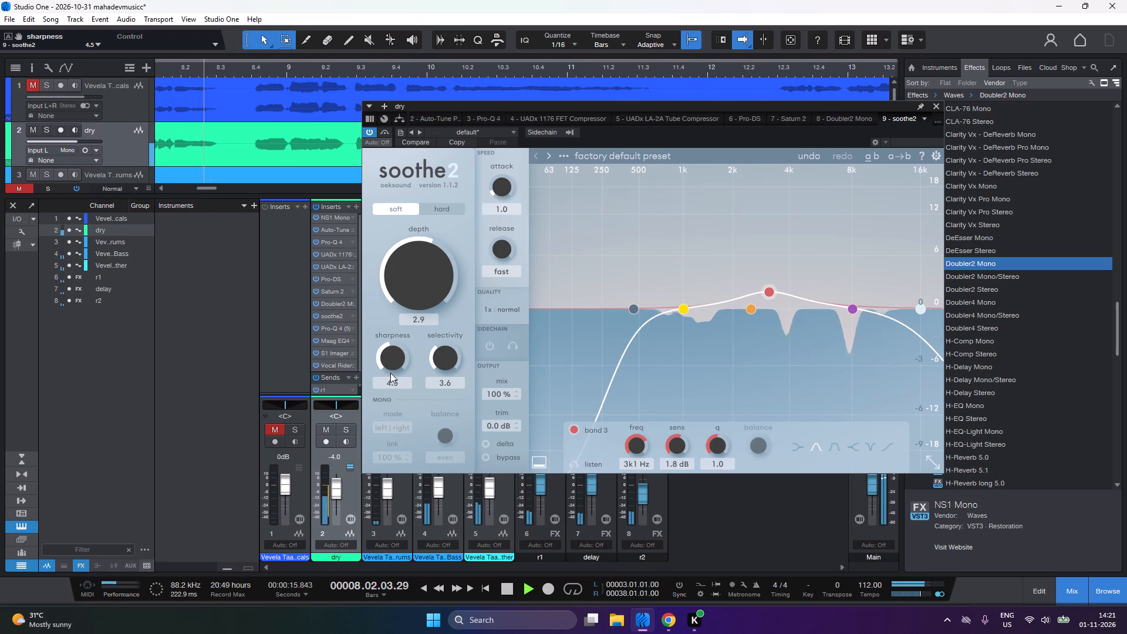
drag(390, 373, 391, 370)
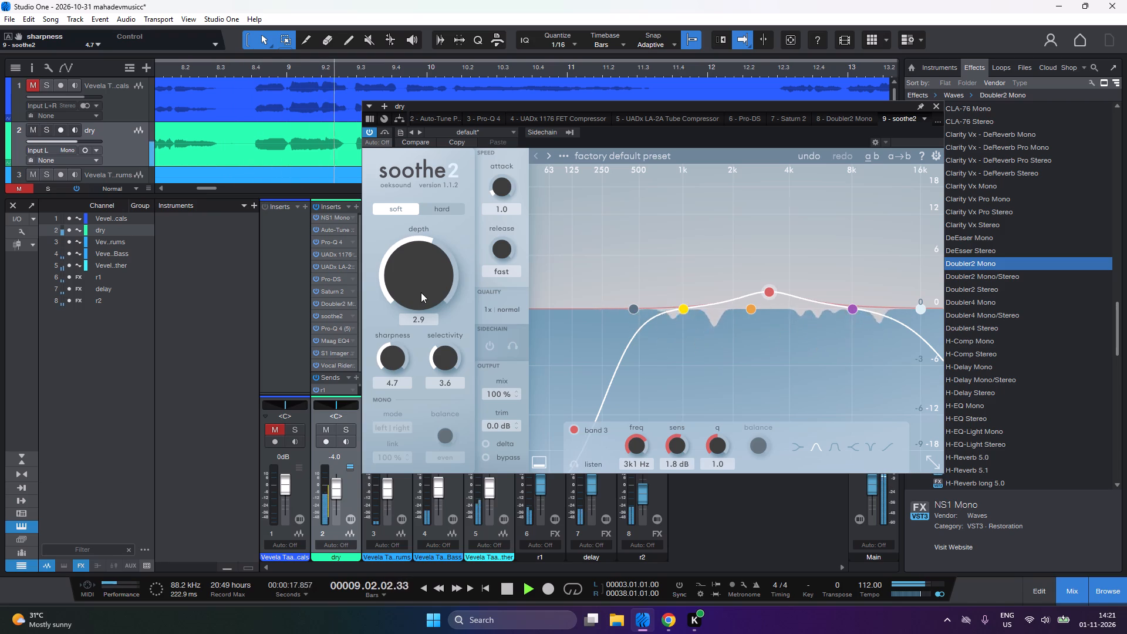
click(421, 289)
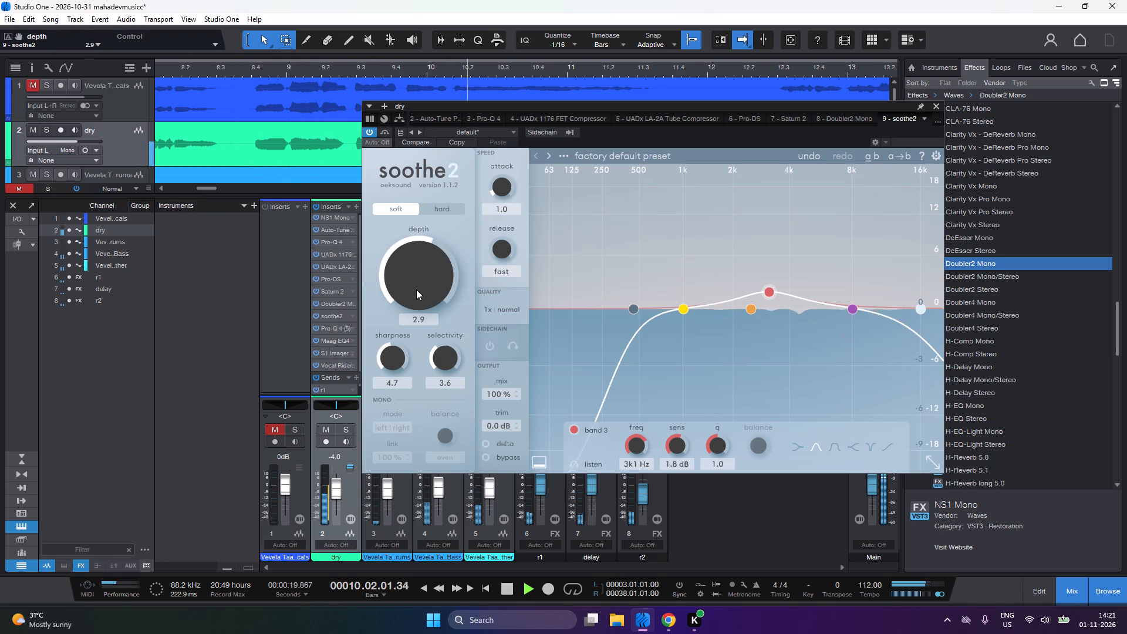
click(939, 104)
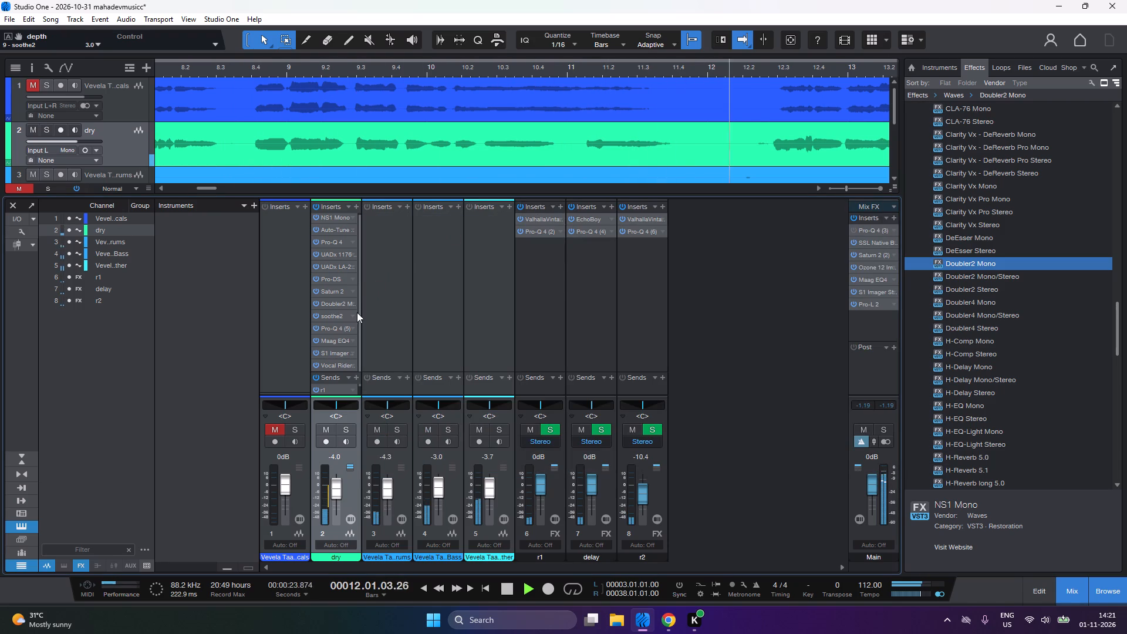
In the dry channel's first Pro-Q 4, sweep band 5 and set it to about +3.38 dB near 2300 Hz.
drag(353, 242, 358, 258)
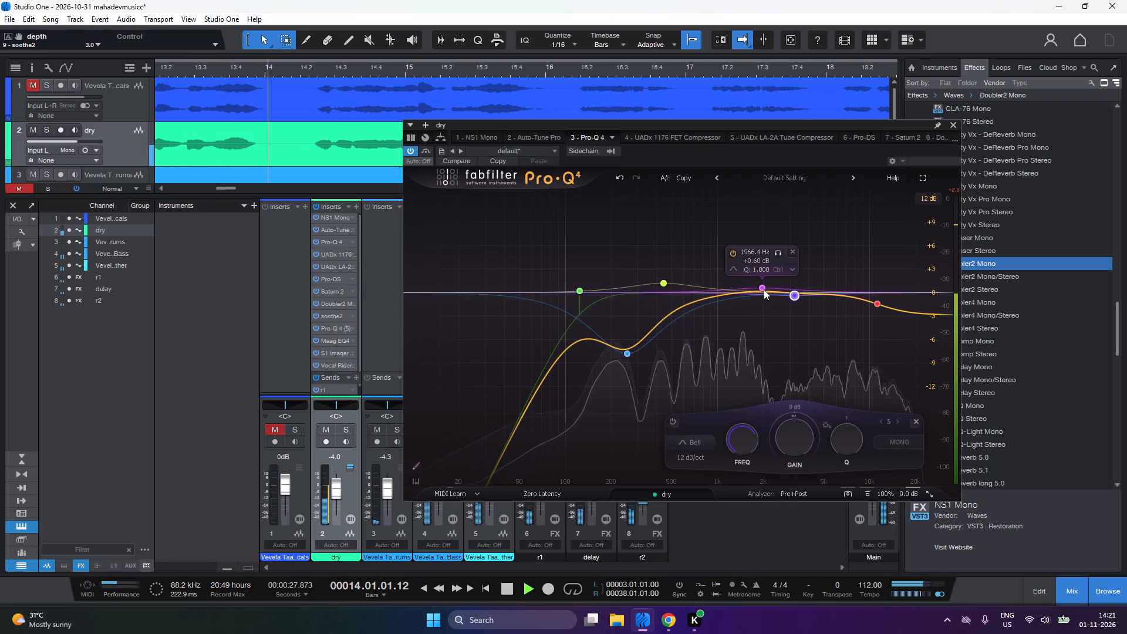
drag(794, 292, 792, 281)
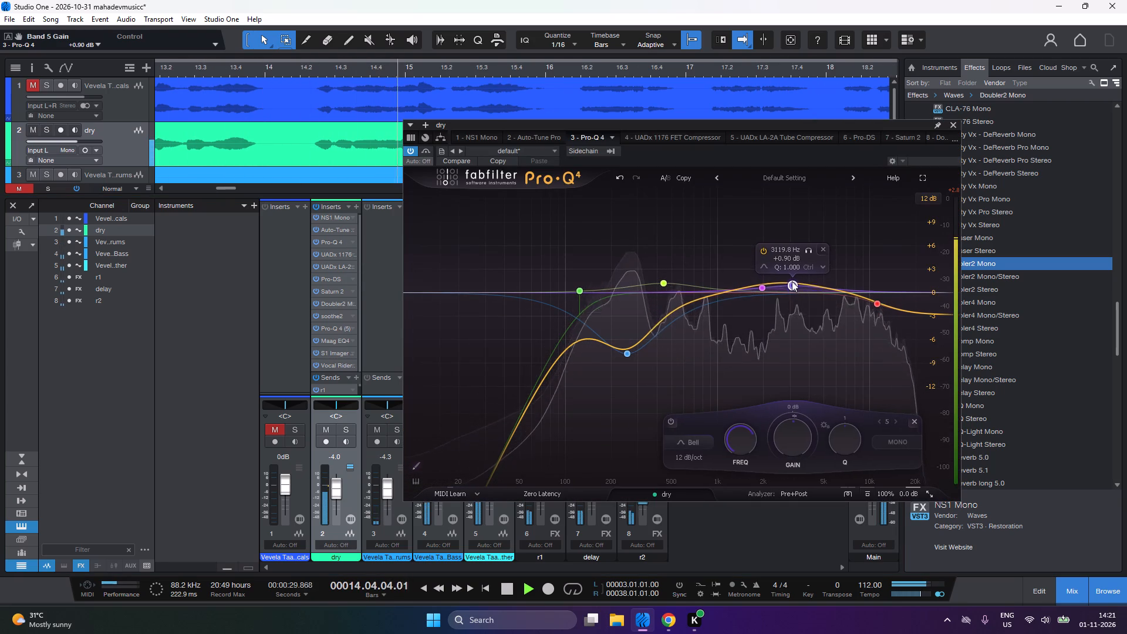
drag(792, 281, 790, 228)
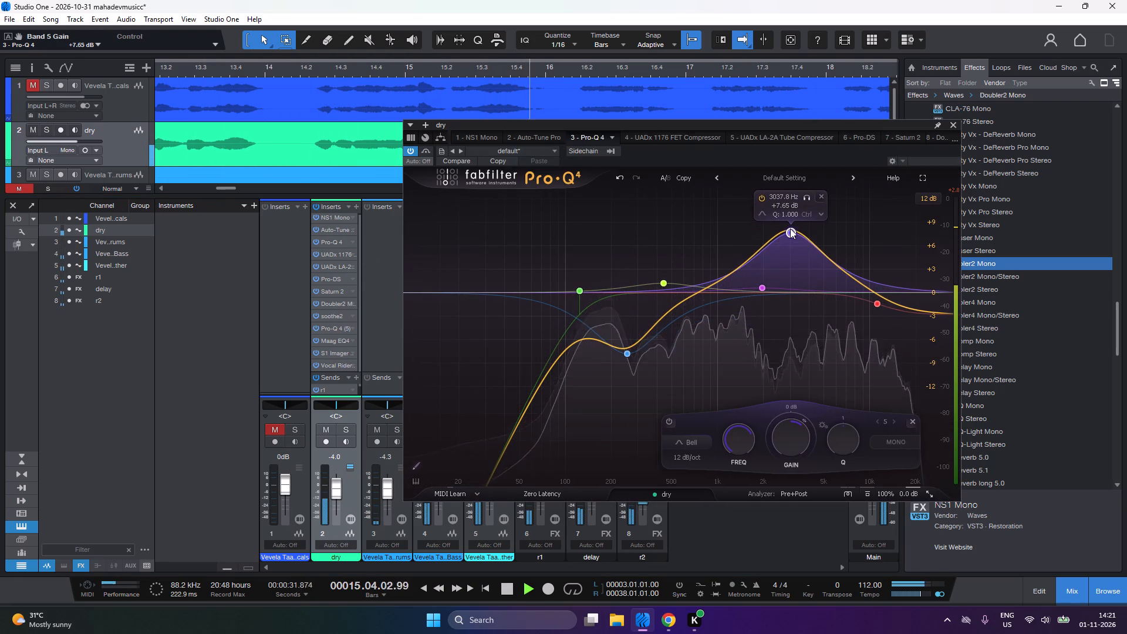
drag(790, 228, 790, 227)
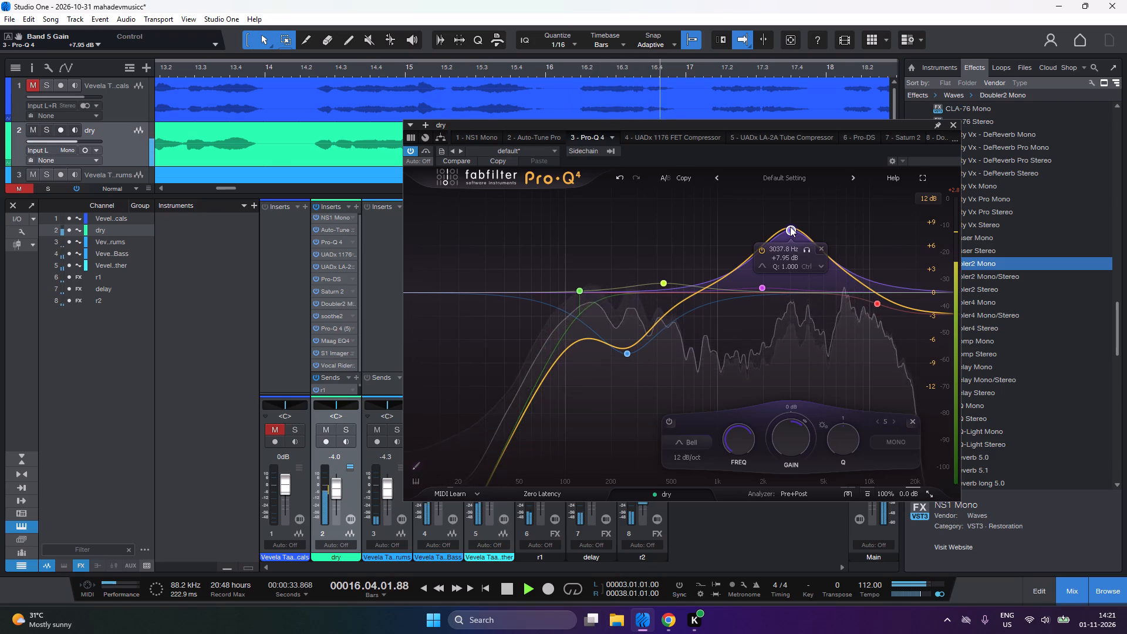
drag(790, 227, 780, 261)
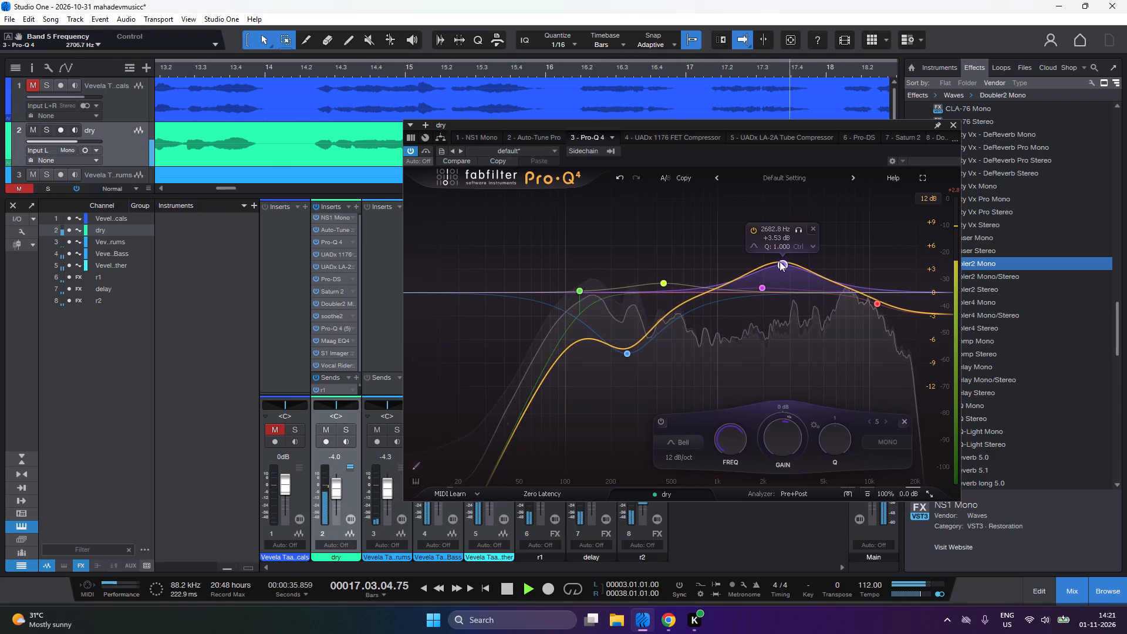
drag(780, 261, 772, 261)
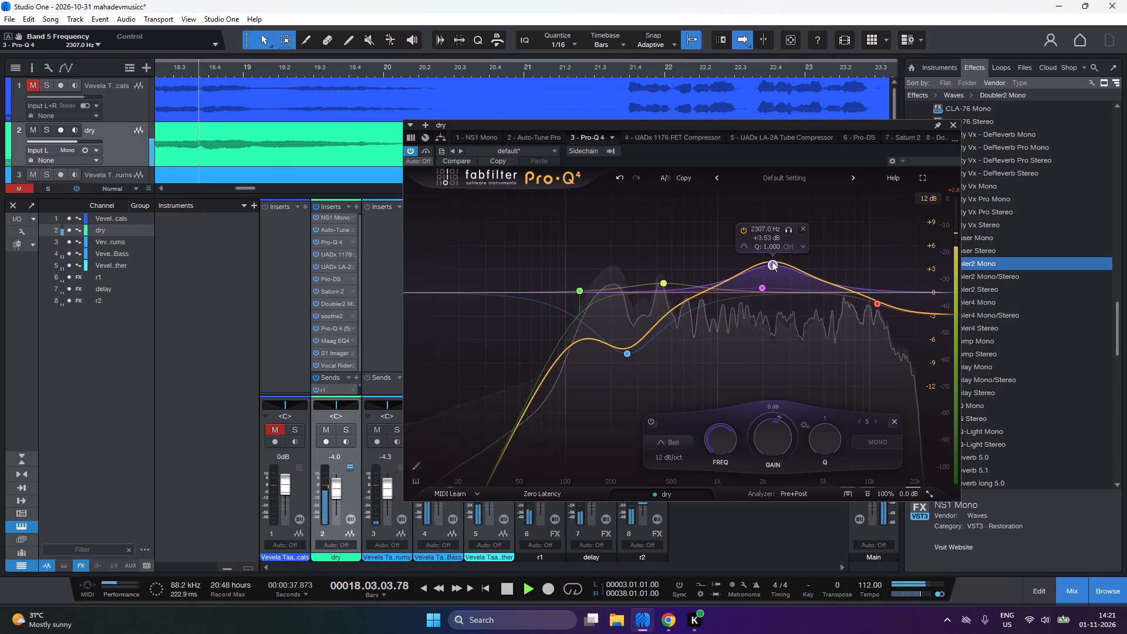
drag(772, 261, 771, 262)
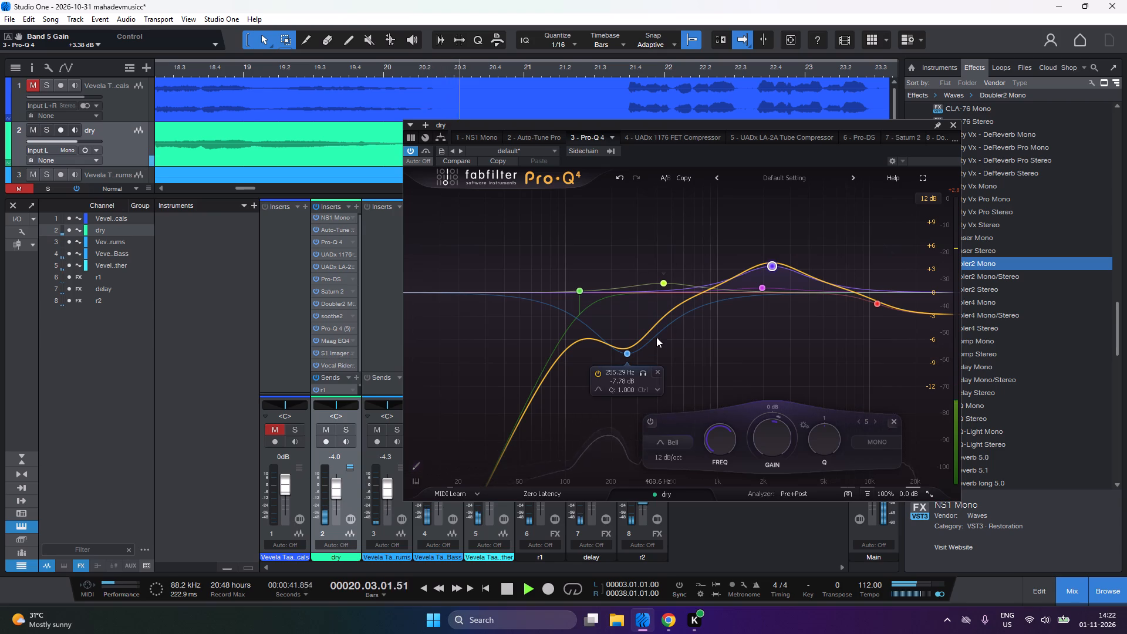
Widen band 2 of the dry channel's first Pro-Q 4 by setting its Q to about 0.818.
click(627, 353)
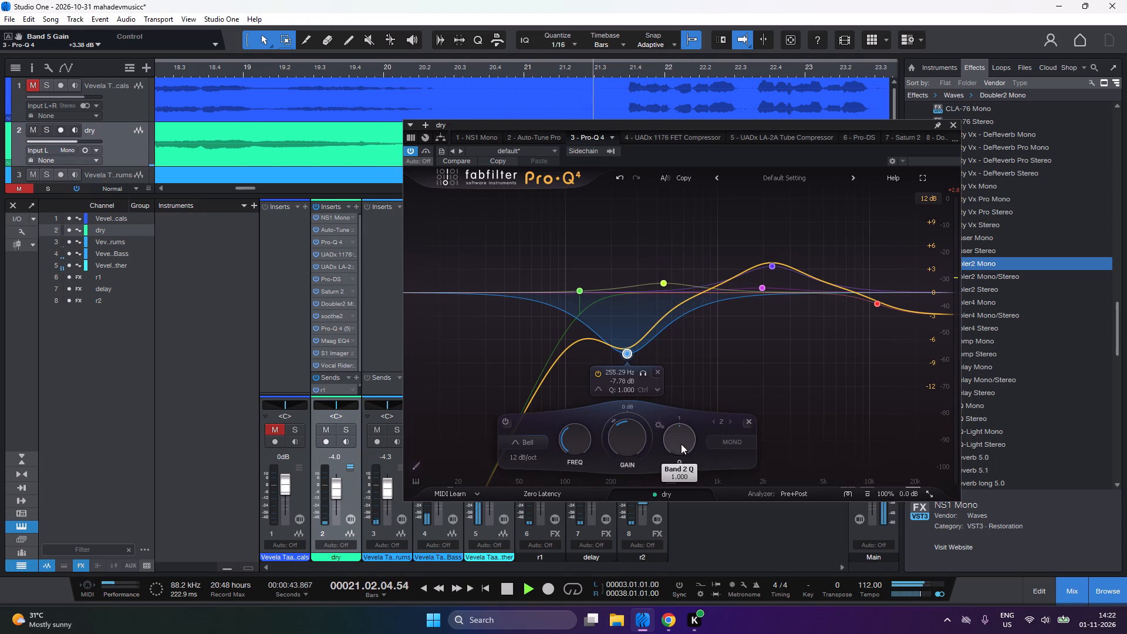
drag(672, 439, 673, 445)
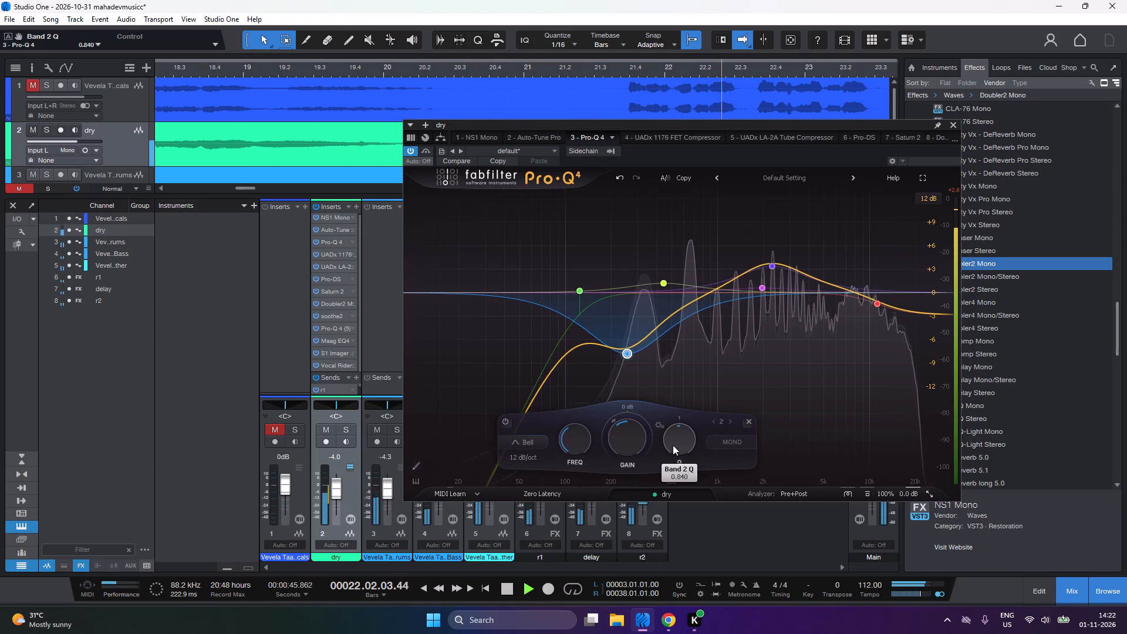
drag(673, 445, 672, 446)
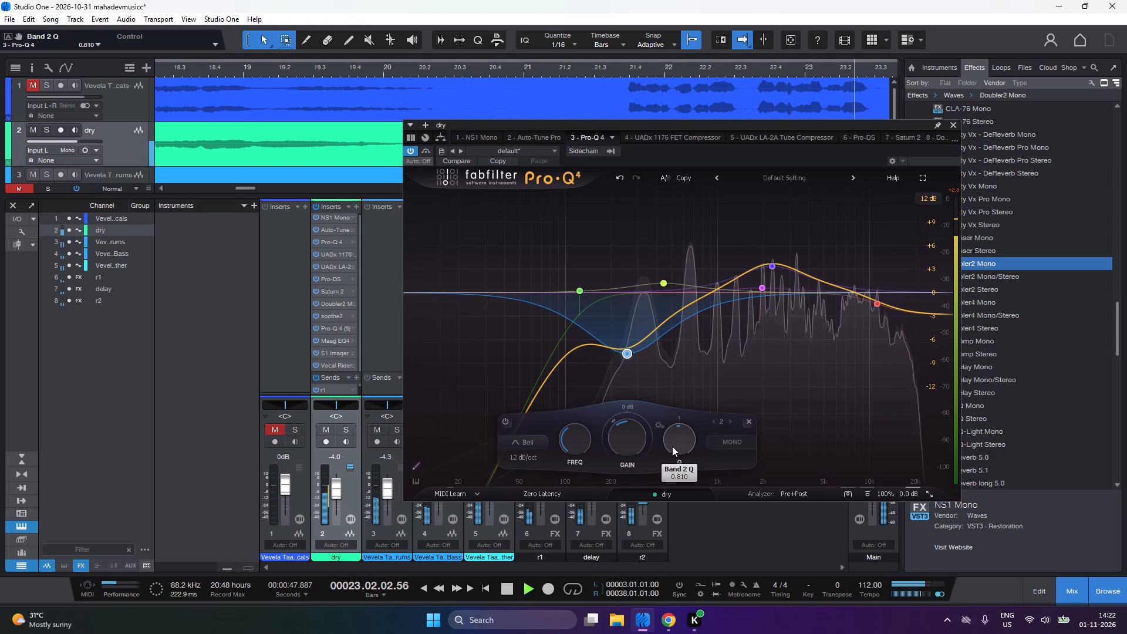
drag(672, 446, 672, 445)
Replay from the loop start, sweep band 3 of the dry channel's first Pro-Q 4, and set it to about +1.6 dB near 1000 Hz.
key(1)
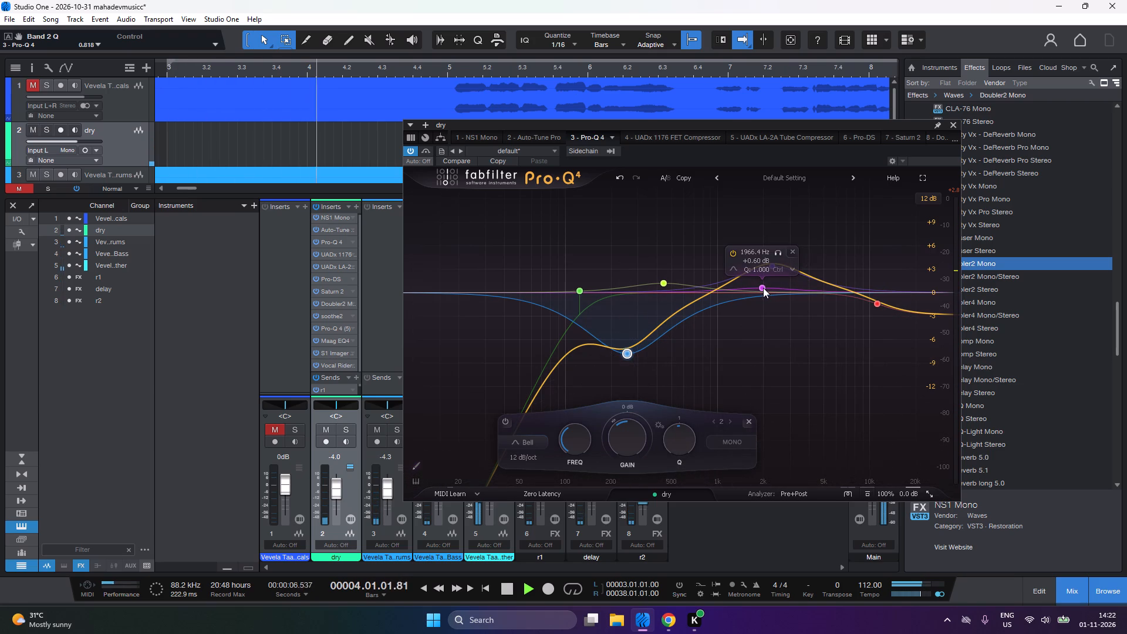
drag(763, 288, 765, 269)
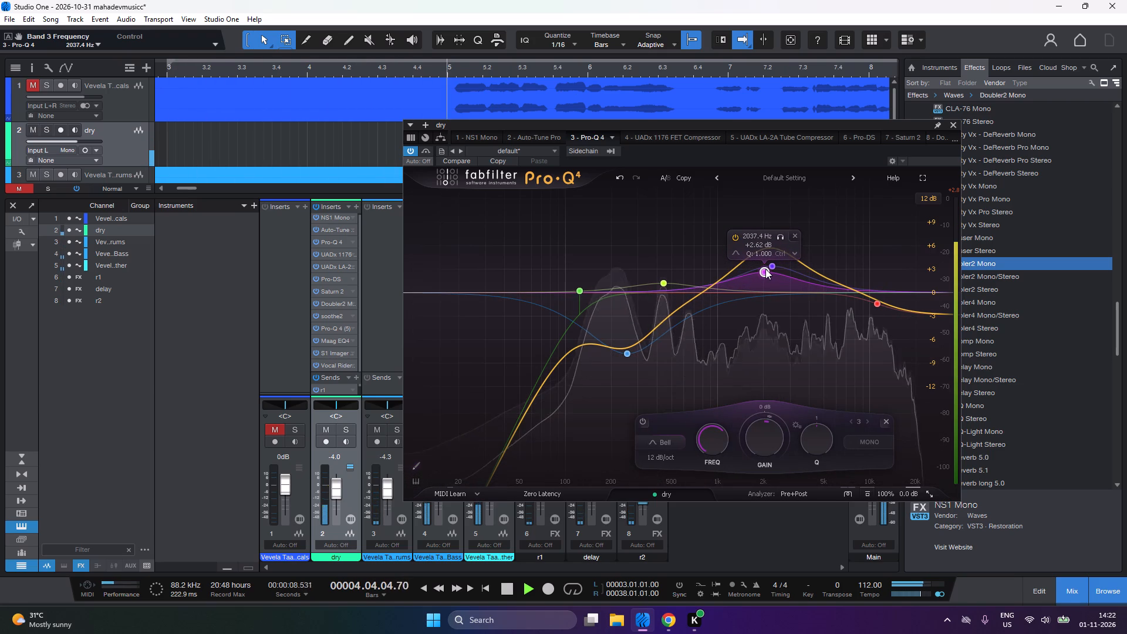
drag(765, 269, 767, 332)
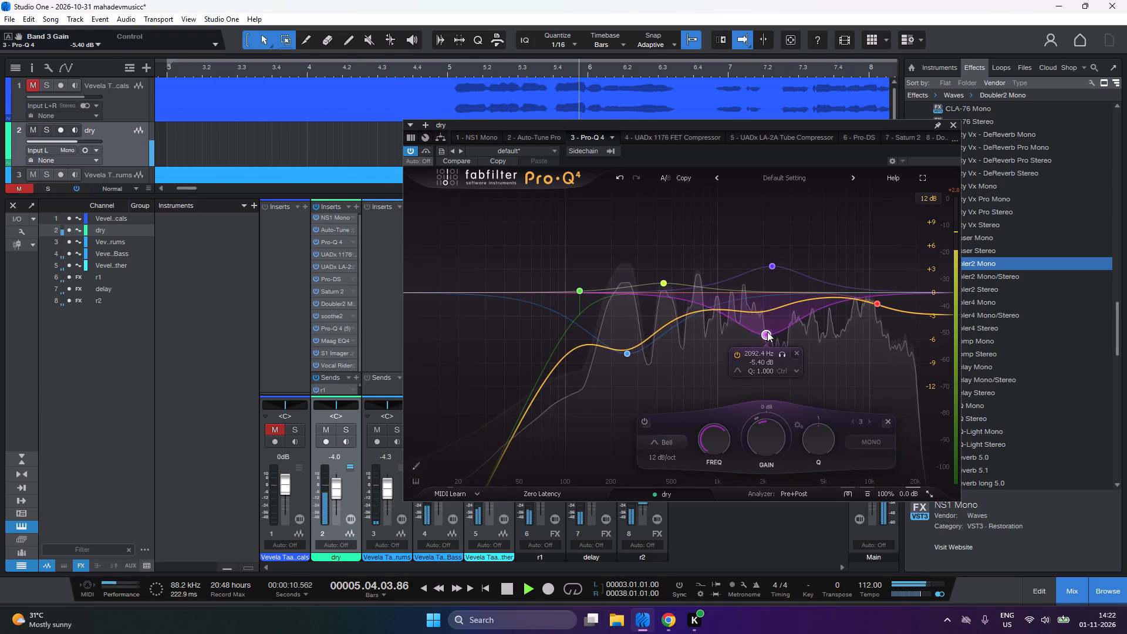
drag(767, 332, 749, 330)
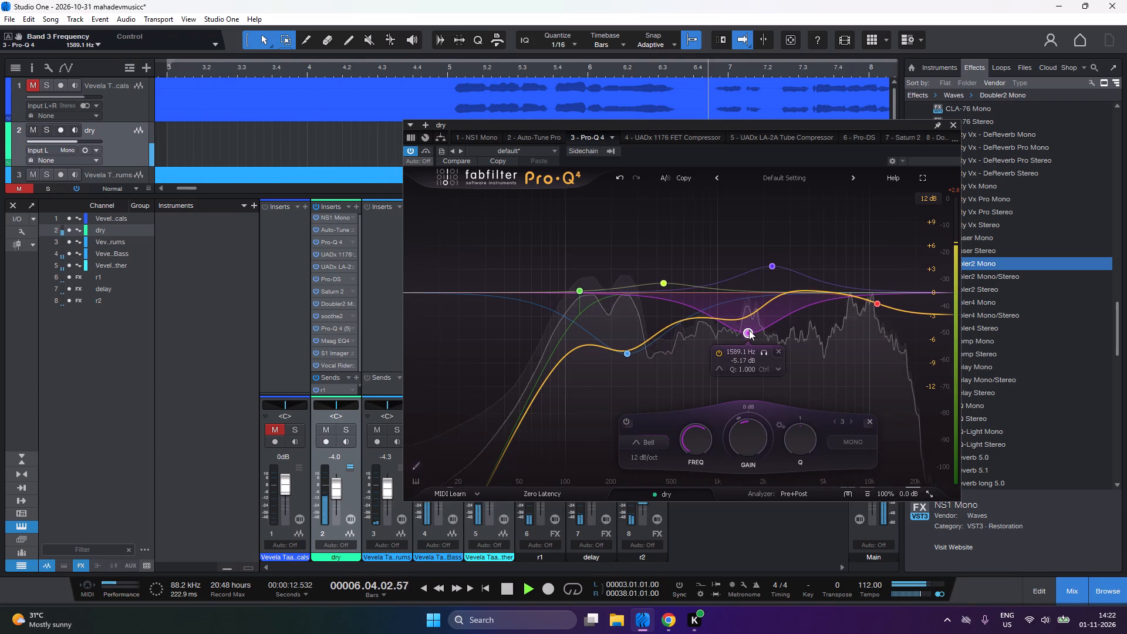
drag(749, 330, 701, 328)
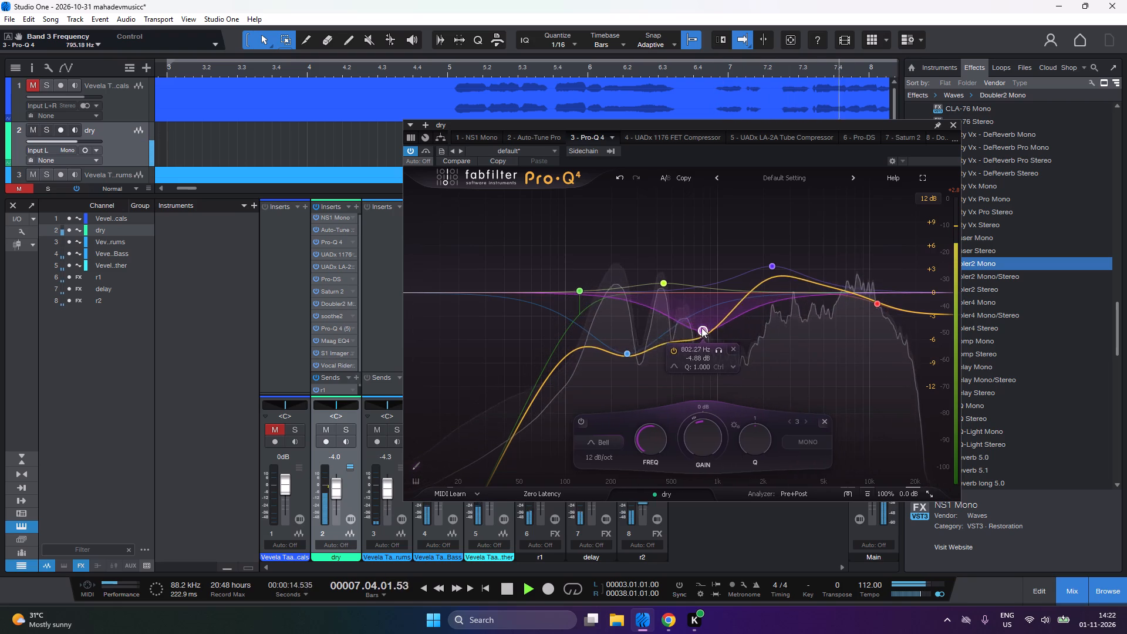
drag(701, 328, 671, 331)
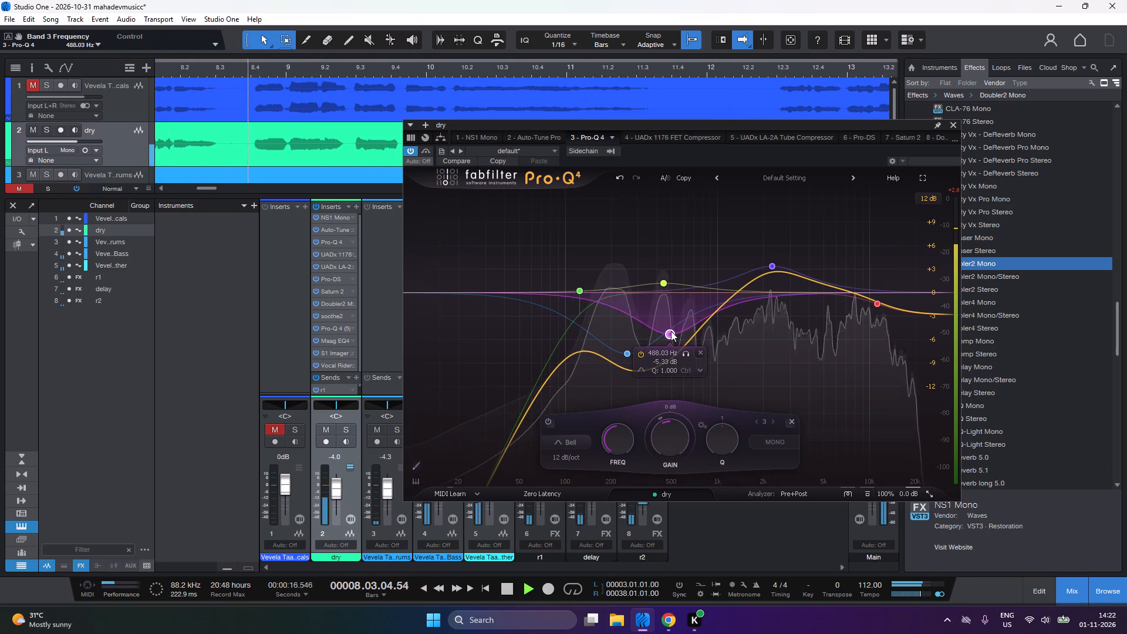
drag(671, 331, 696, 423)
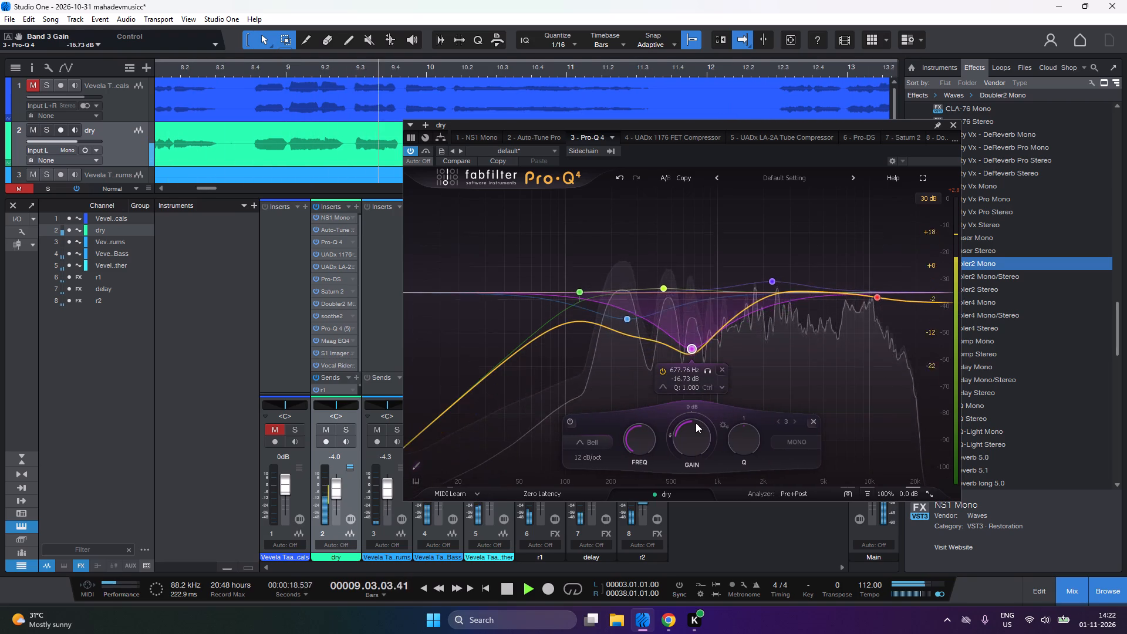
drag(696, 423, 689, 458)
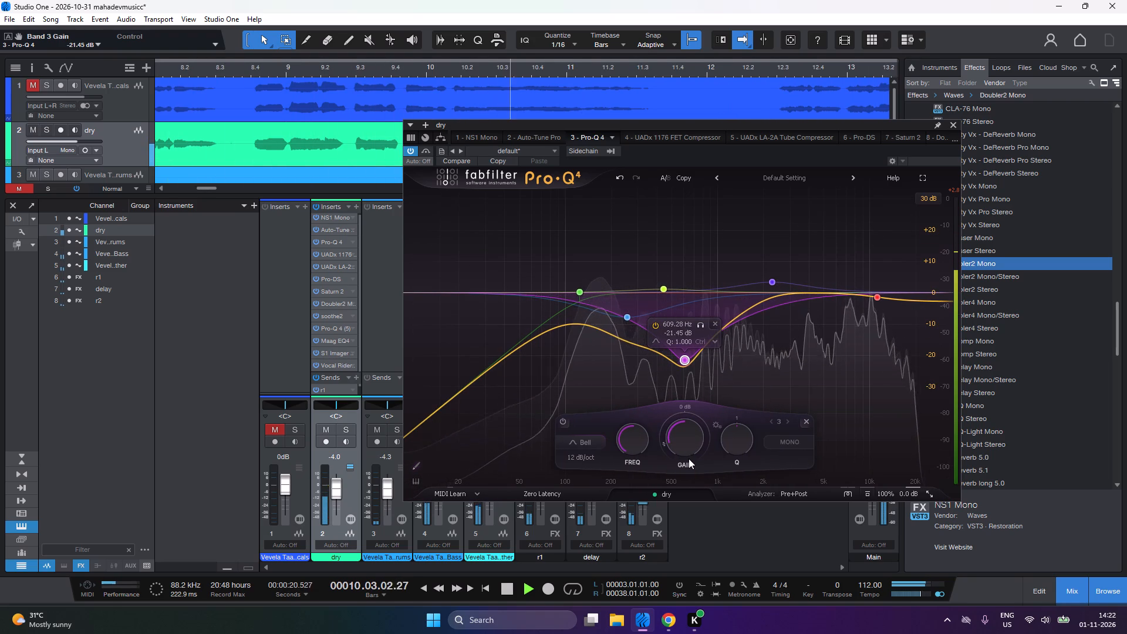
drag(689, 458, 608, 473)
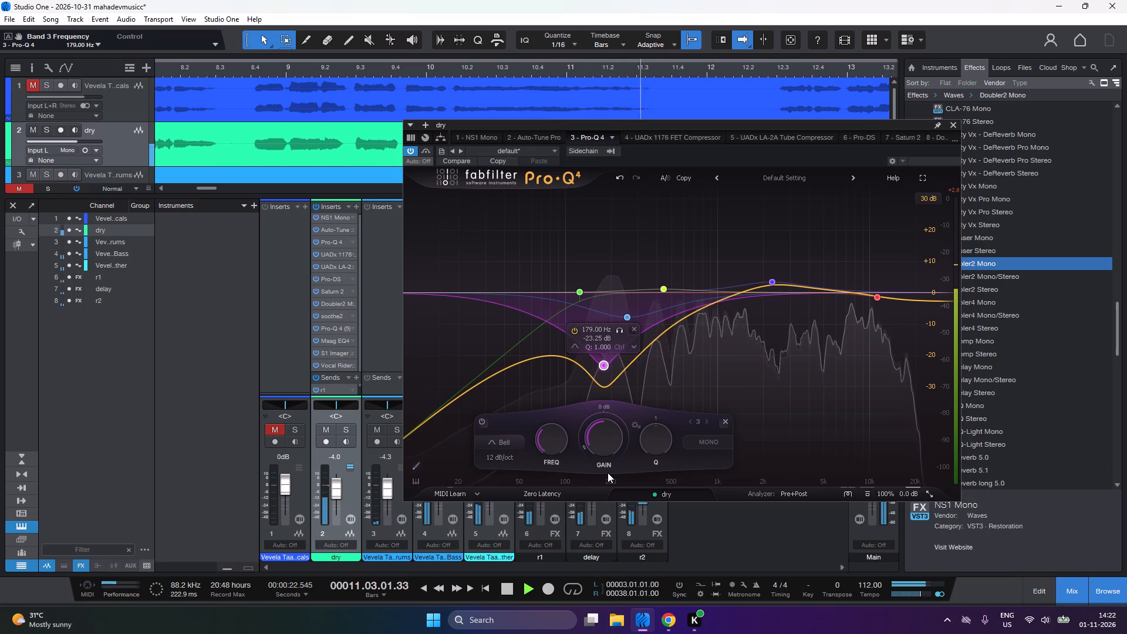
drag(608, 473, 530, 454)
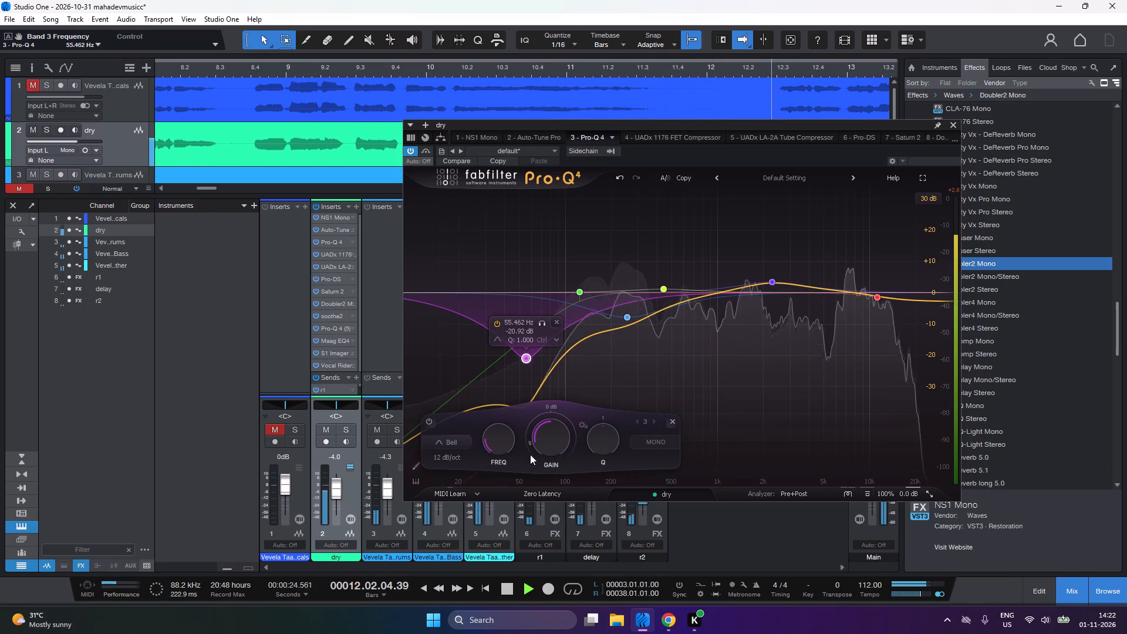
drag(530, 454, 484, 458)
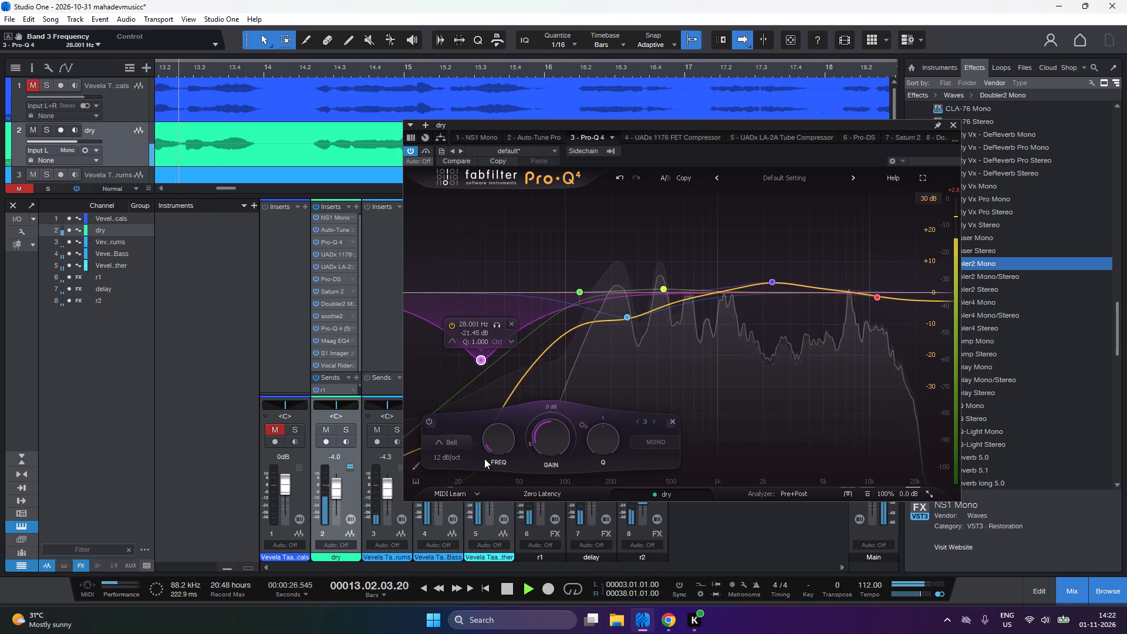
drag(484, 458, 840, 423)
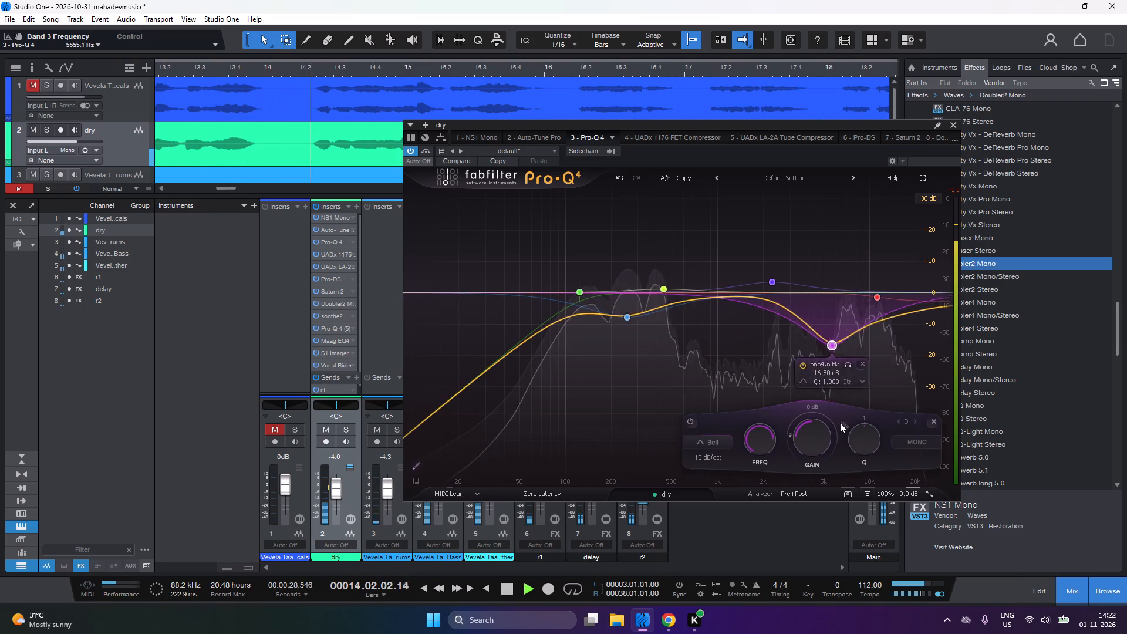
drag(840, 423, 910, 434)
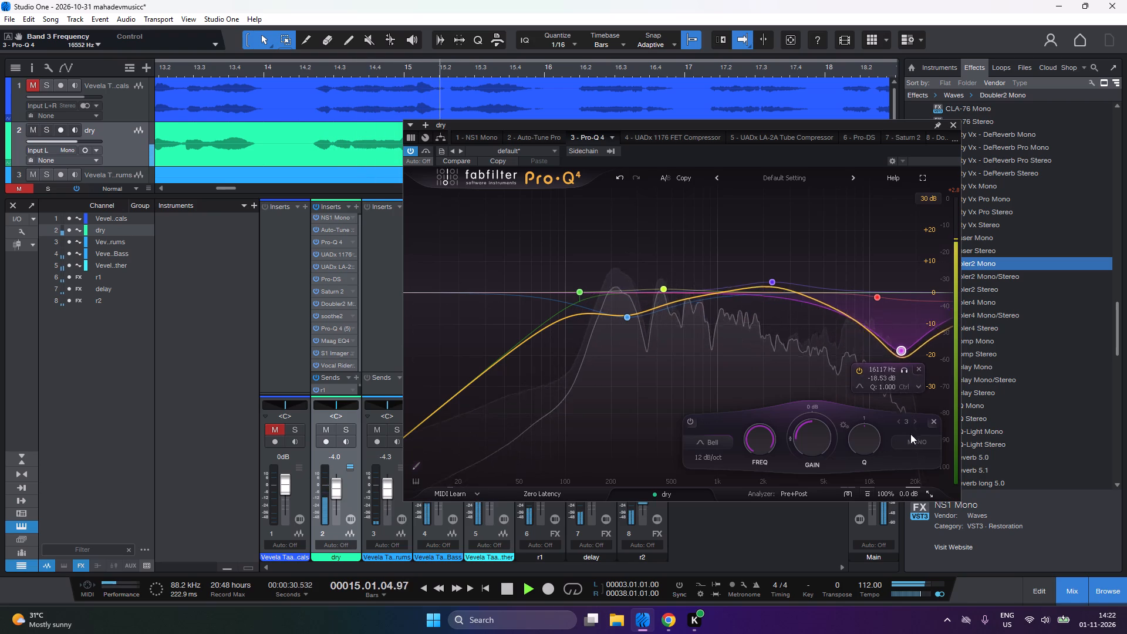
drag(910, 434, 826, 178)
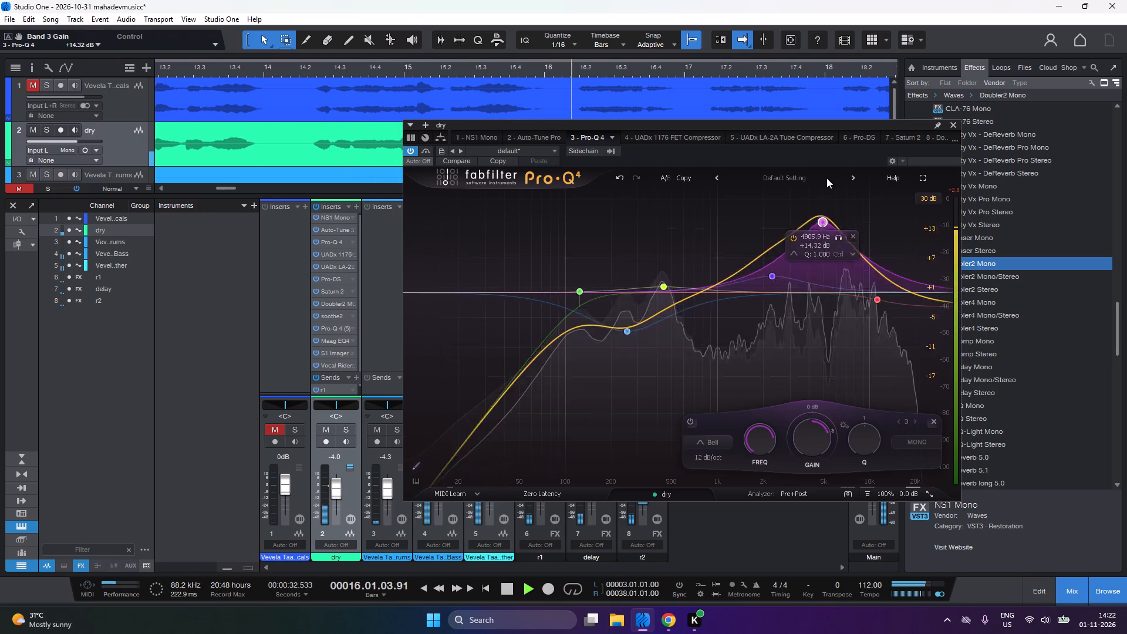
drag(826, 178, 849, 164)
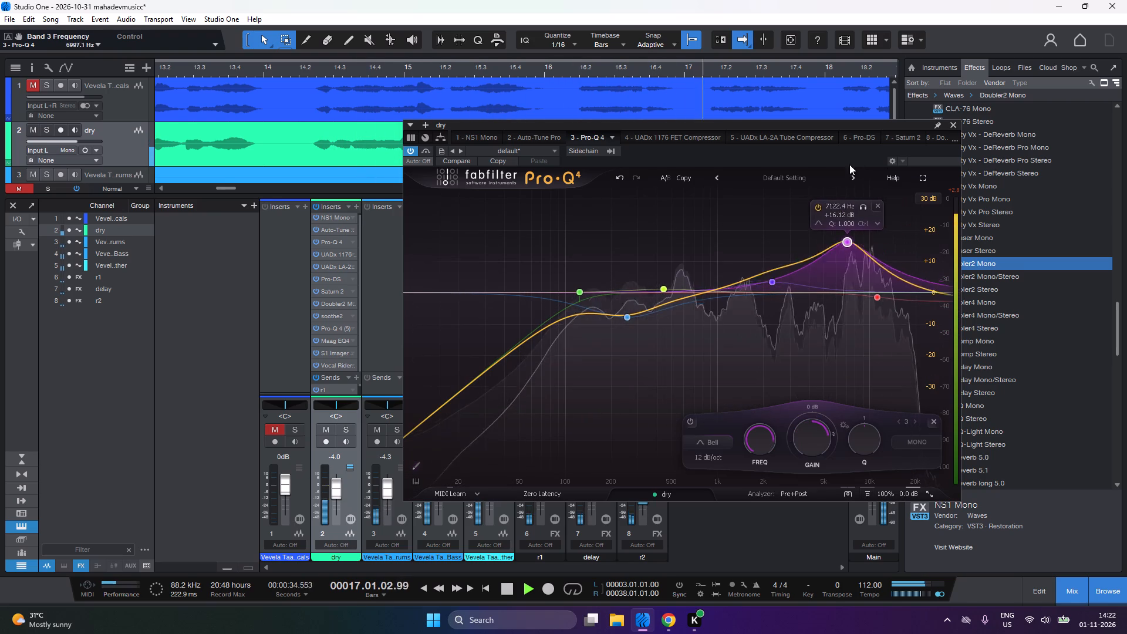
drag(849, 164, 758, 151)
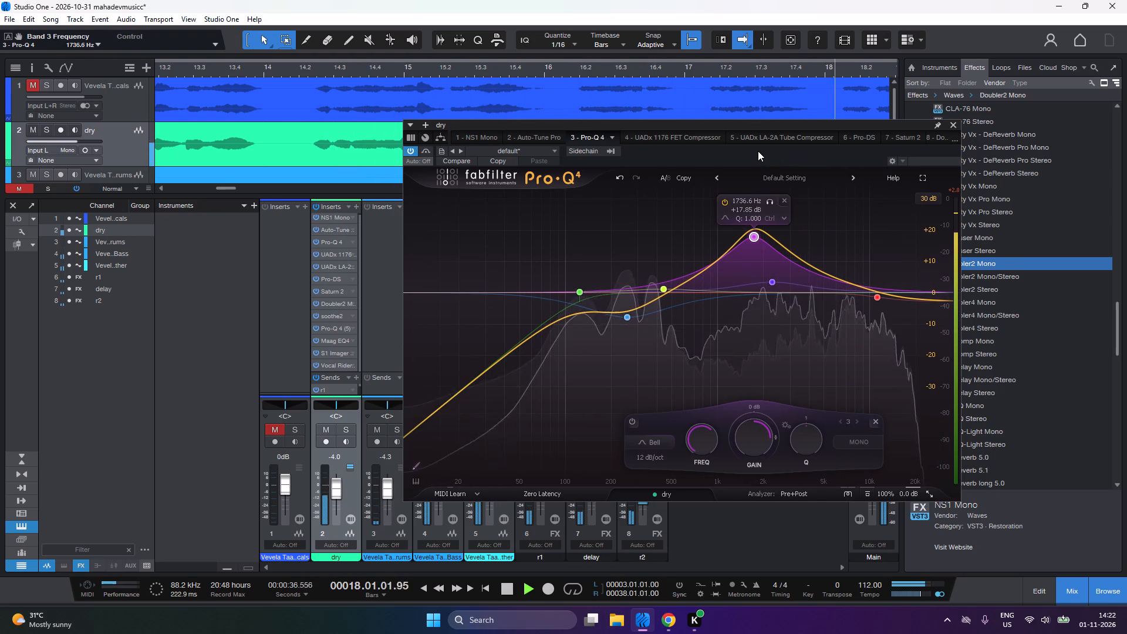
drag(758, 151, 720, 198)
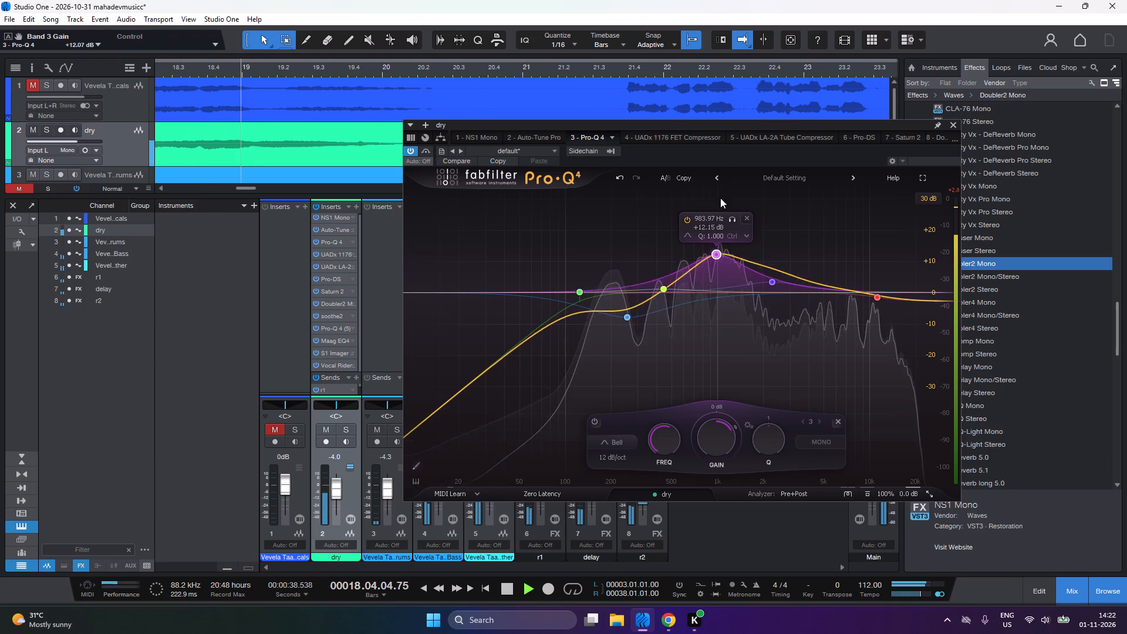
drag(720, 198, 721, 276)
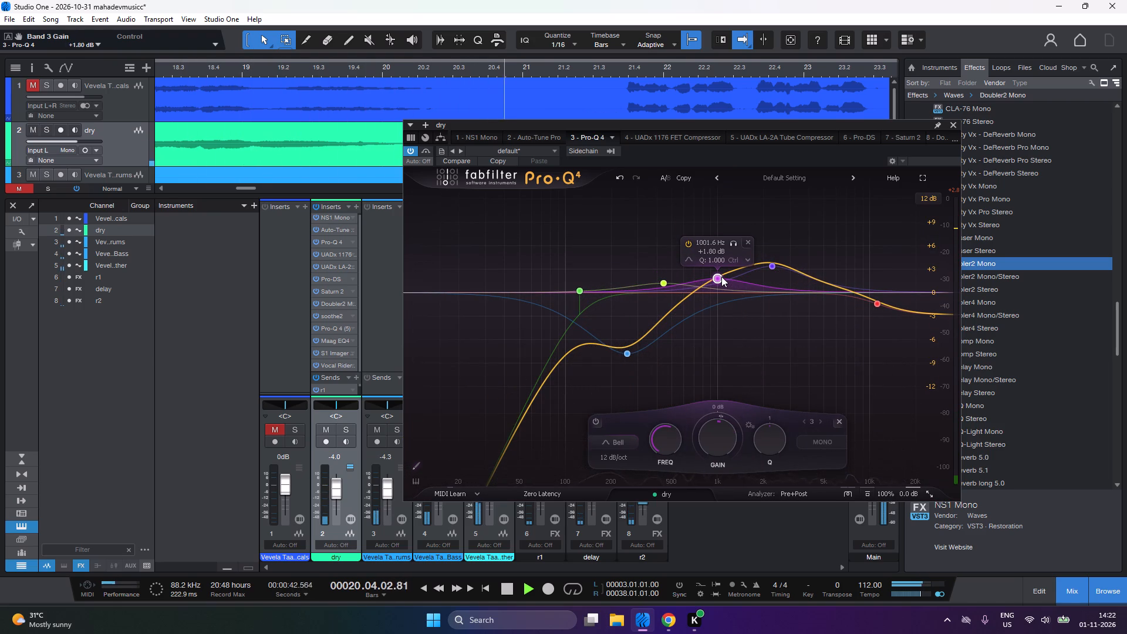
drag(721, 276, 721, 278)
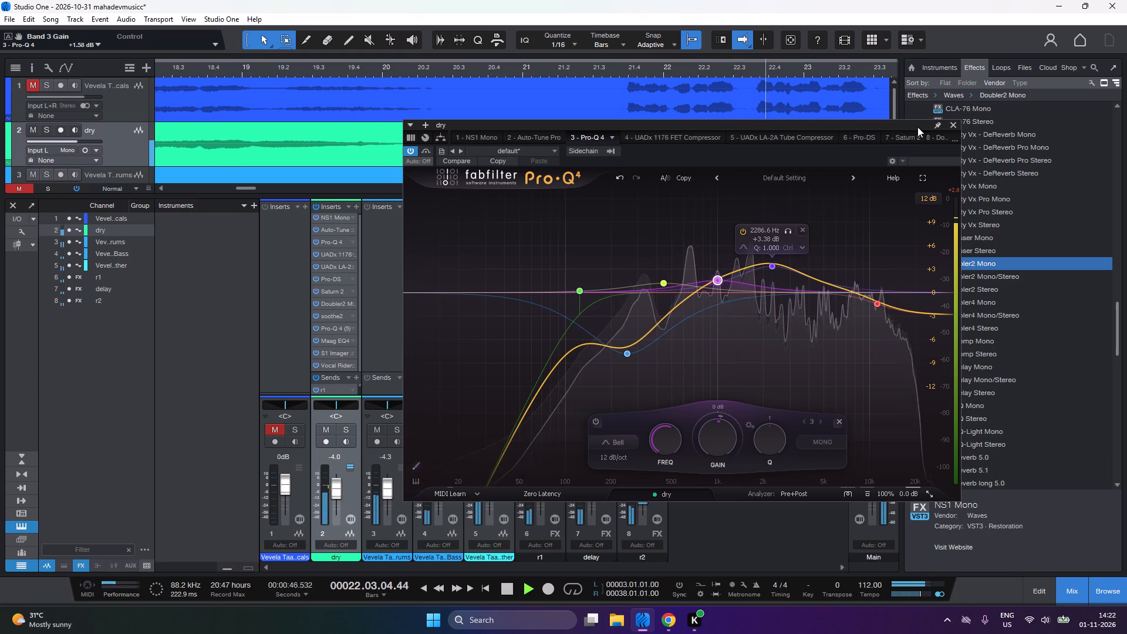
click(956, 124)
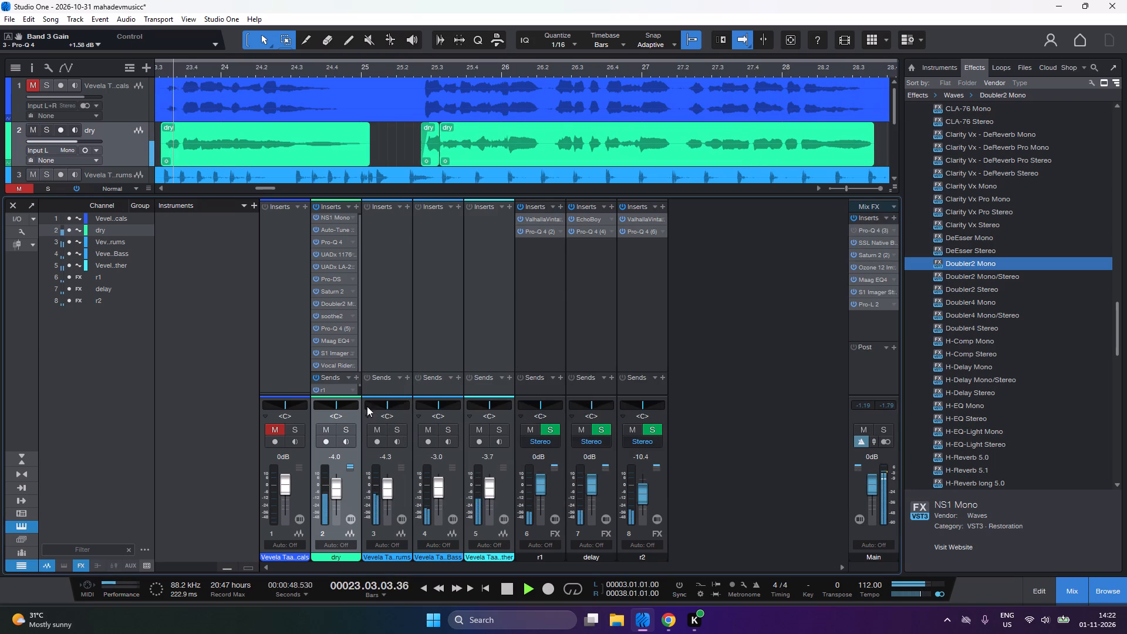
Solo the dry channel and replay it from the loop start.
click(348, 428)
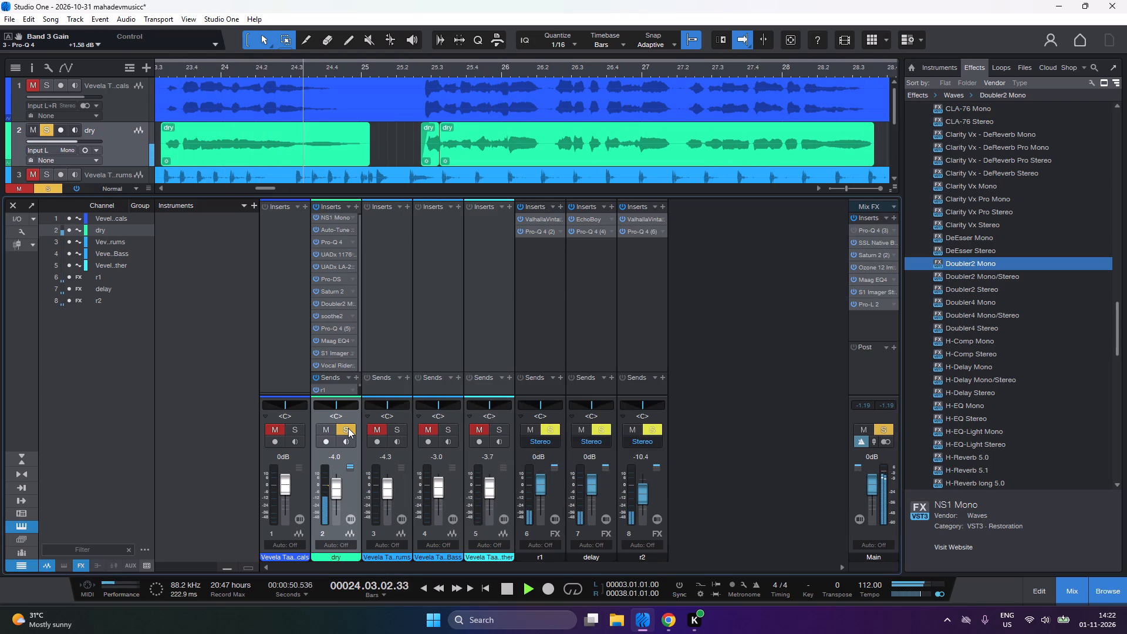
key(1)
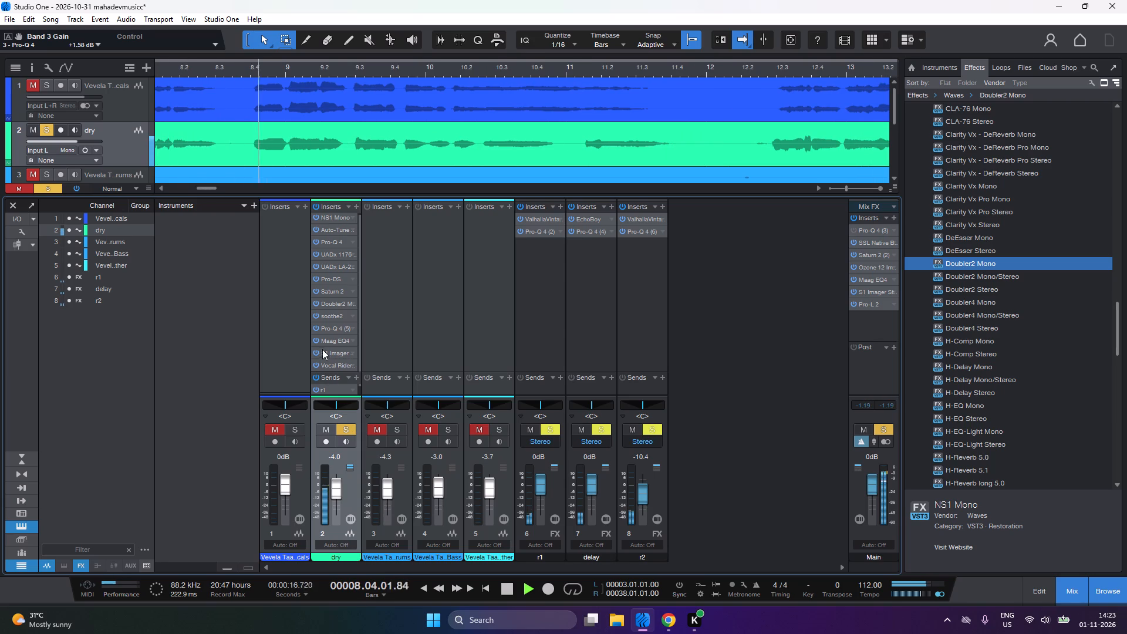
In the dry channel's Maag EQ4, set the 2.5 kHz band to +0.5.
drag(351, 340, 357, 349)
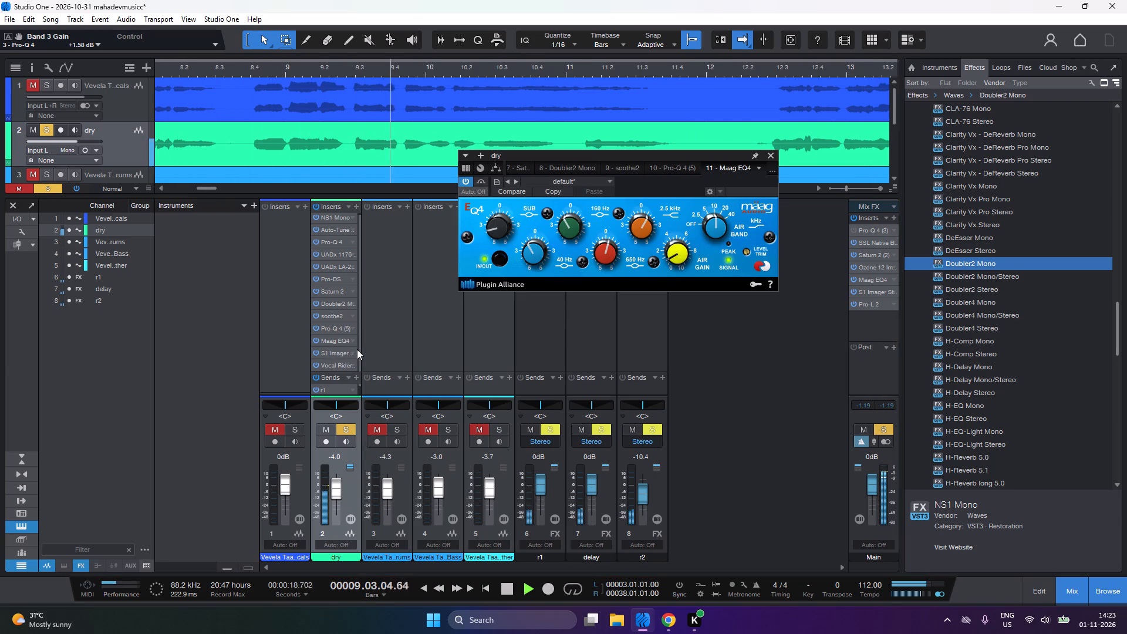
drag(641, 227, 640, 252)
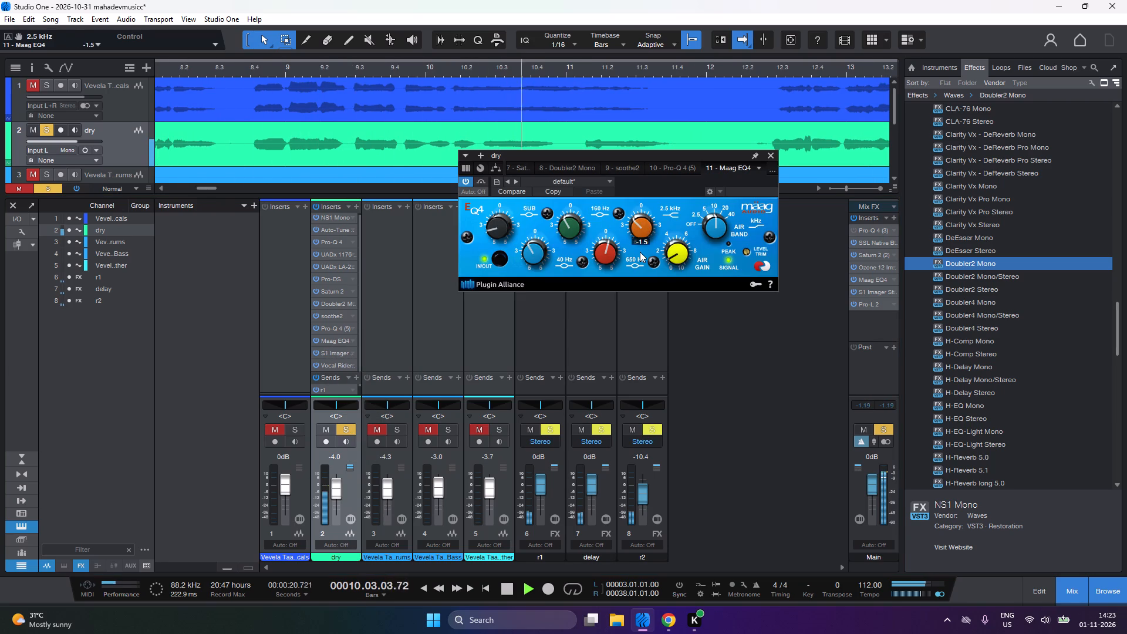
drag(640, 252, 633, 232)
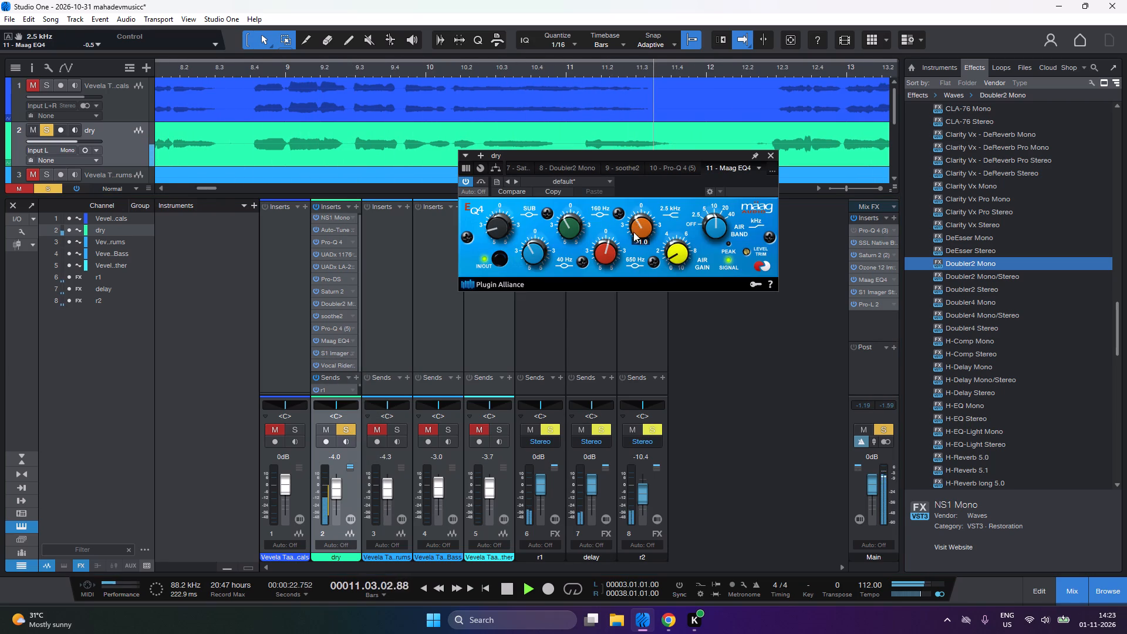
drag(633, 232, 632, 231)
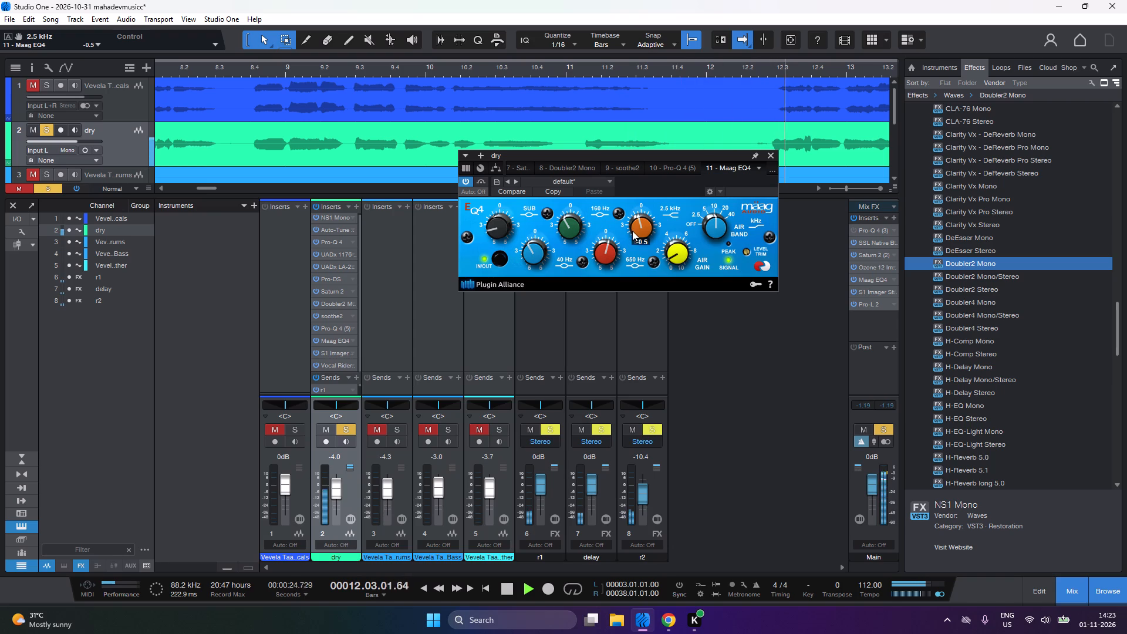
drag(632, 231, 634, 222)
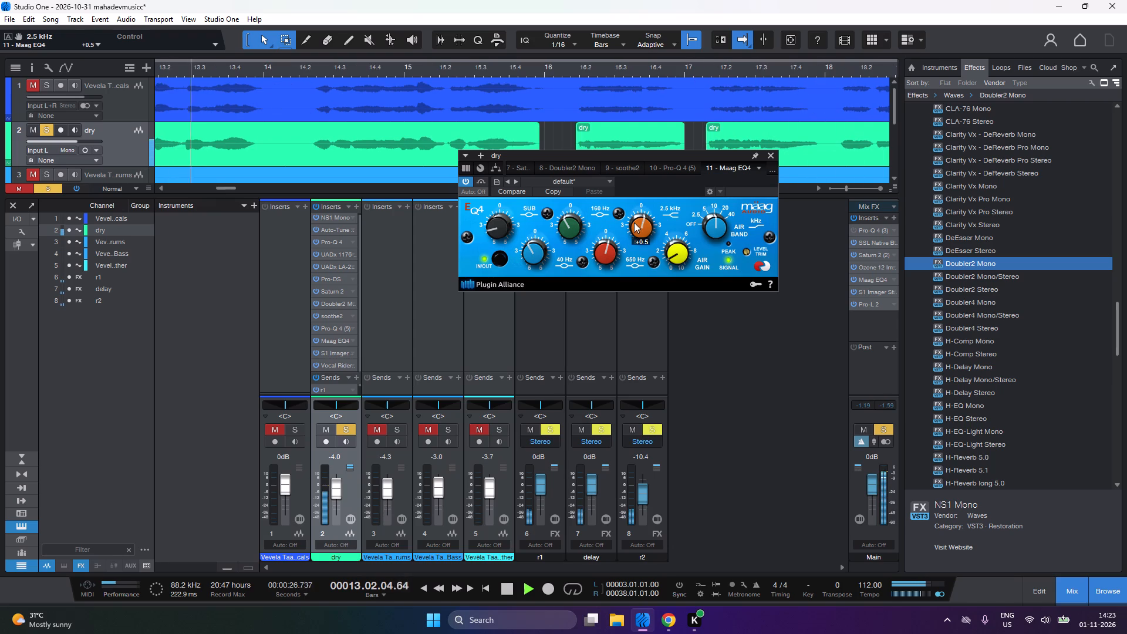
drag(634, 222, 634, 223)
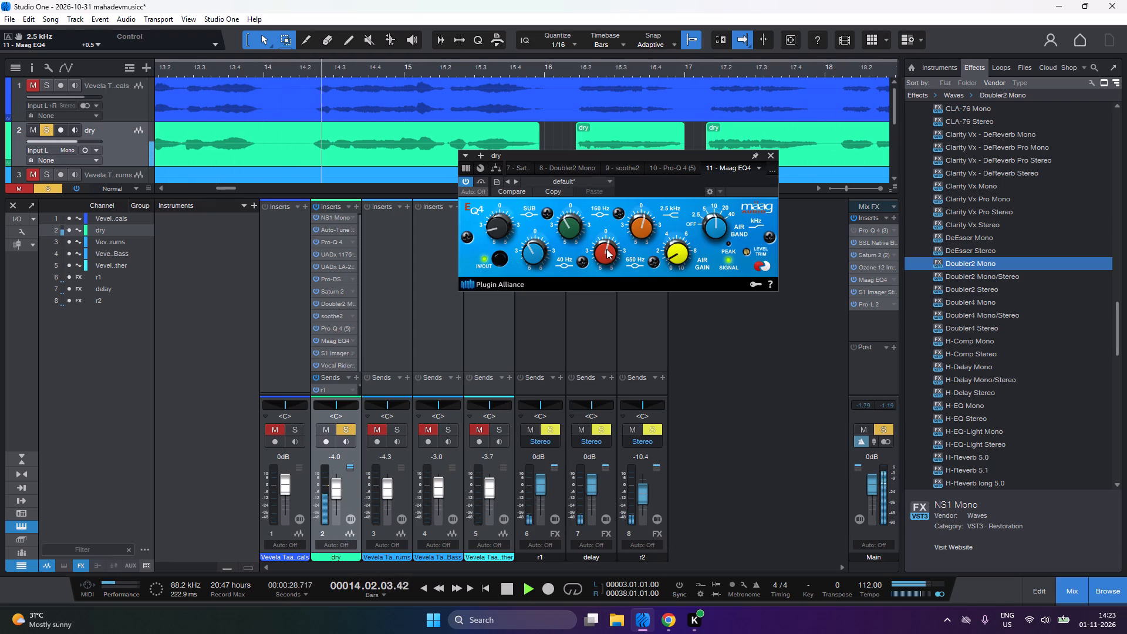
click(606, 250)
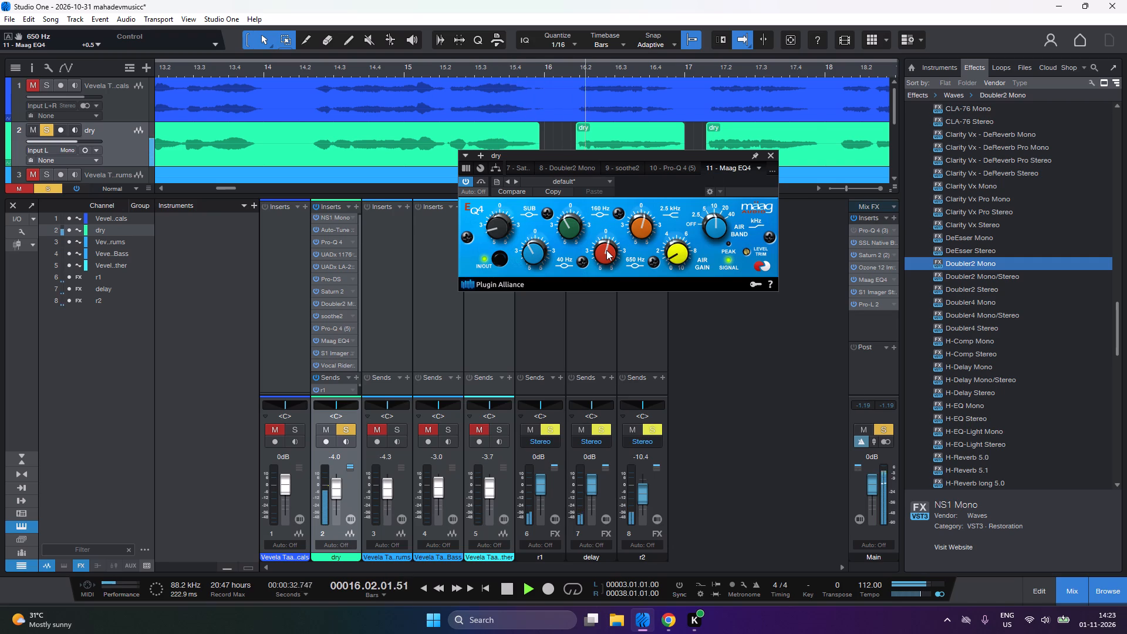
click(770, 154)
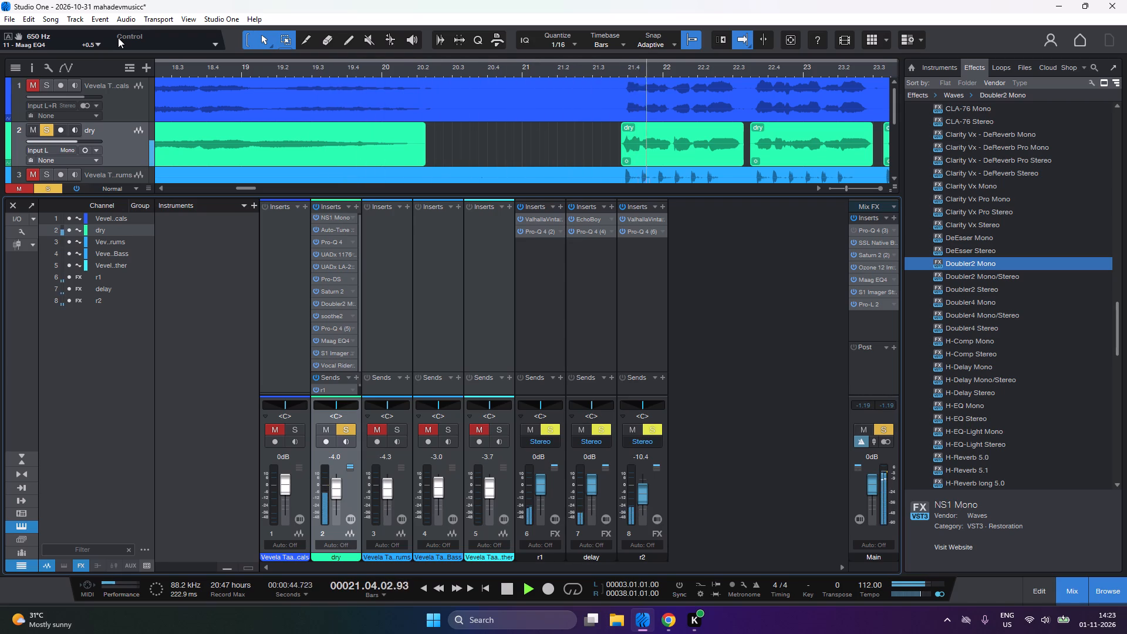
Replay the soloed dry channel from the loop start and unsolo it to hear it in the full mix.
key(1)
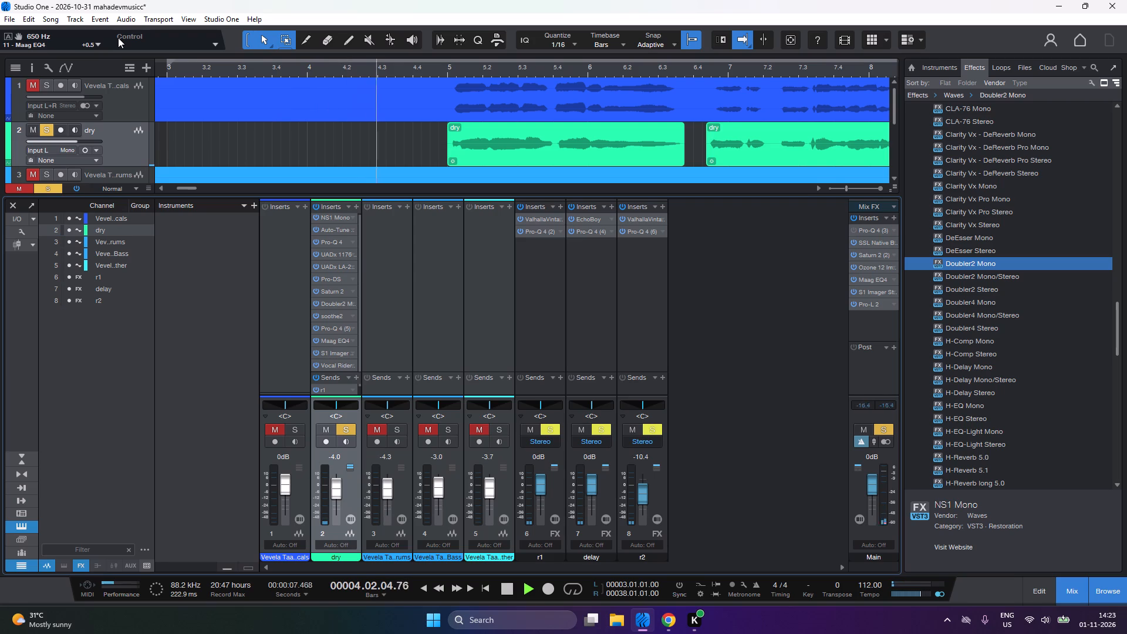
key(1)
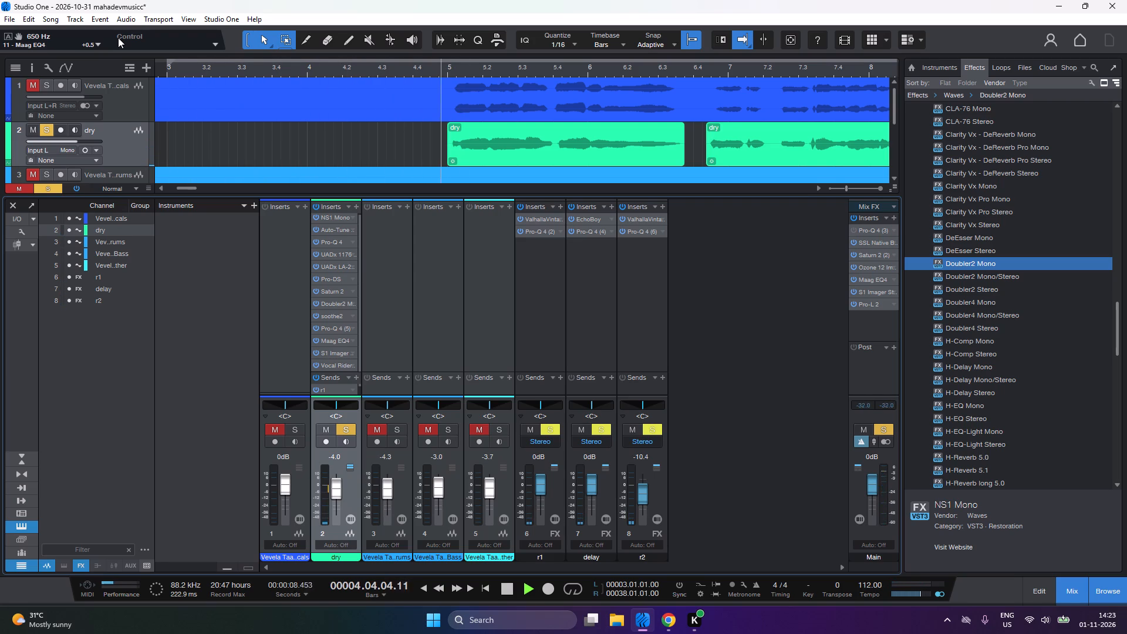
click(340, 425)
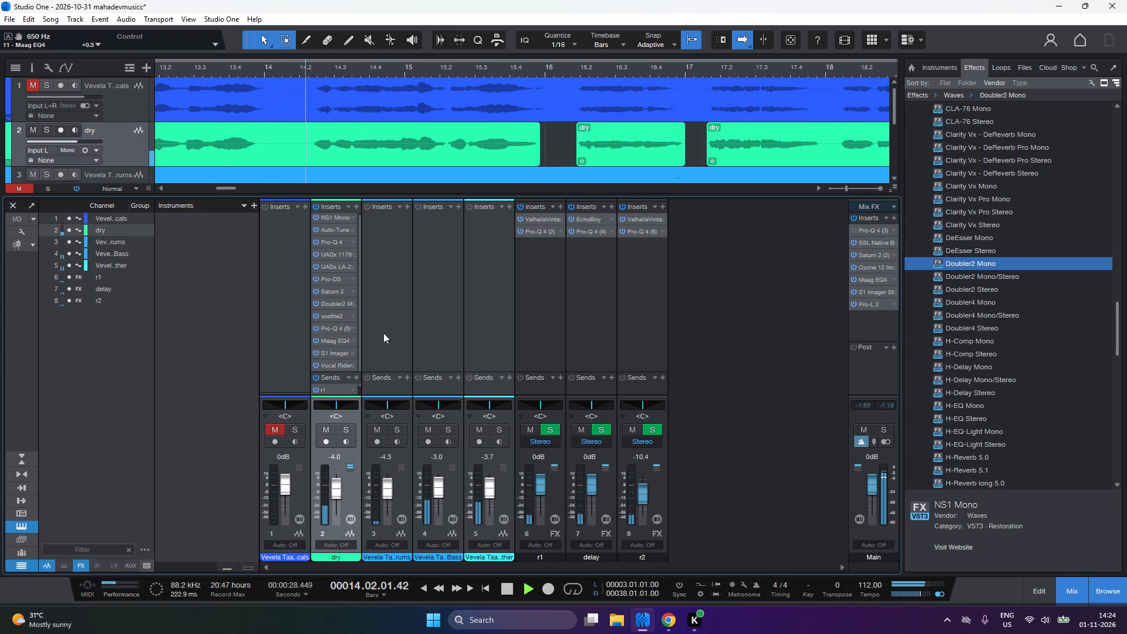
Inspect the dry channel's Pro-DS de-esser during playback and close it.
click(404, 306)
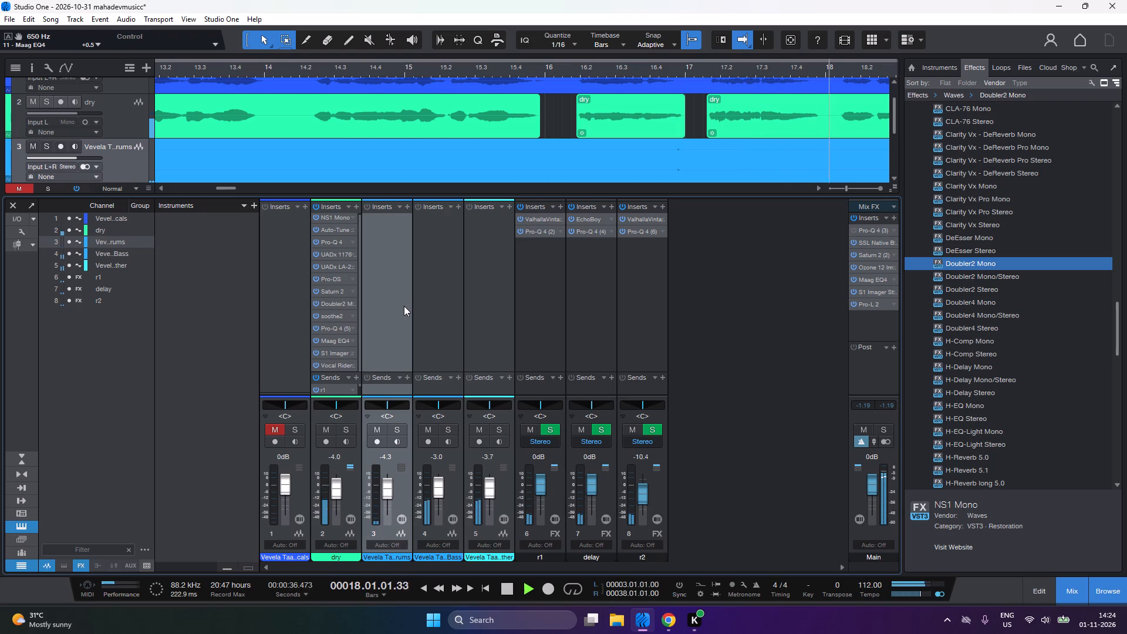
click(354, 281)
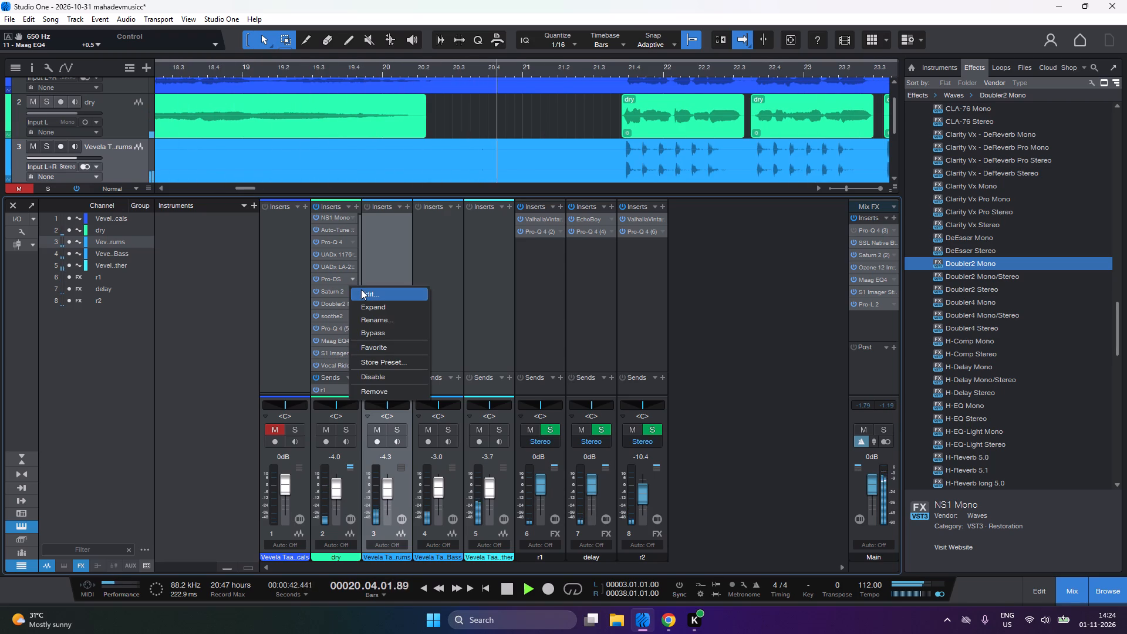
click(361, 289)
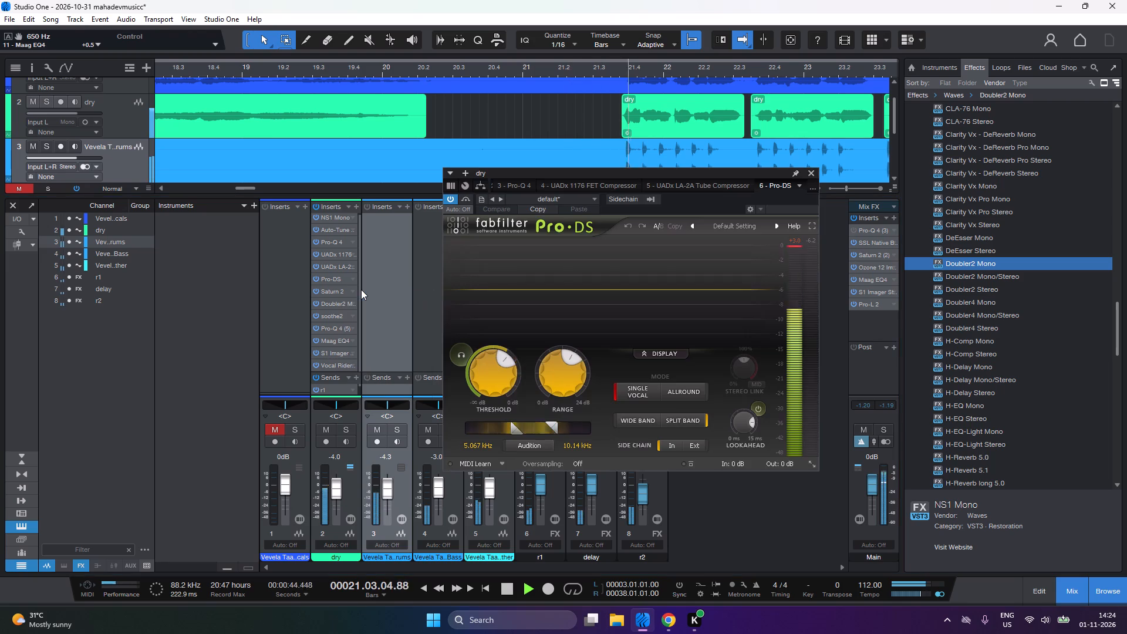
click(811, 177)
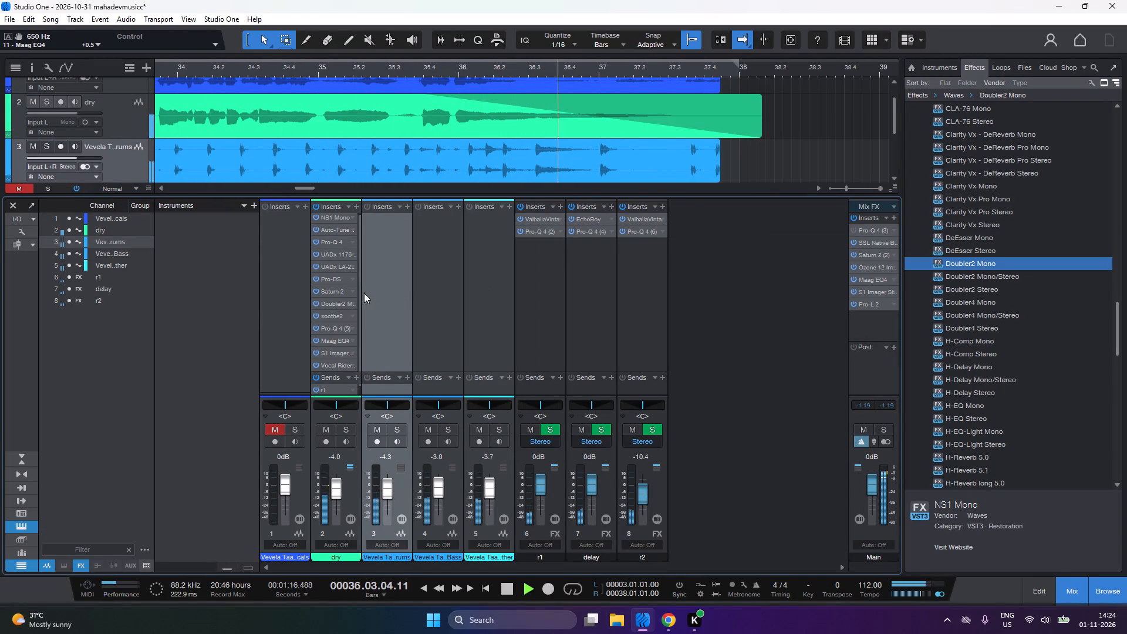
In the dry channel's Saturn 2, set the Subtle Tape band's Drive to about 24.2%.
drag(355, 291, 362, 303)
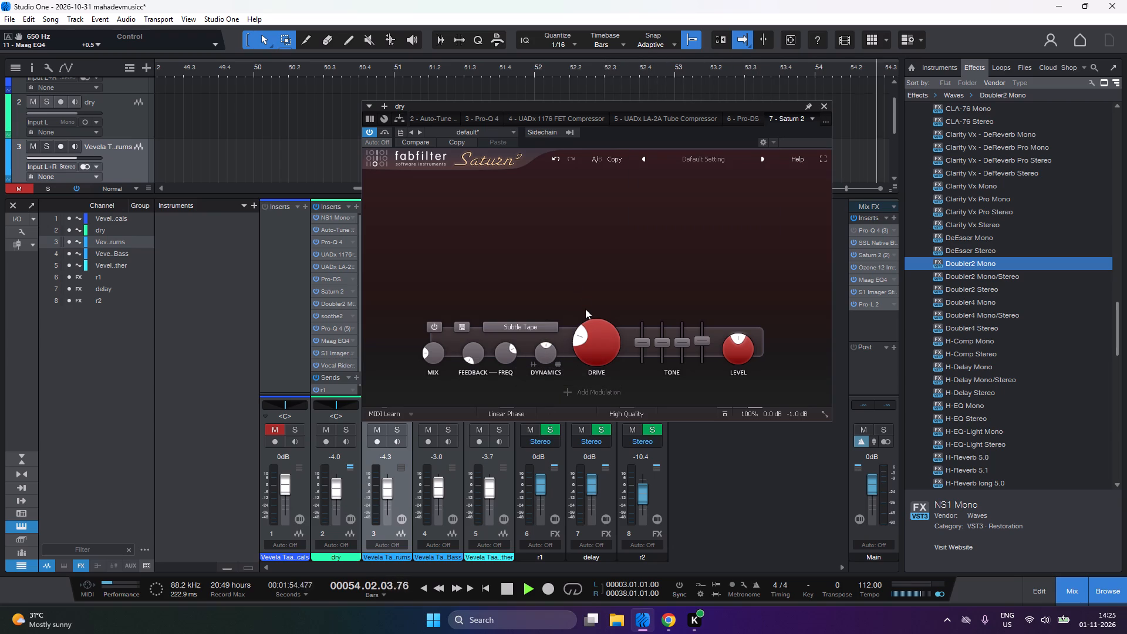
drag(589, 328, 586, 338)
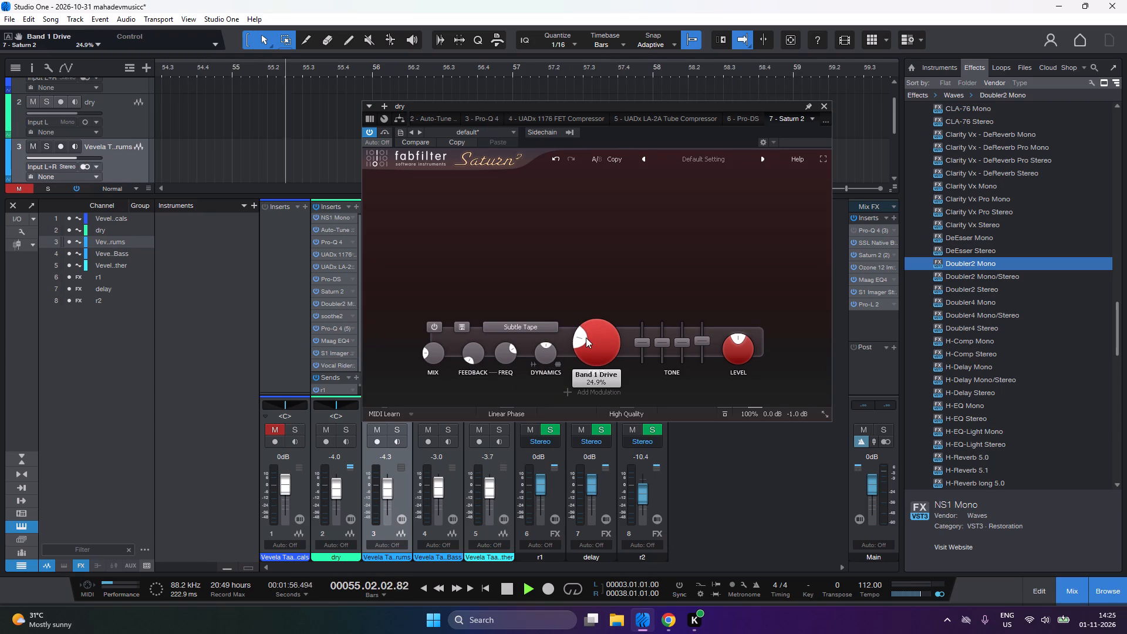
drag(586, 338, 584, 340)
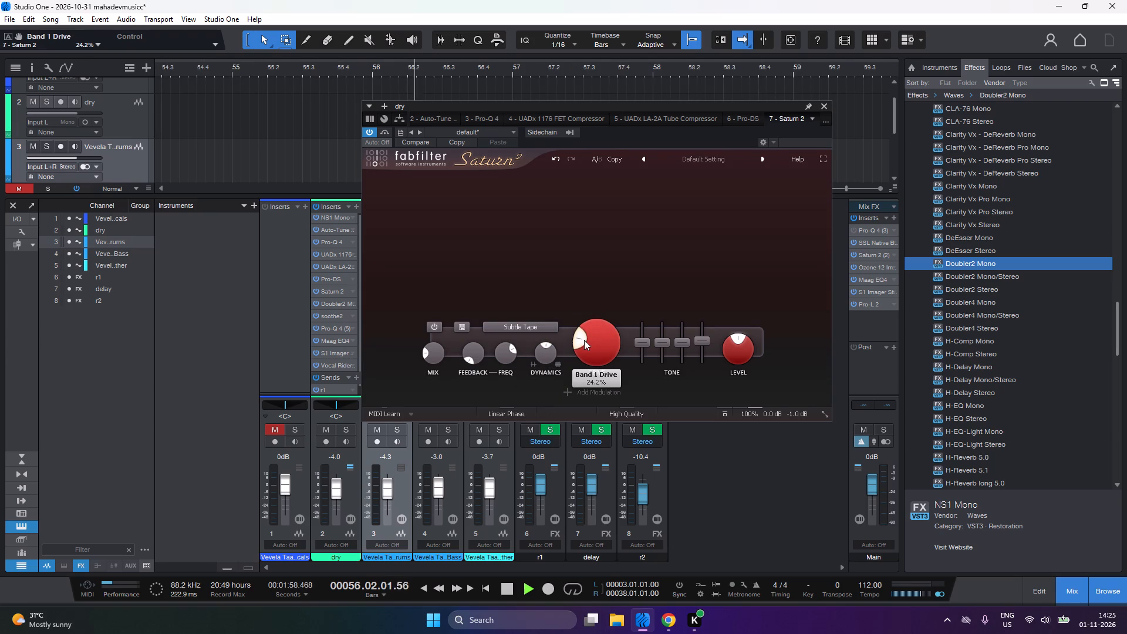
click(595, 271)
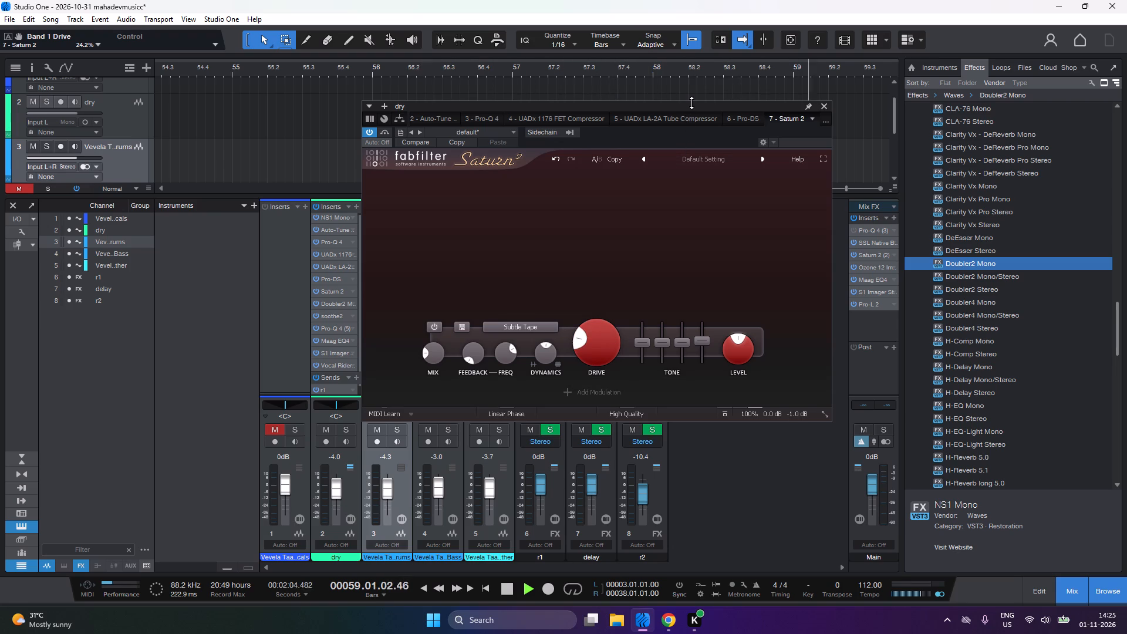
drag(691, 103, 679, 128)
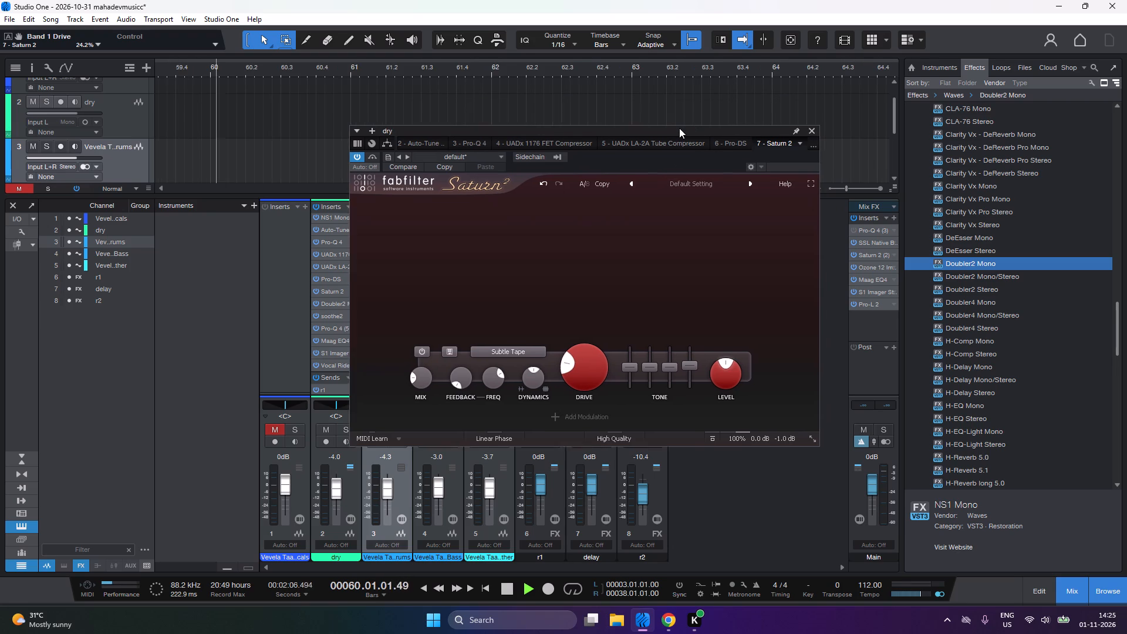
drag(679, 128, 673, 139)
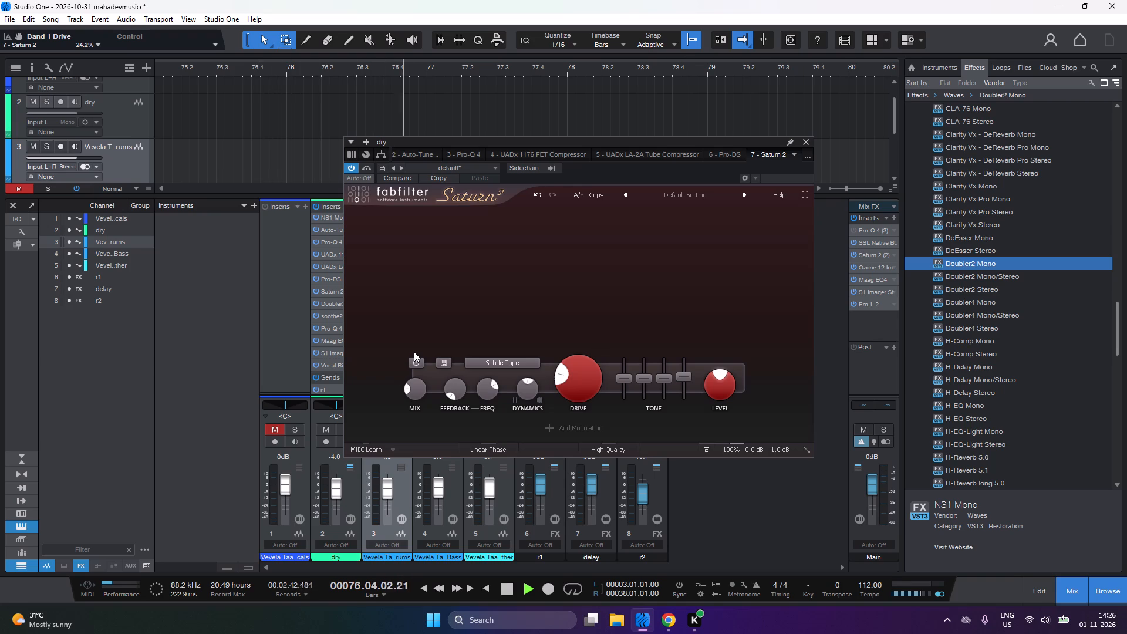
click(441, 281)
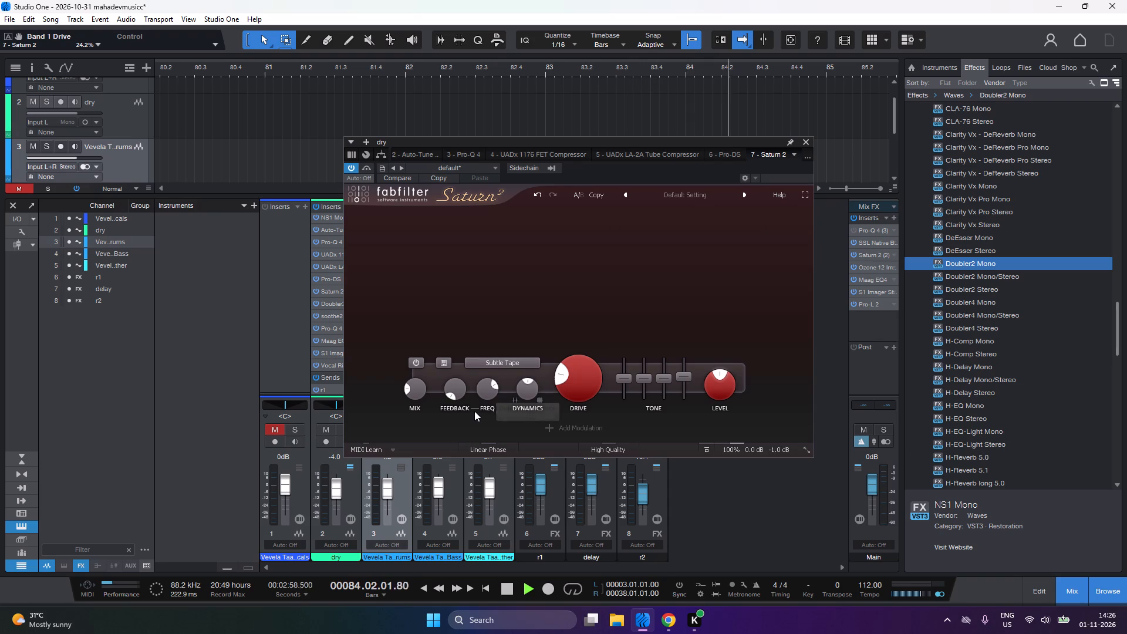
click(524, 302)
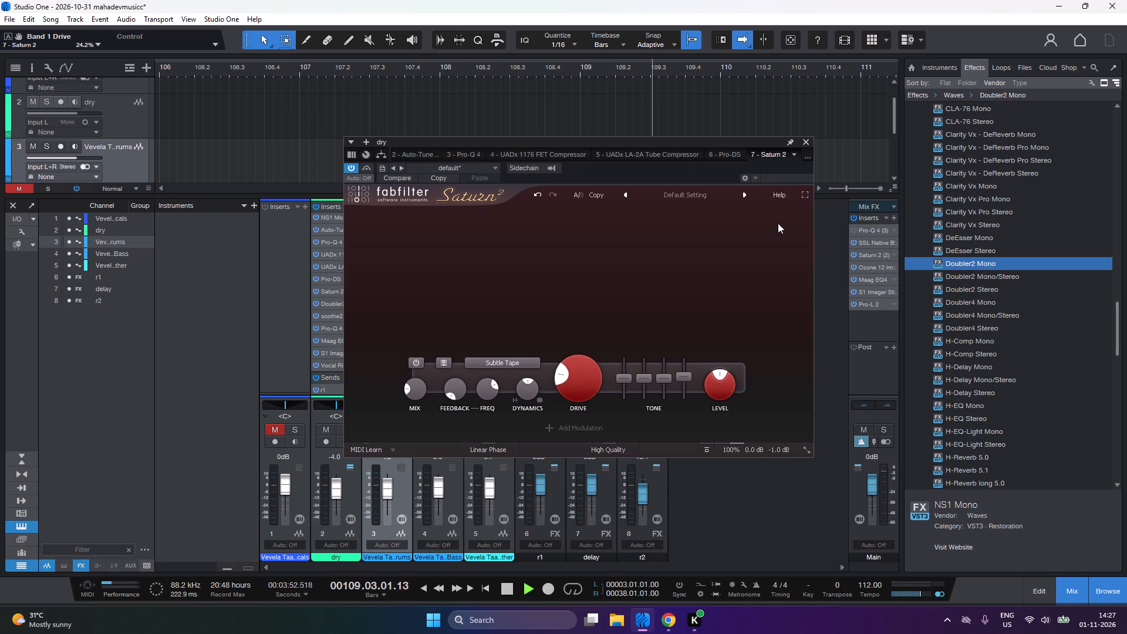
Replay the full mix from the loop start.
key(1)
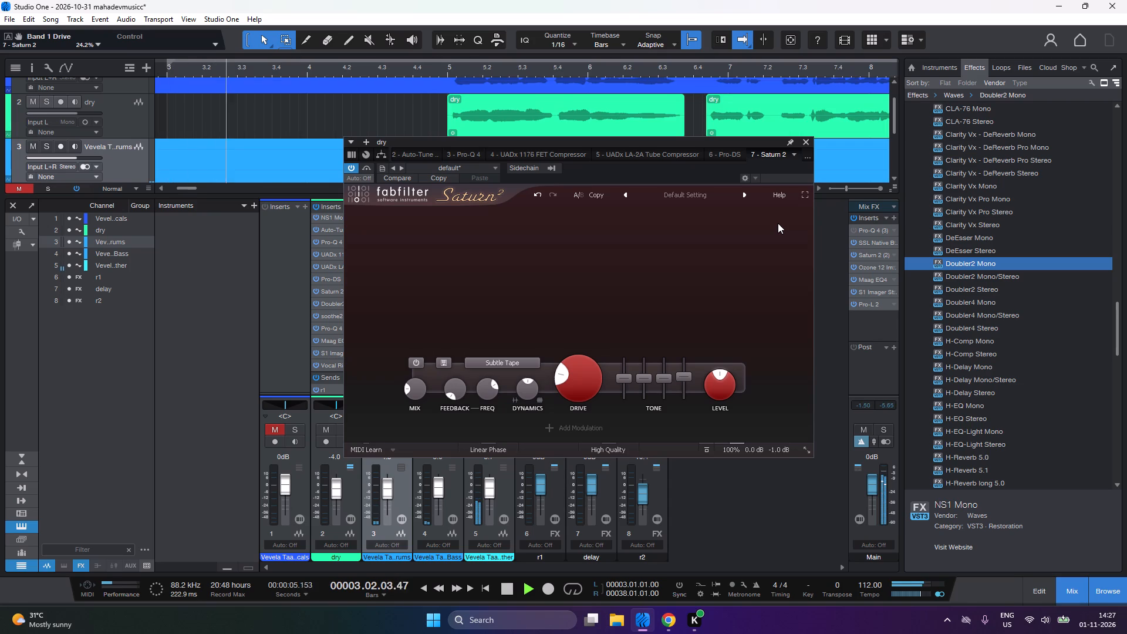
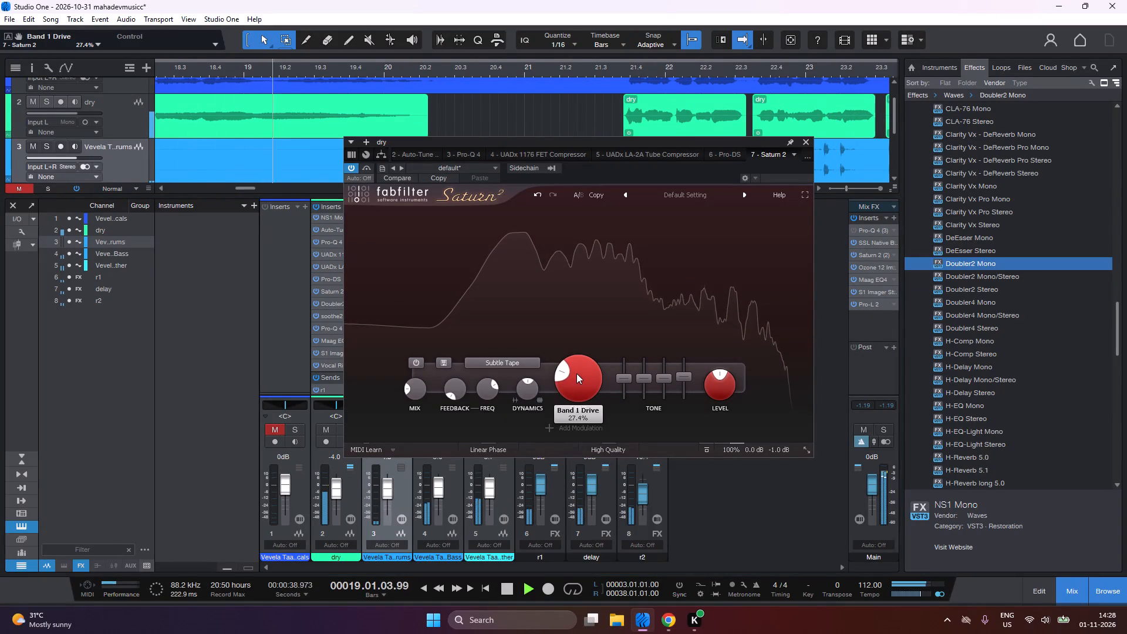
Close the dry channel's Saturn 2 and replay the full mix from the loop start several times.
click(805, 145)
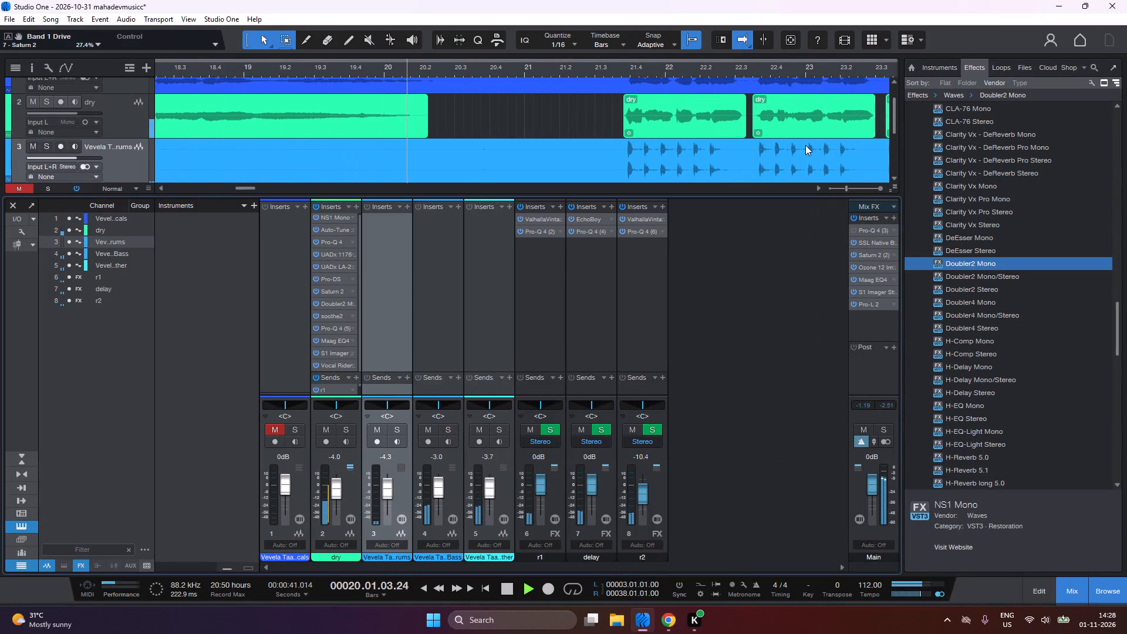
key(1)
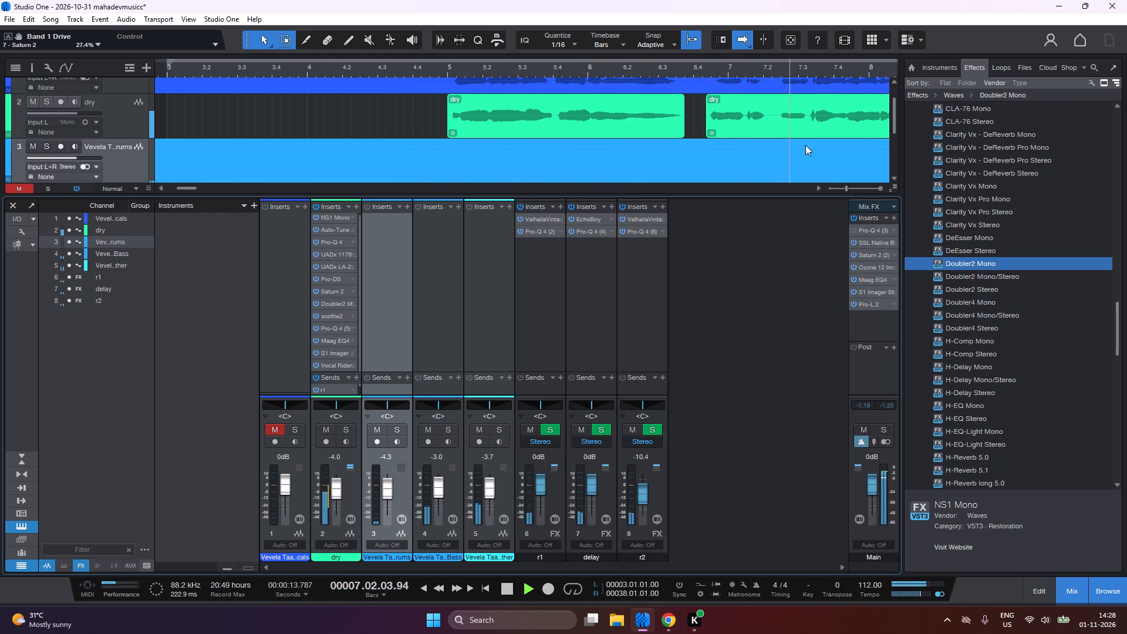
key(1)
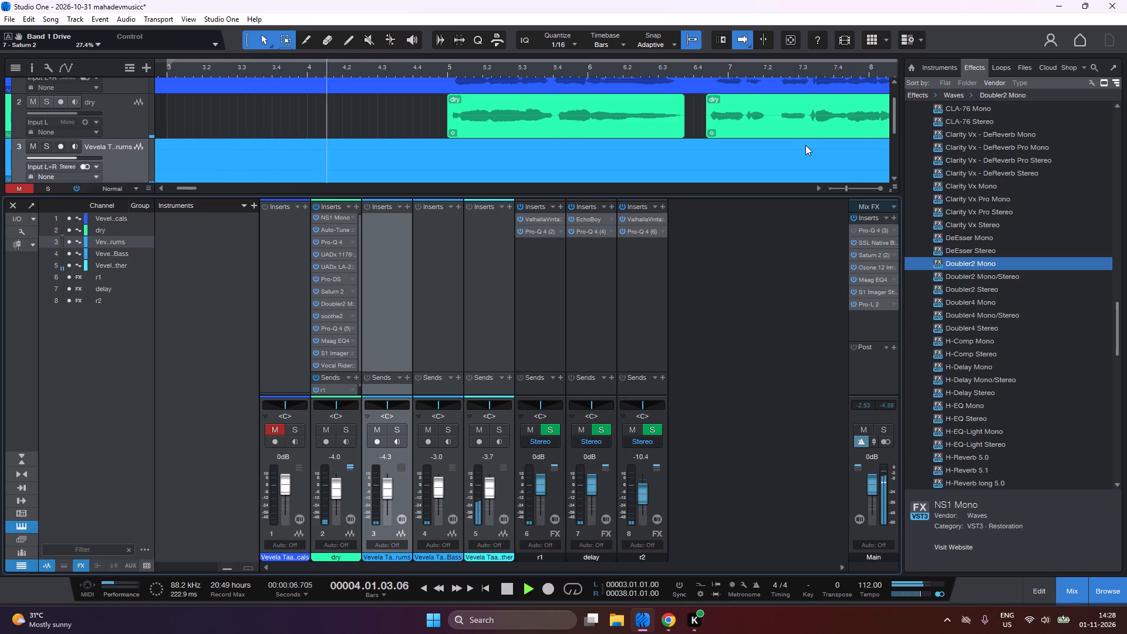
click(798, 265)
key(space)
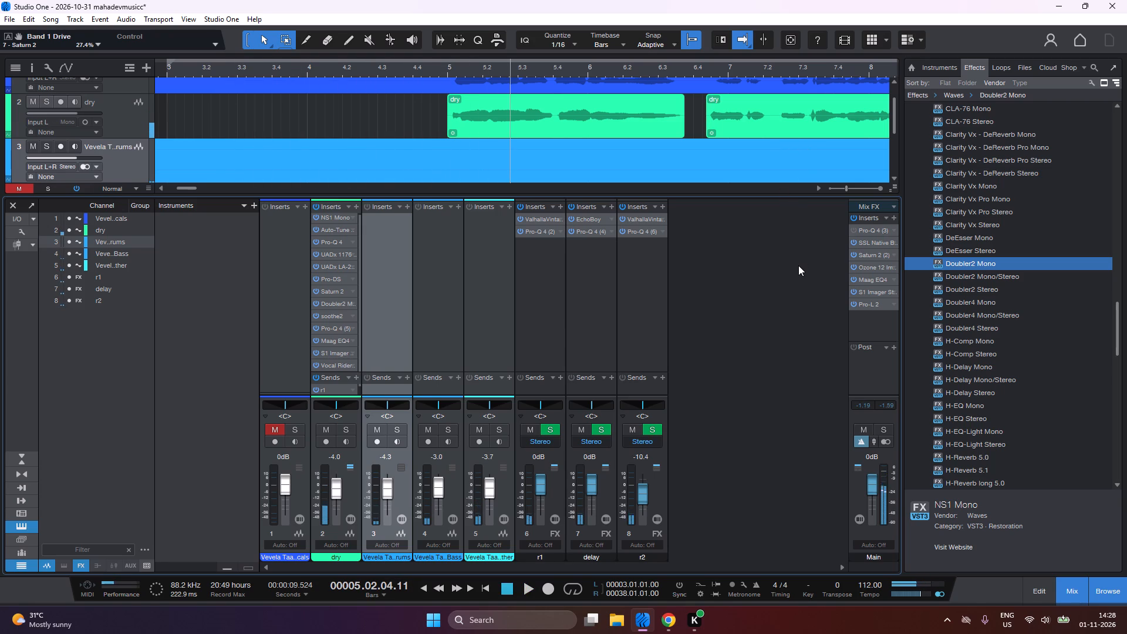
key(1)
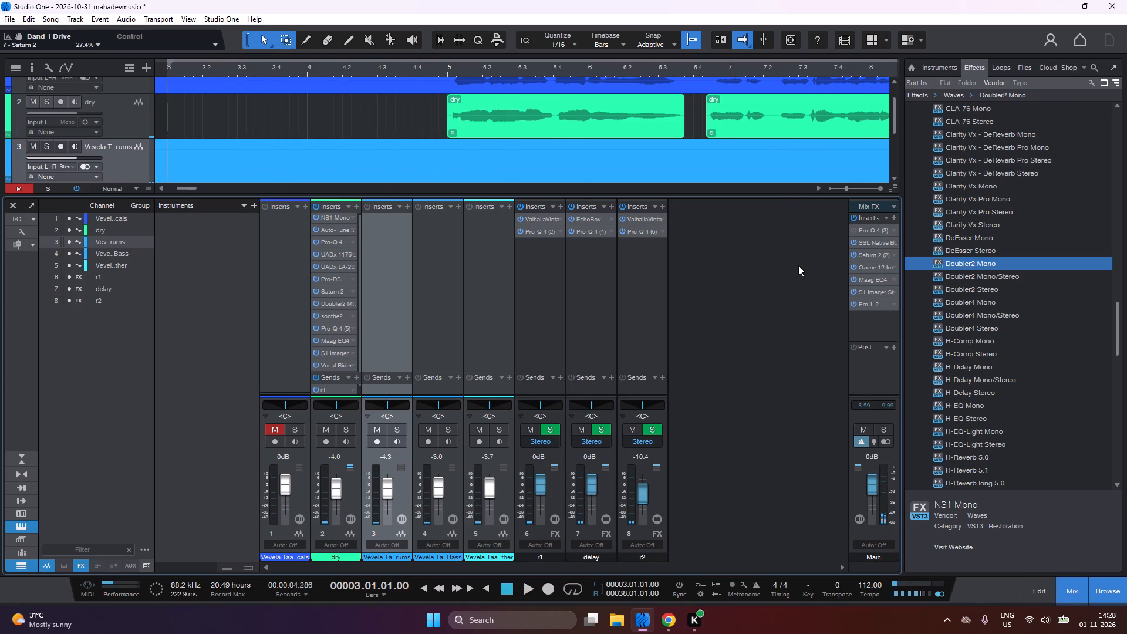
key(space)
key(space)
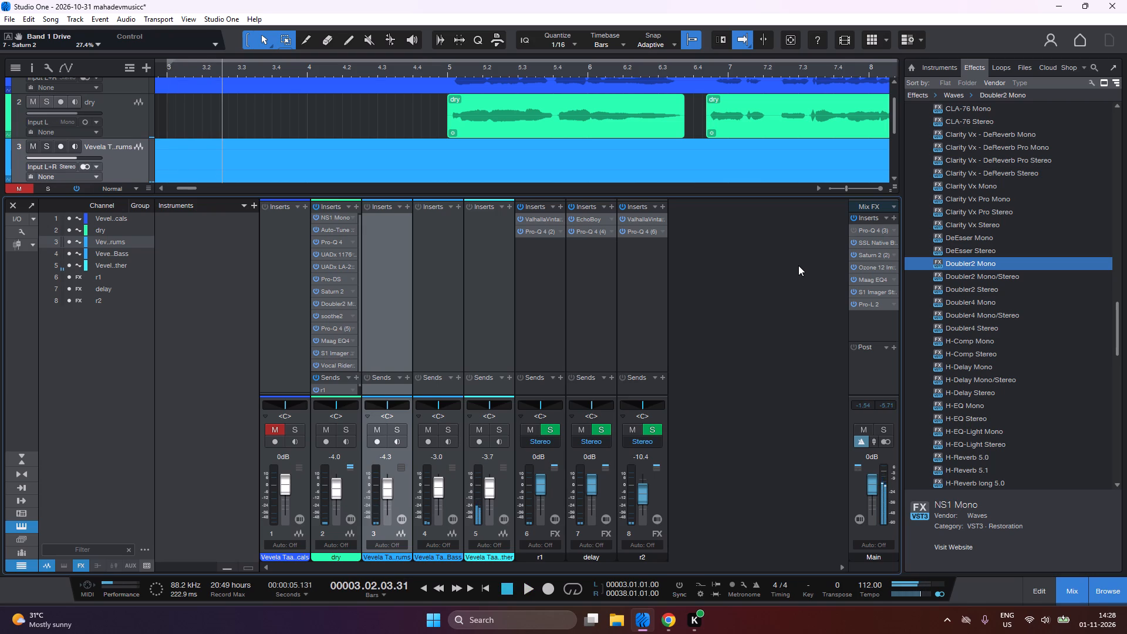
key(space)
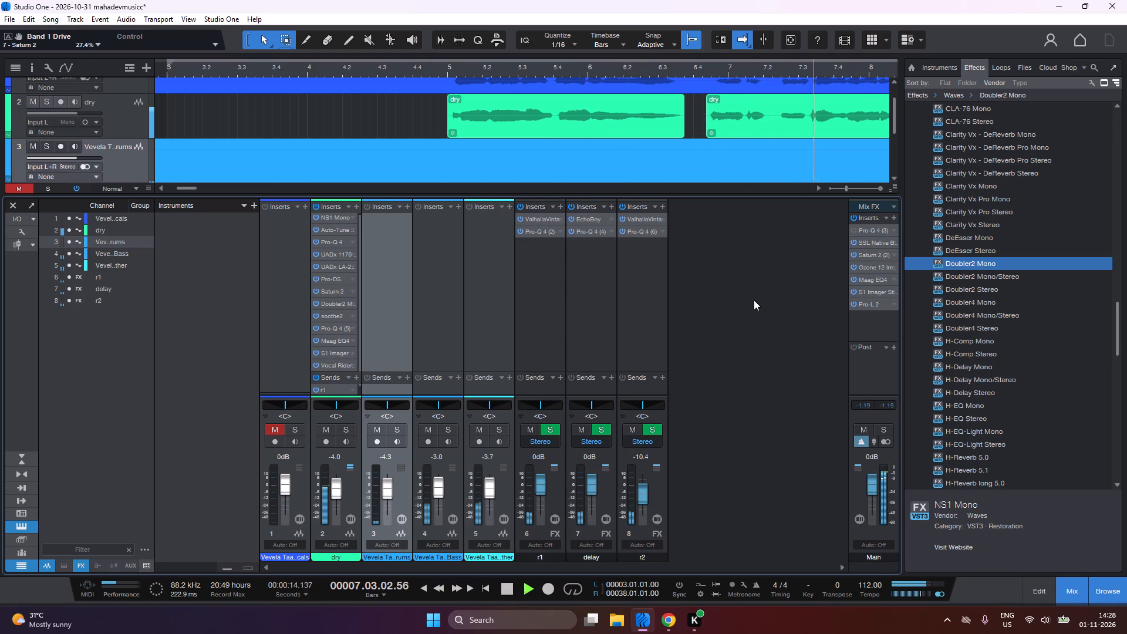
double_click(727, 295)
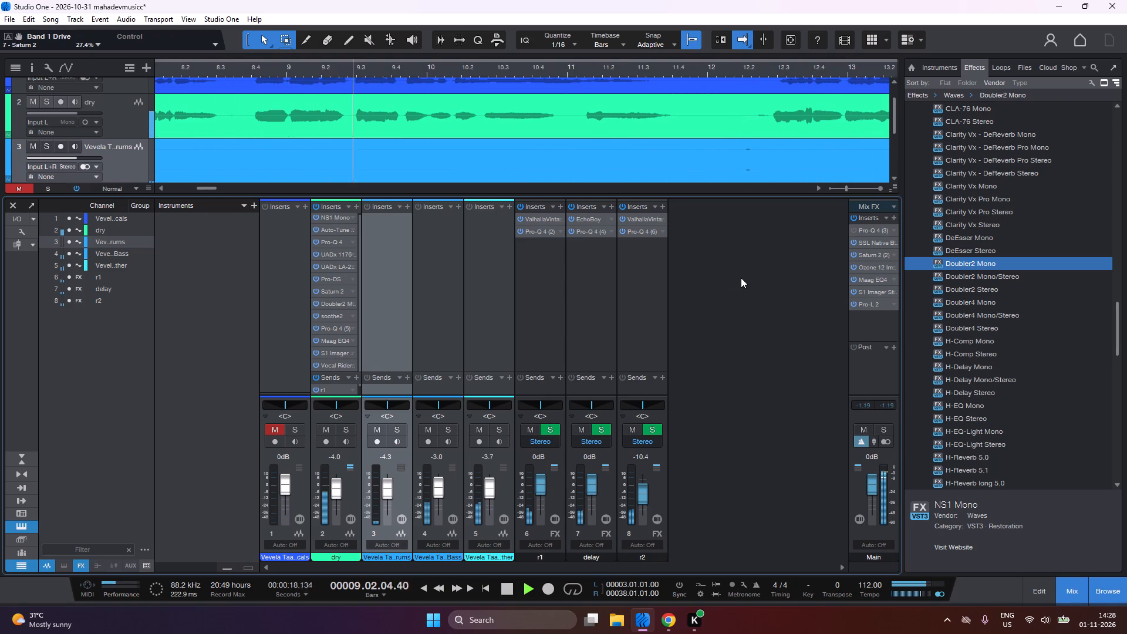
click(741, 278)
key(space)
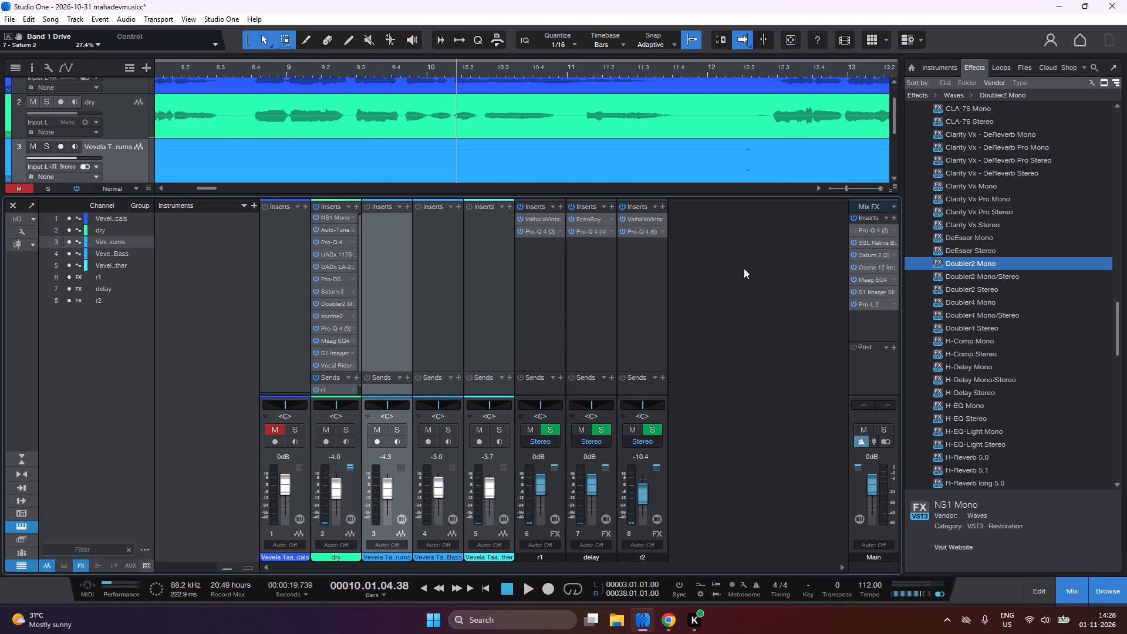
click(726, 272)
key(1)
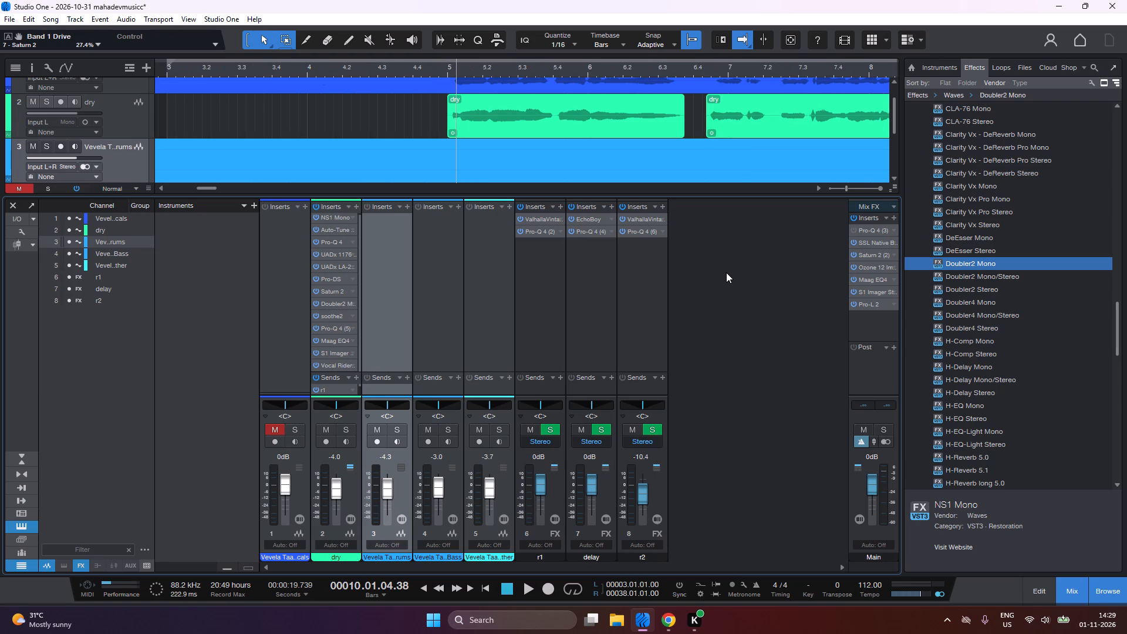
key(space)
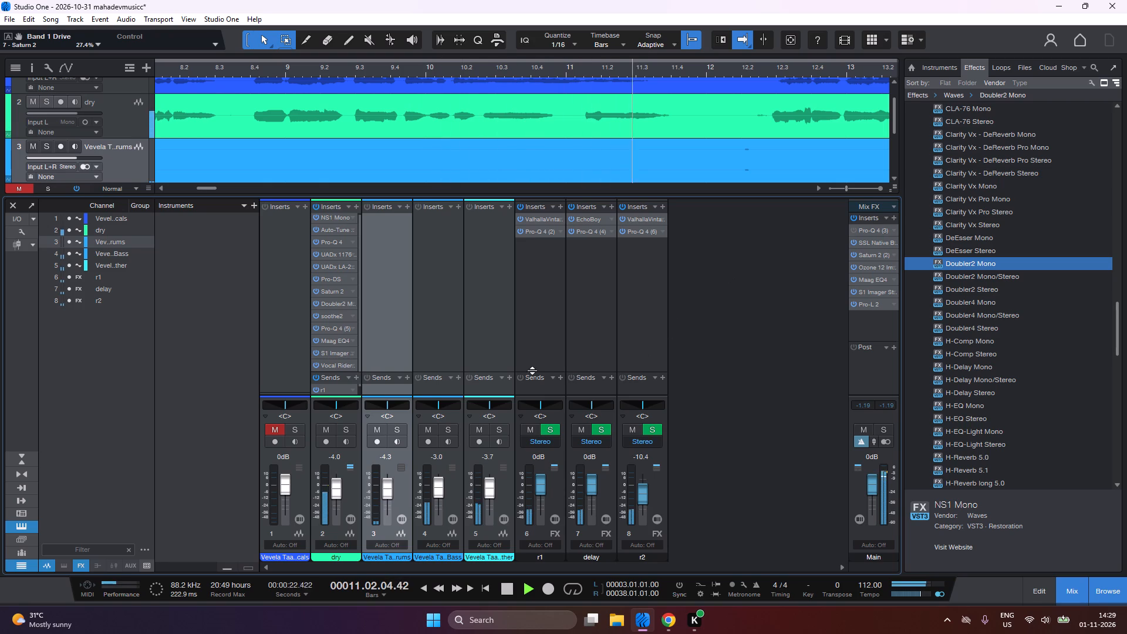
Inspect the dry channel's Pro-Q 4 (5) equalizer during playback and close it.
click(352, 329)
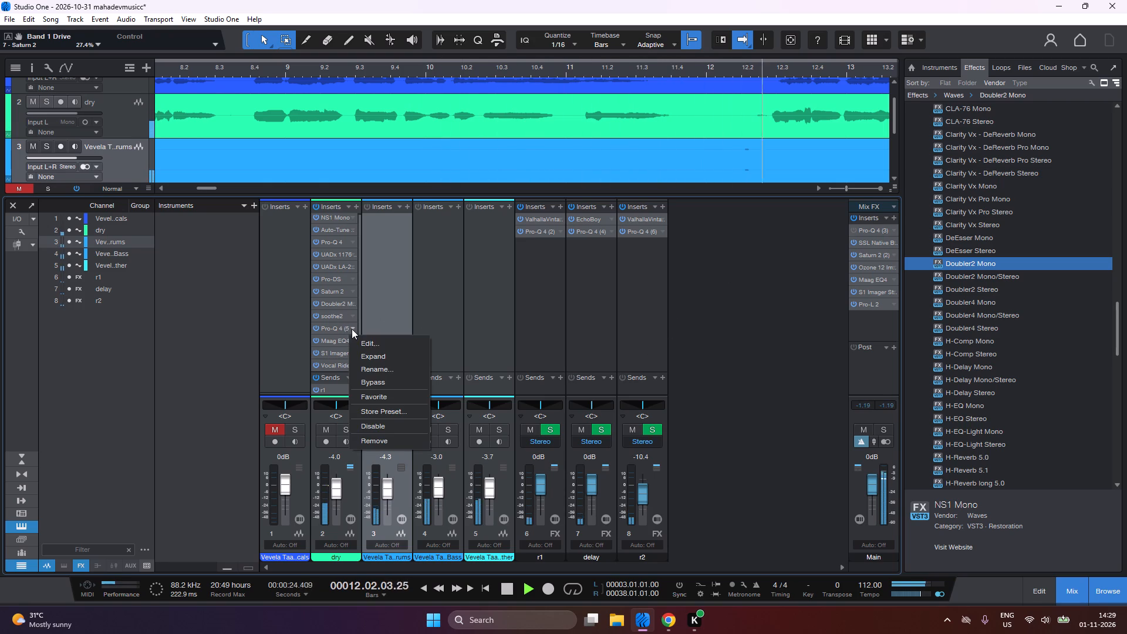
click(366, 338)
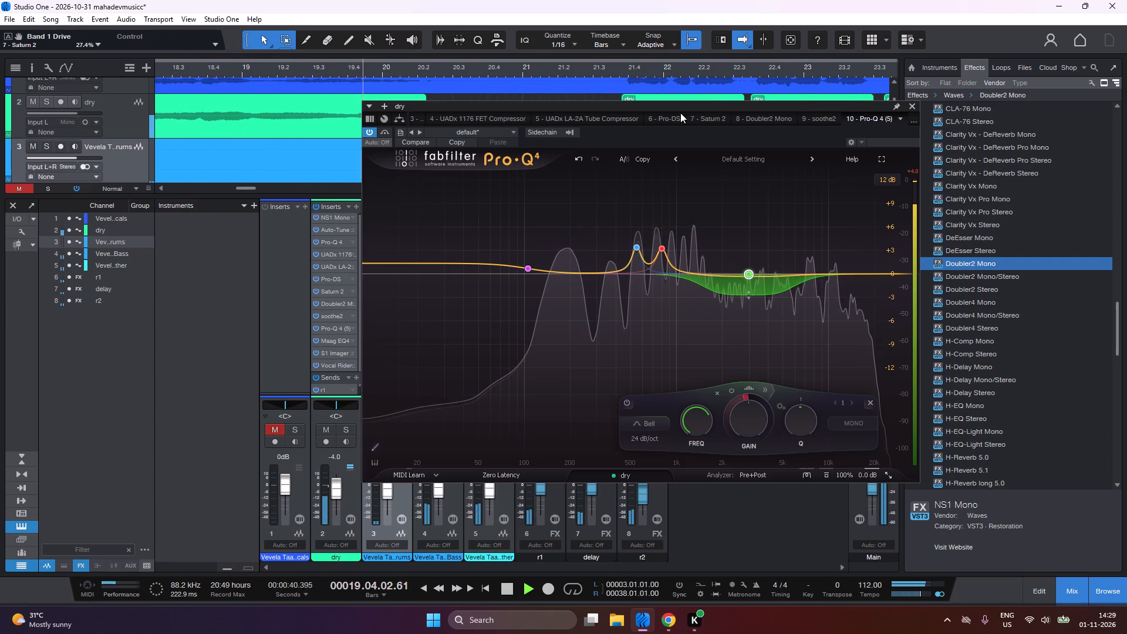
click(912, 106)
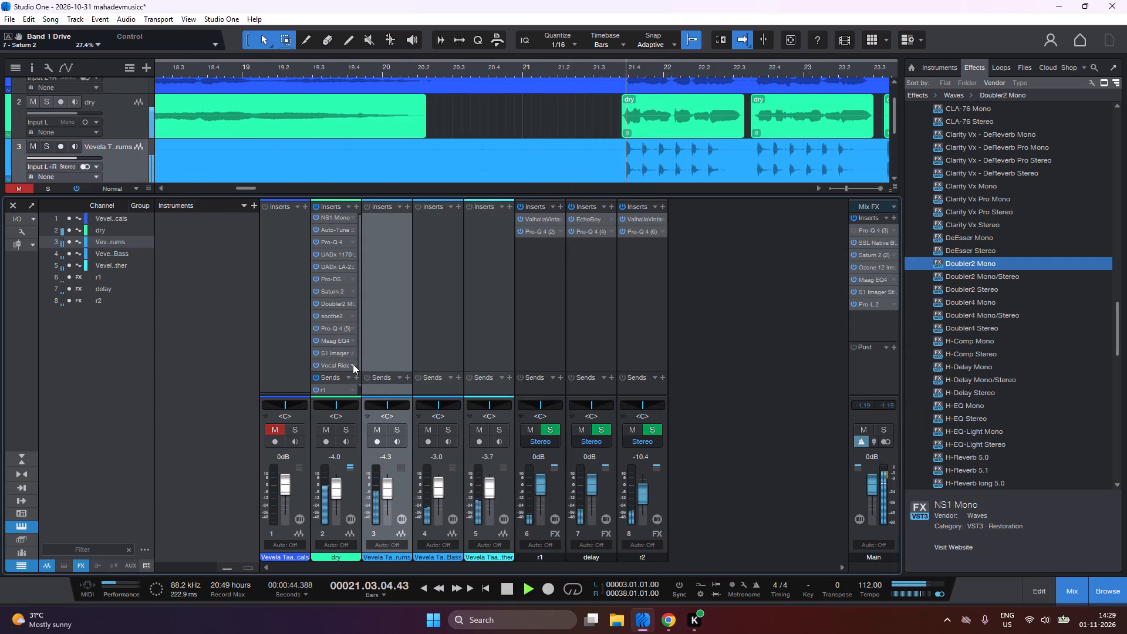
Watch the dry channel's Vocal Rider while replaying the full mix from the loop start, and close it.
drag(353, 364, 367, 376)
click(367, 376)
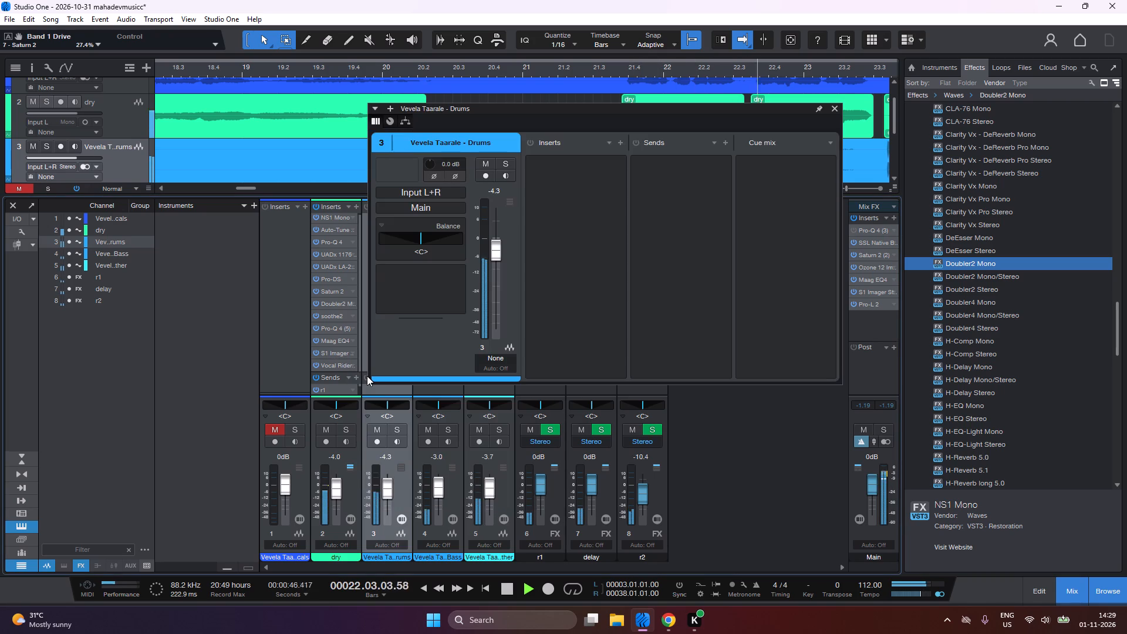
click(367, 376)
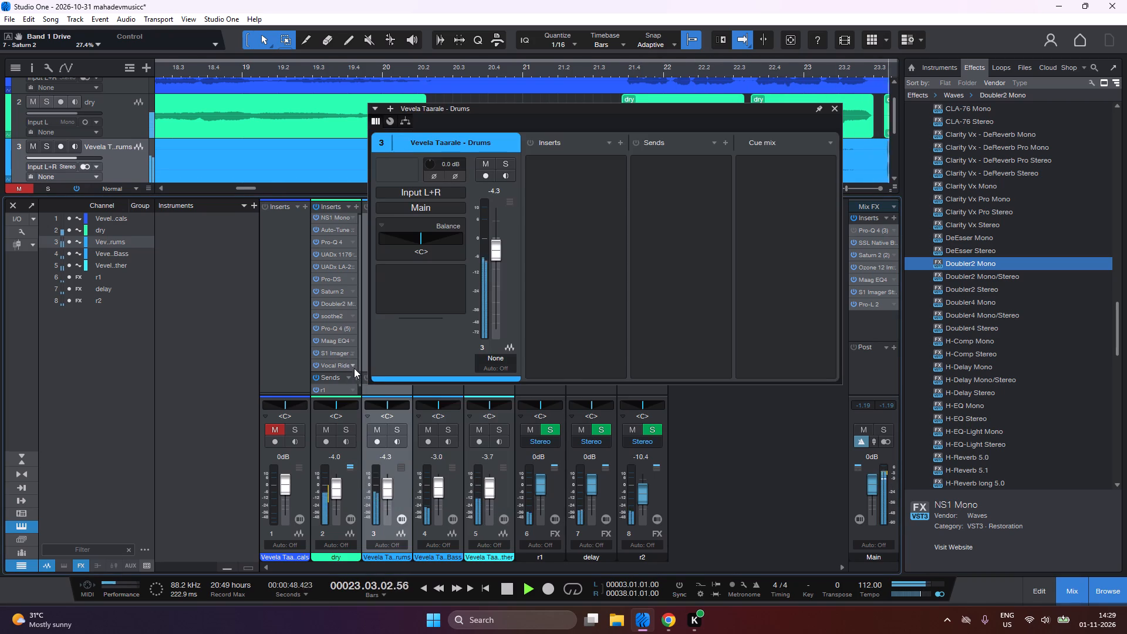
drag(354, 366, 365, 379)
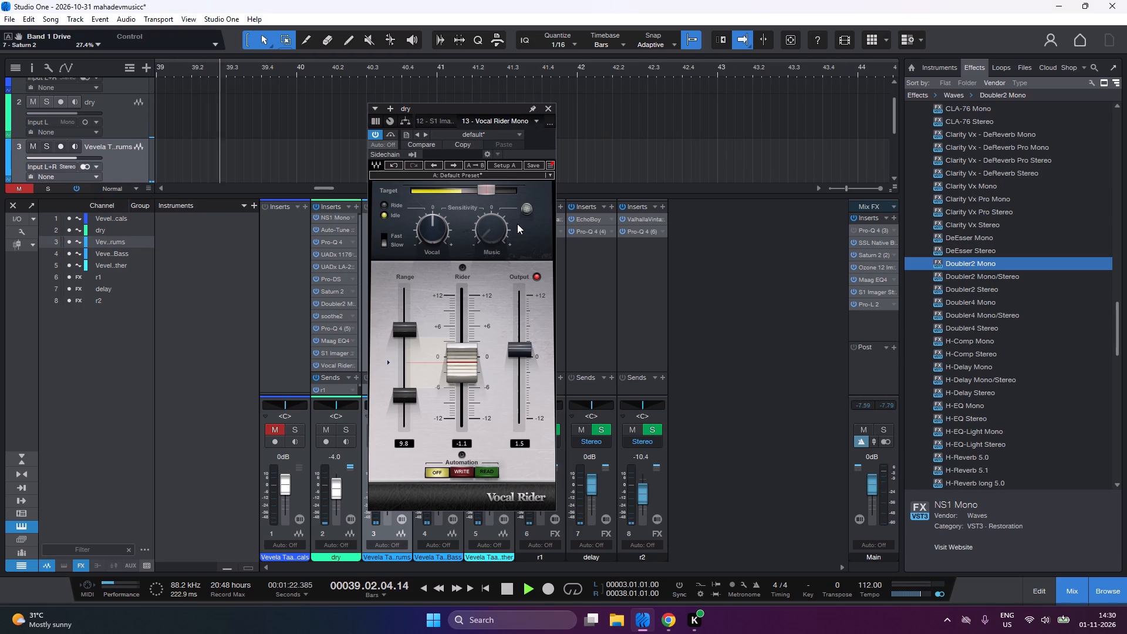
key(1)
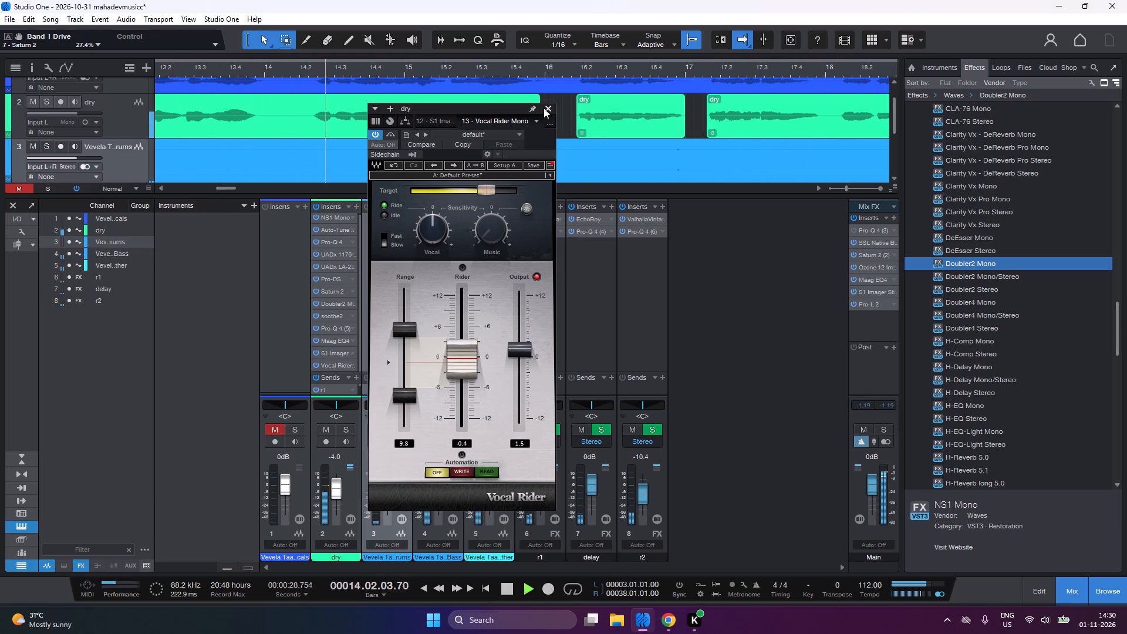
scroll(544, 108, down, 1)
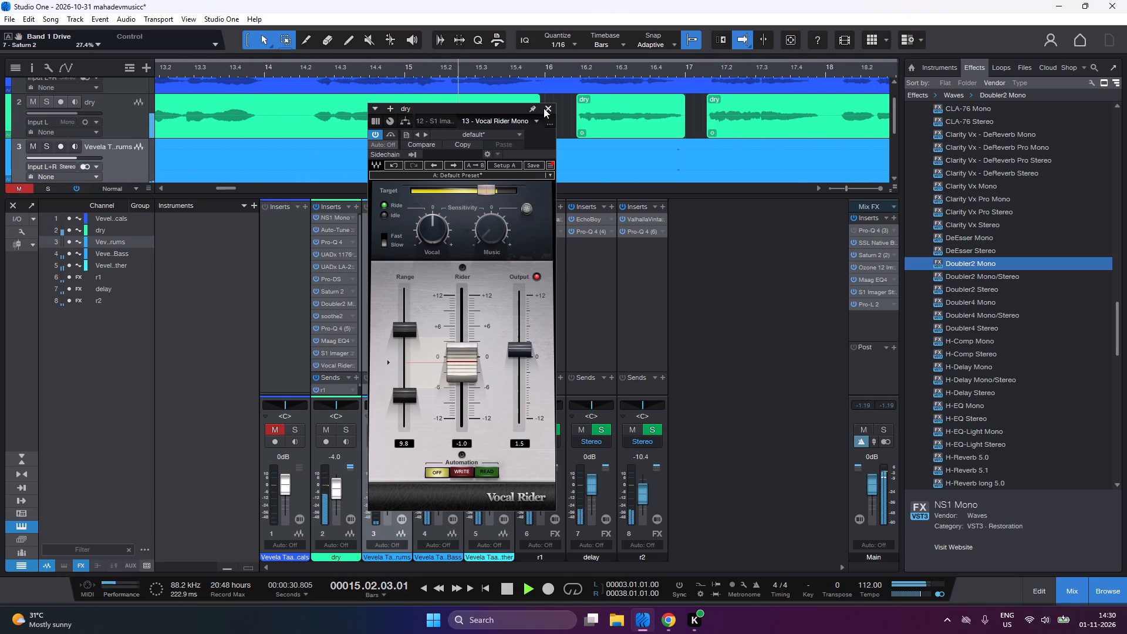
scroll(544, 108, down, 1)
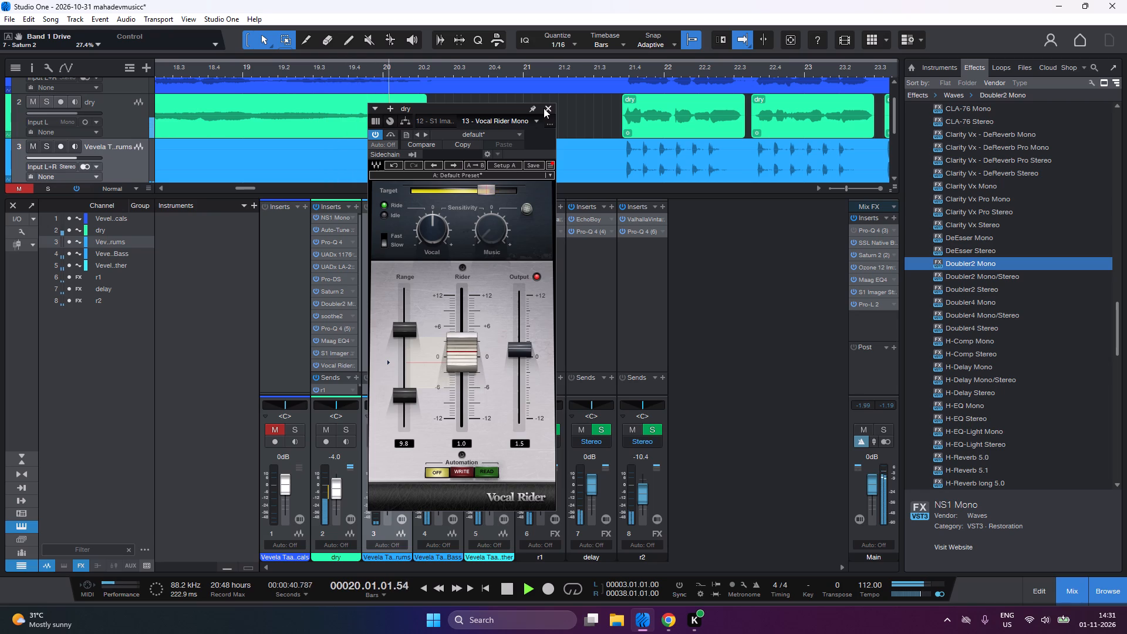
scroll(544, 108, left, 1)
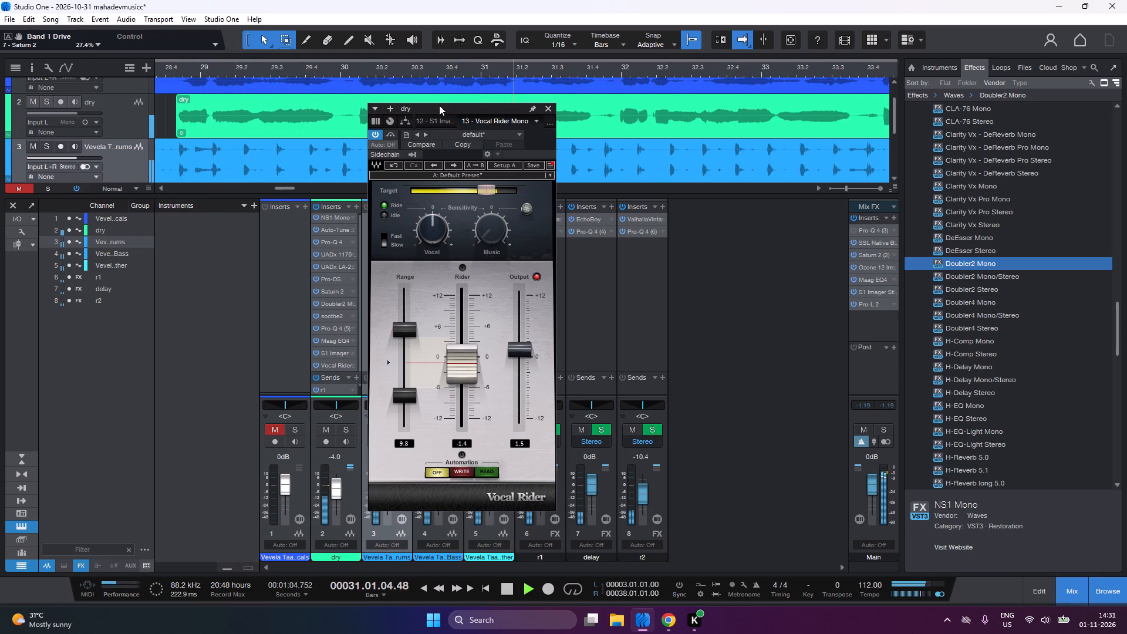
key(1)
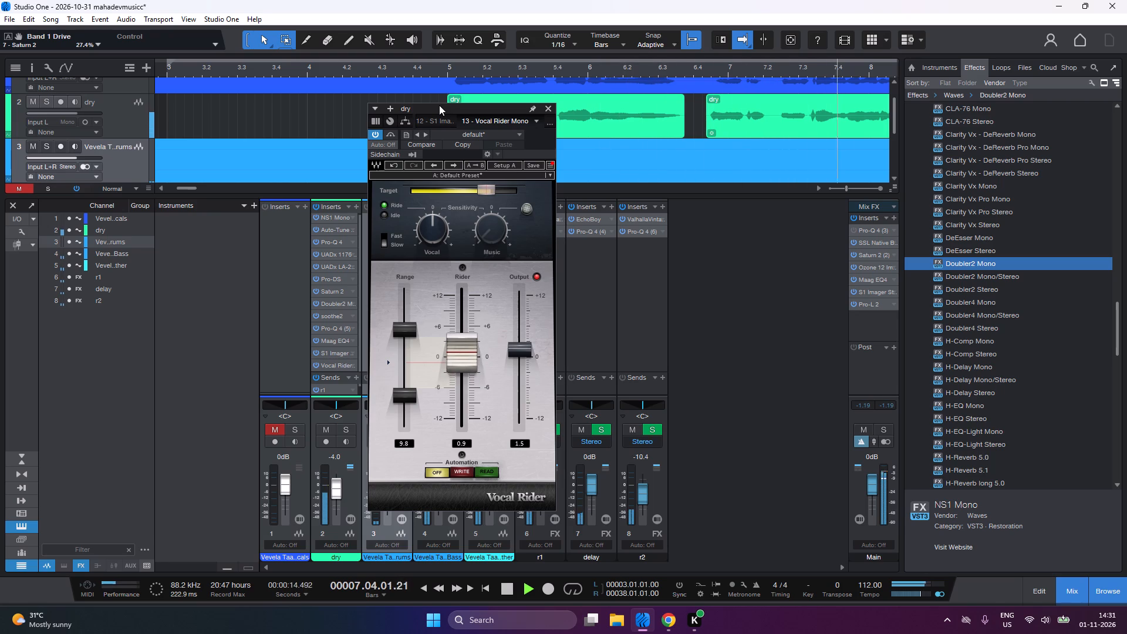
key(1)
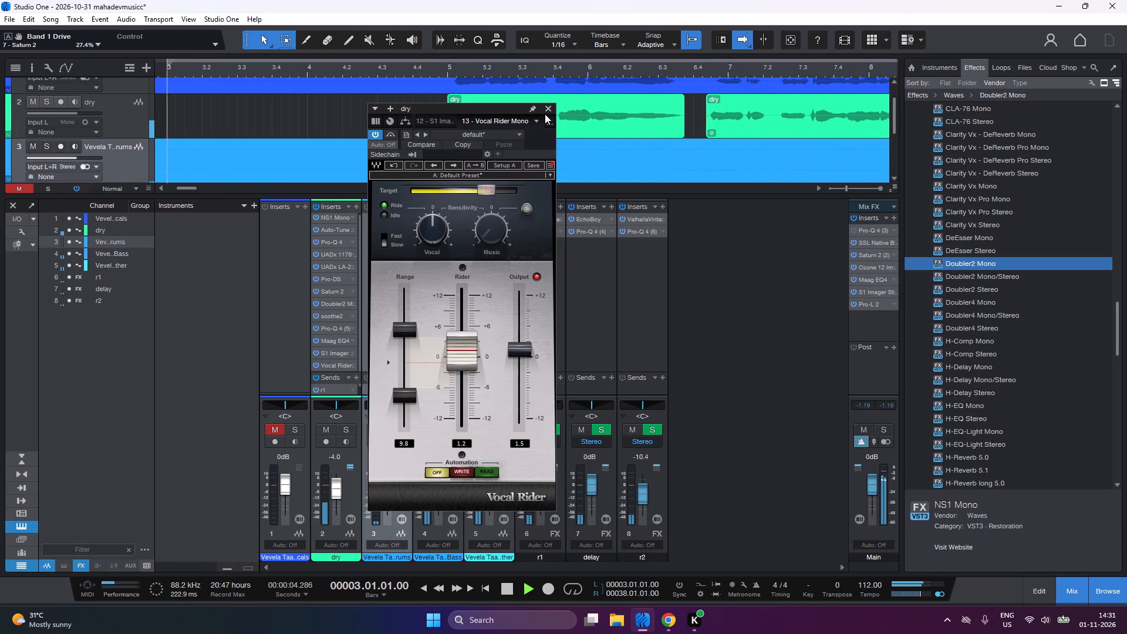
click(549, 107)
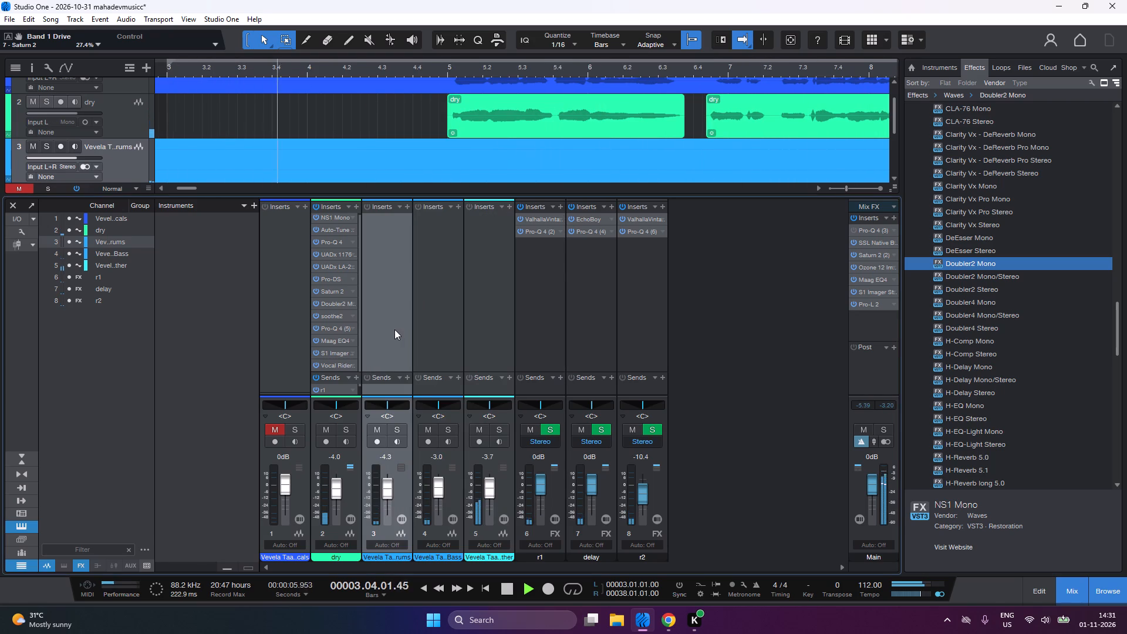
Inspect the r1 reverb channel's Pro-Q 4 equalizer during playback and close it.
drag(561, 231, 567, 240)
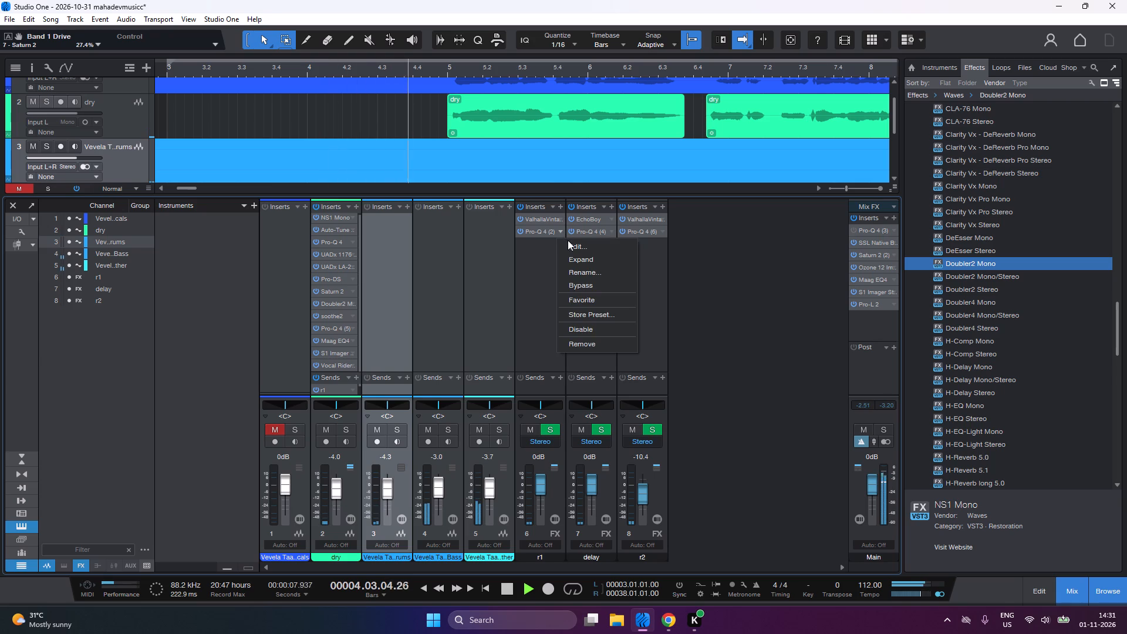
click(569, 242)
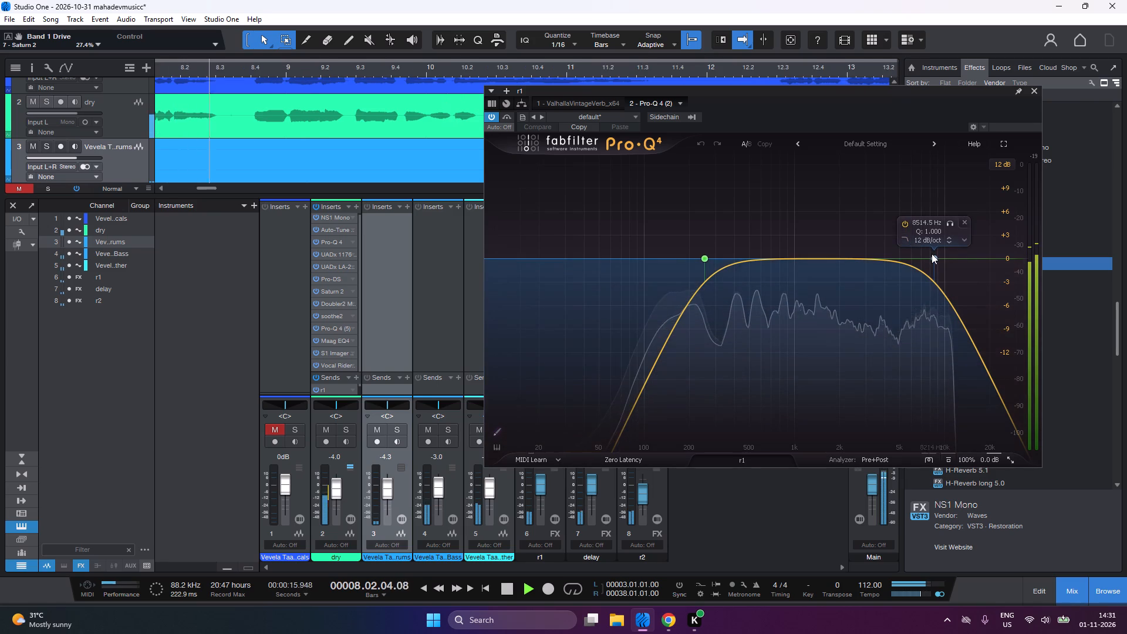
click(1035, 90)
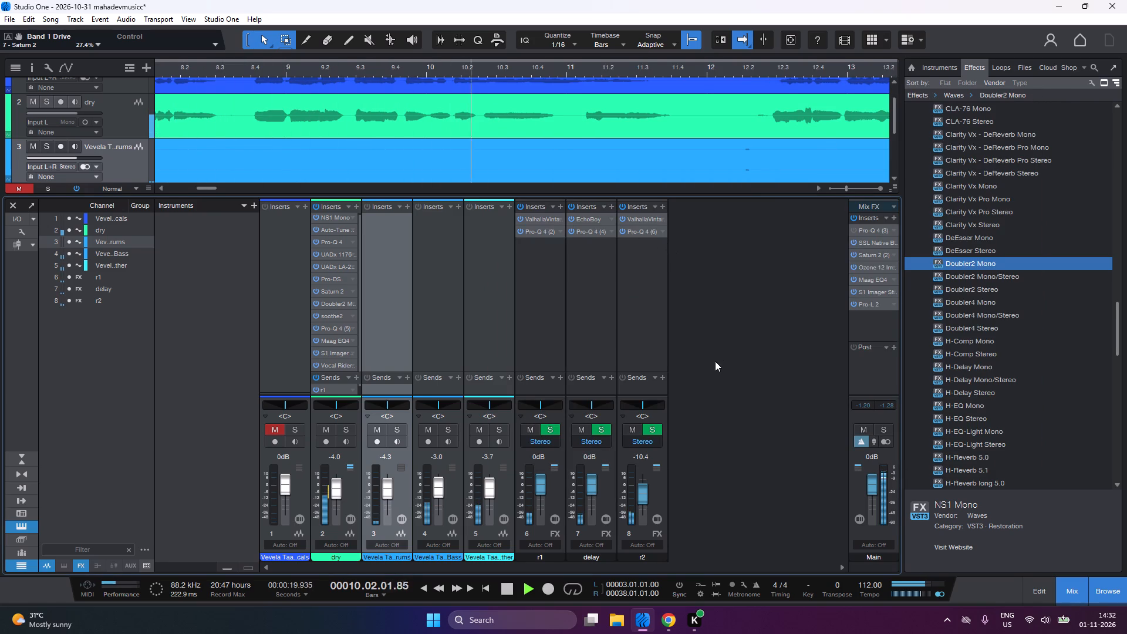
Inspect the Main channel's S1 Stereo Imager during playback and close it.
click(895, 291)
click(898, 302)
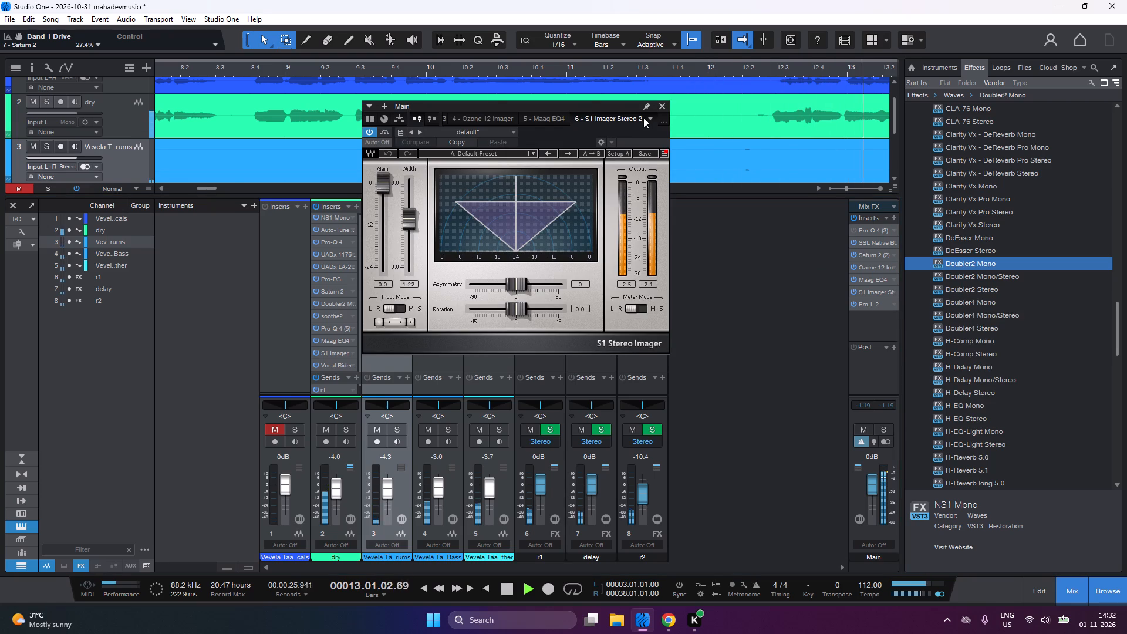
click(659, 105)
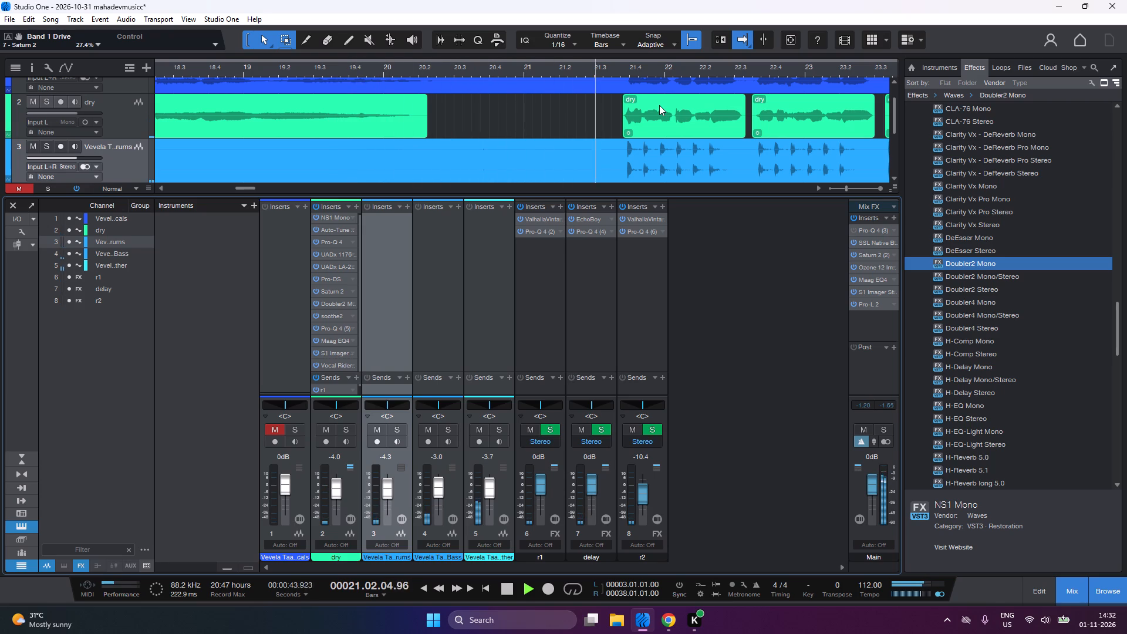
Replay the mix from the loop start and set the dry channel's S1 Stereo Imager Width to 1.00.
key(1)
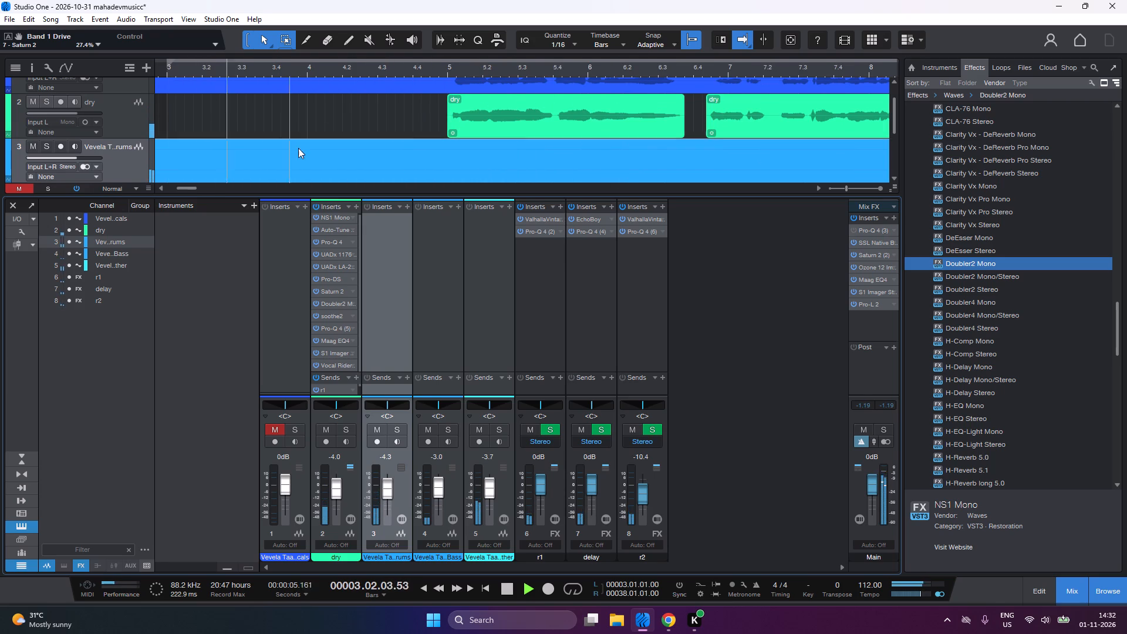
click(353, 353)
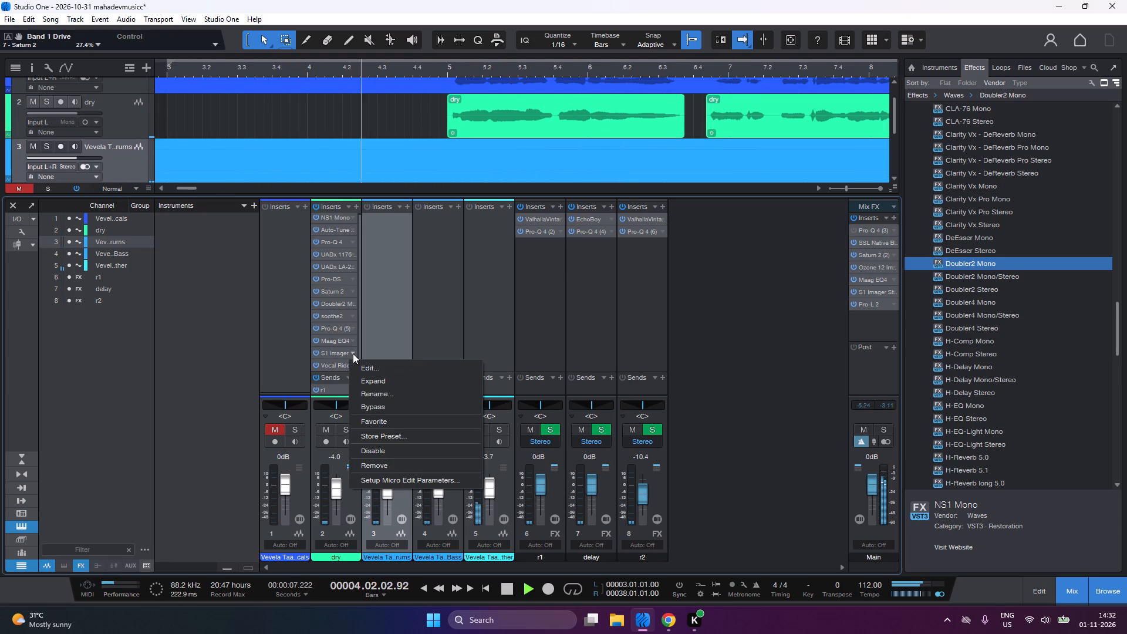
click(356, 362)
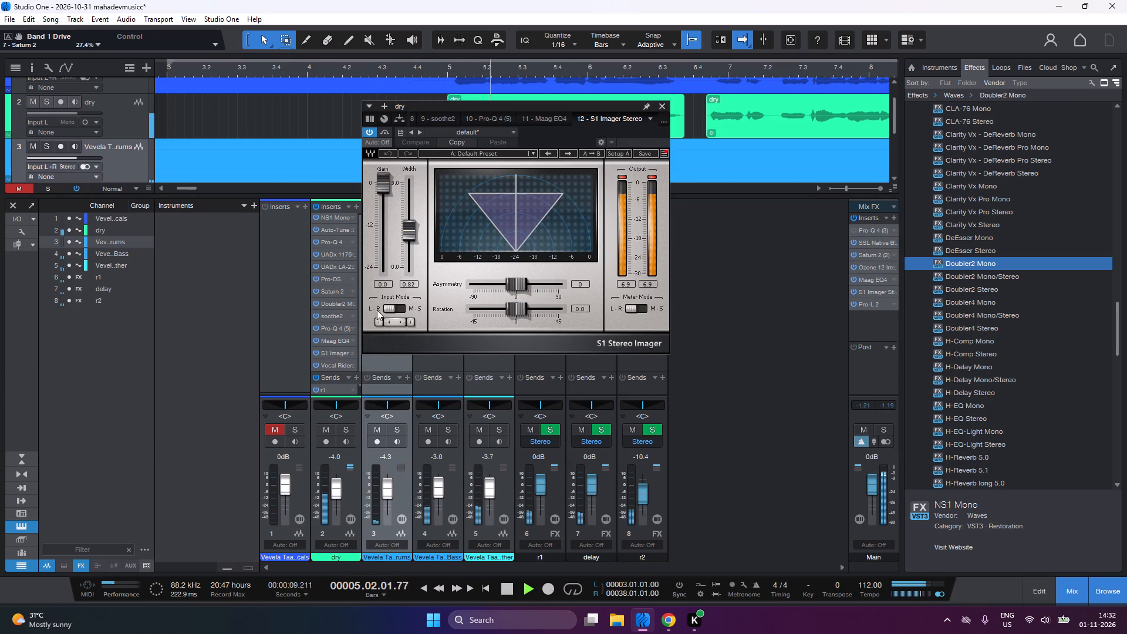
drag(408, 229, 408, 227)
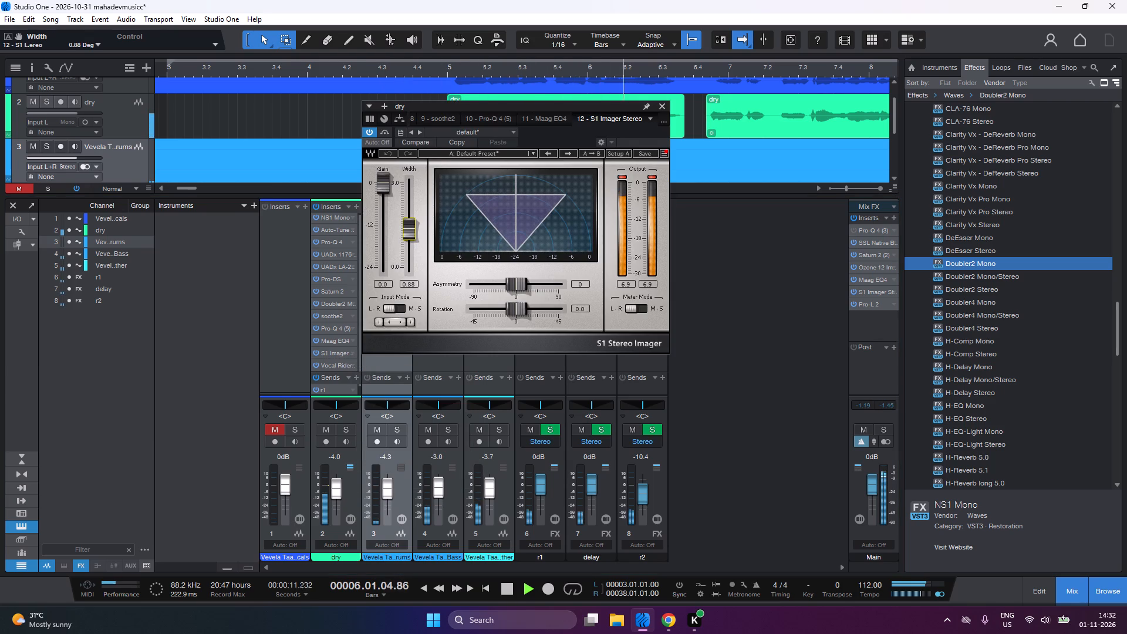
drag(408, 227, 410, 224)
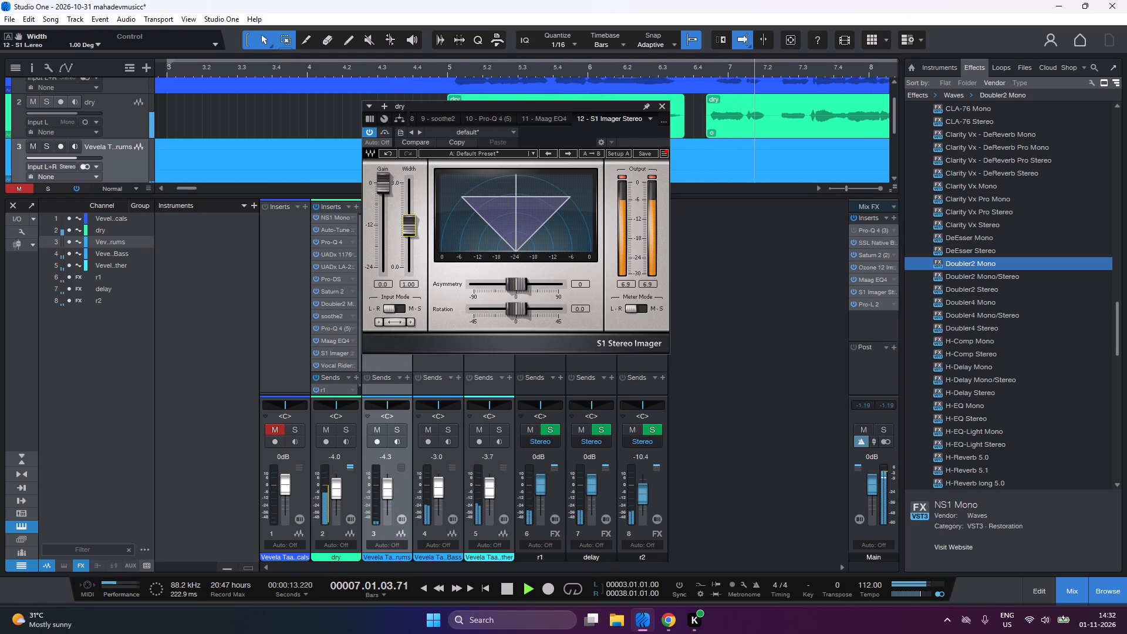
Close the dry channel's S1 Stereo Imager and look back over its insert chain.
click(664, 107)
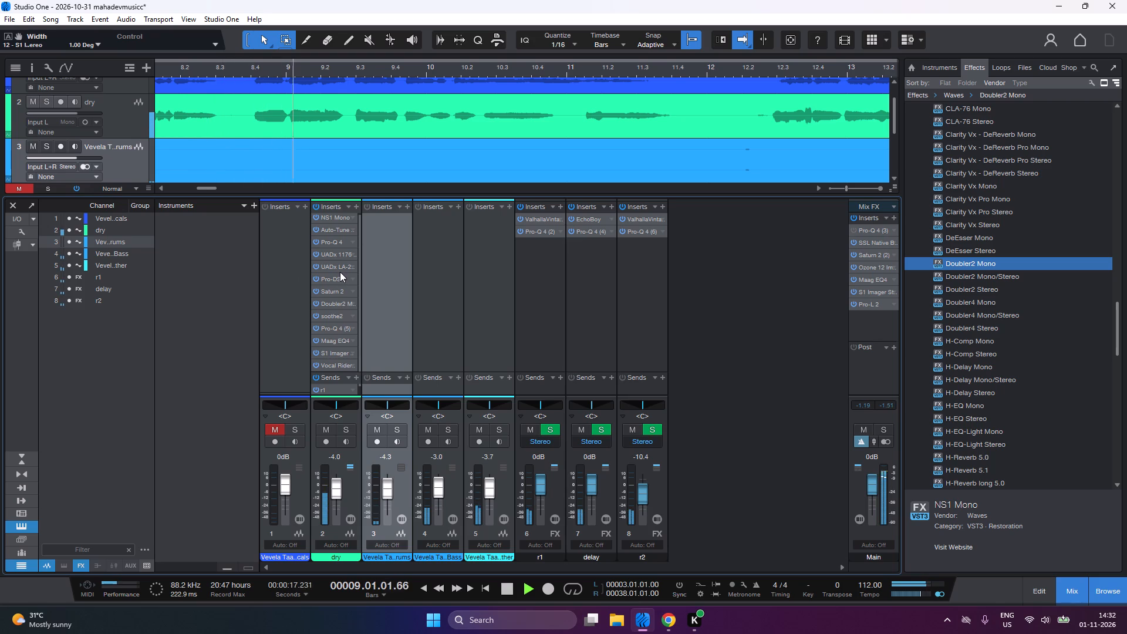
scroll(340, 269, up, 4)
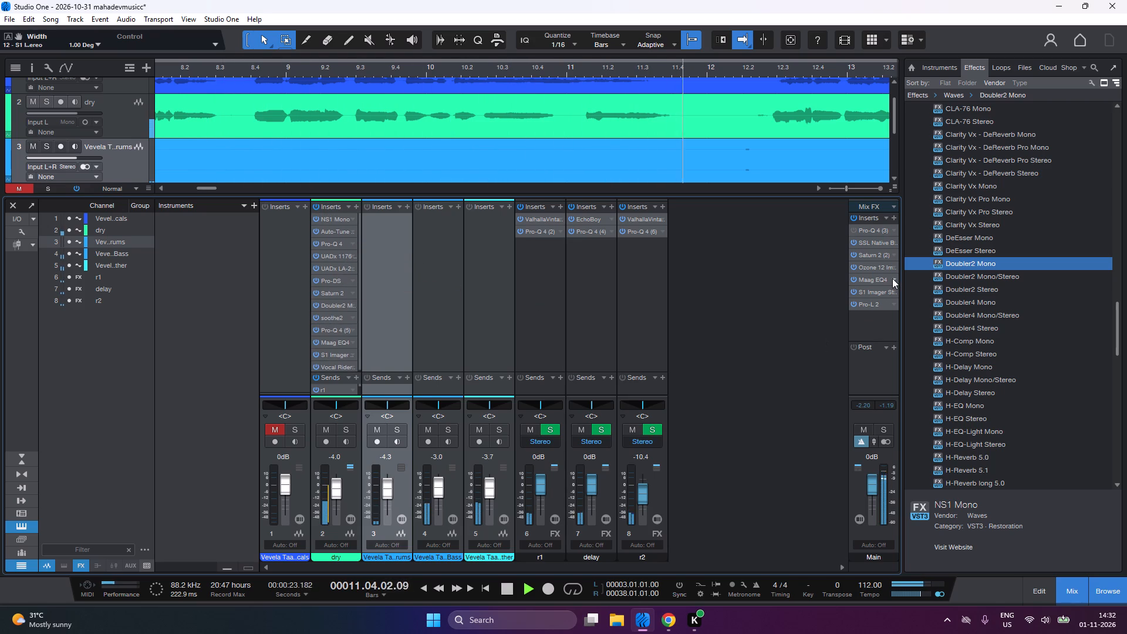
Inspect the Main channel's Maag EQ4 while playing the mix to the end and again from the loop start, and close it.
drag(892, 278, 897, 294)
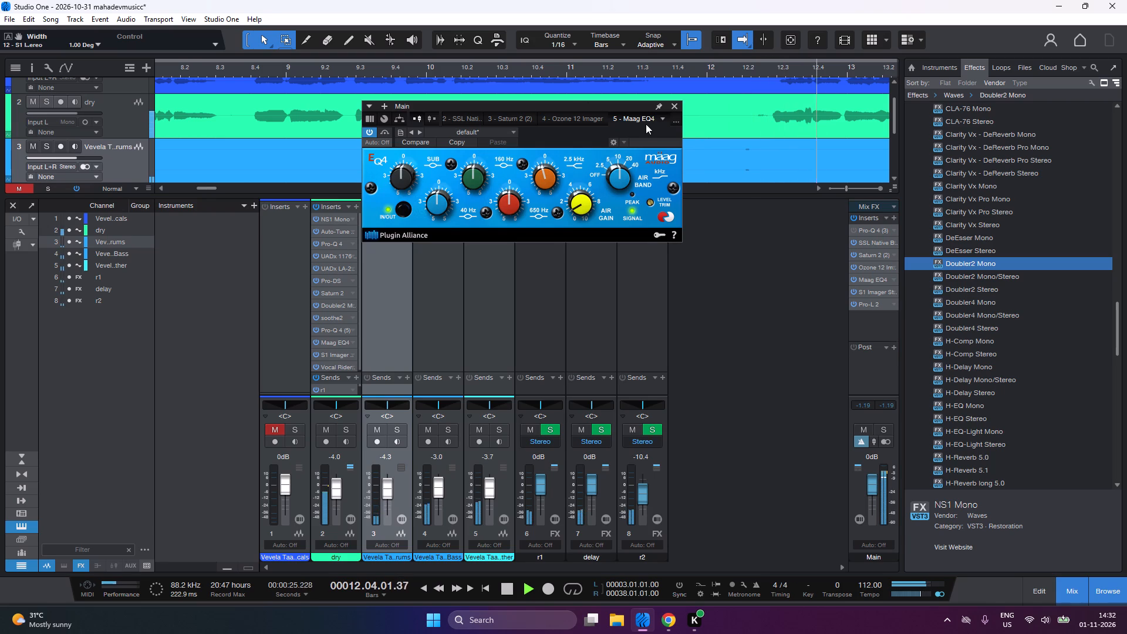
drag(563, 102, 635, 167)
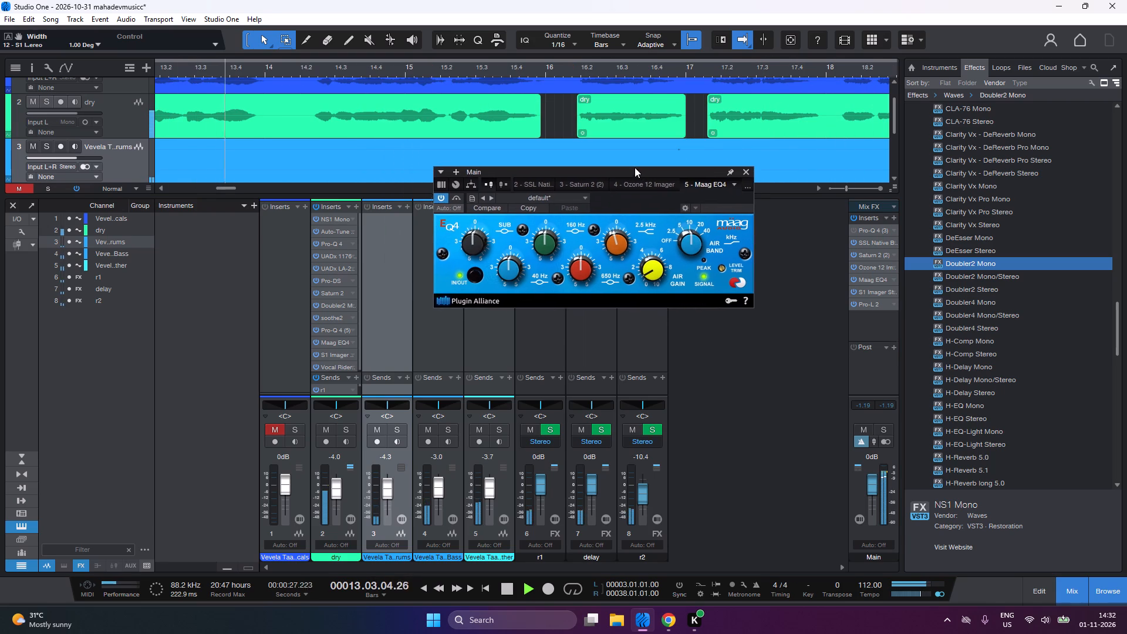
drag(635, 167, 623, 204)
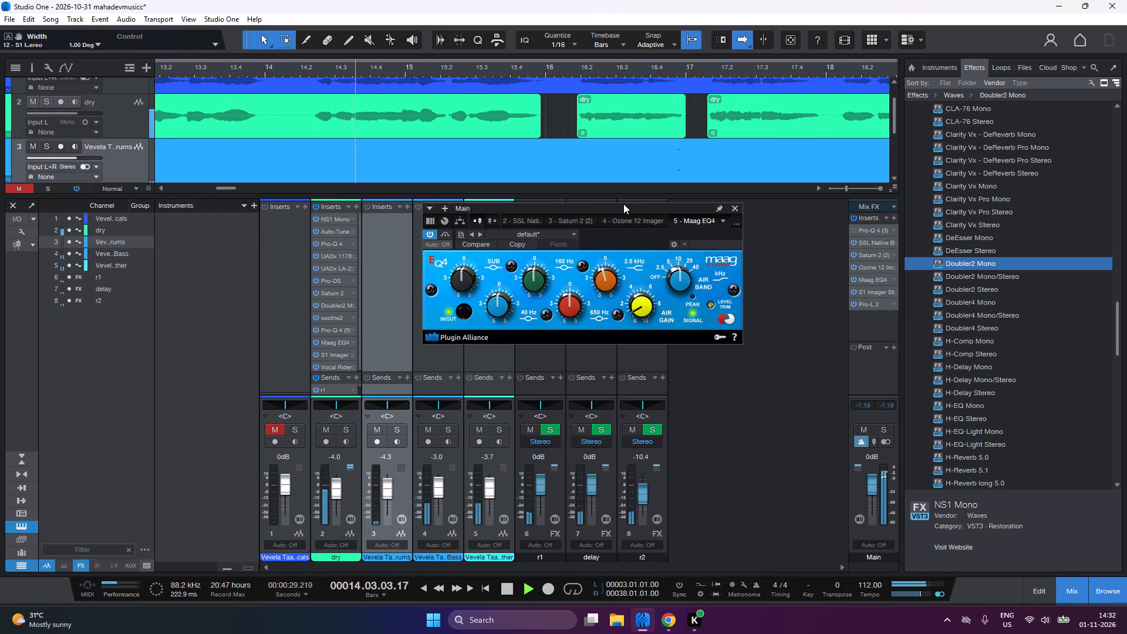
drag(623, 204, 624, 201)
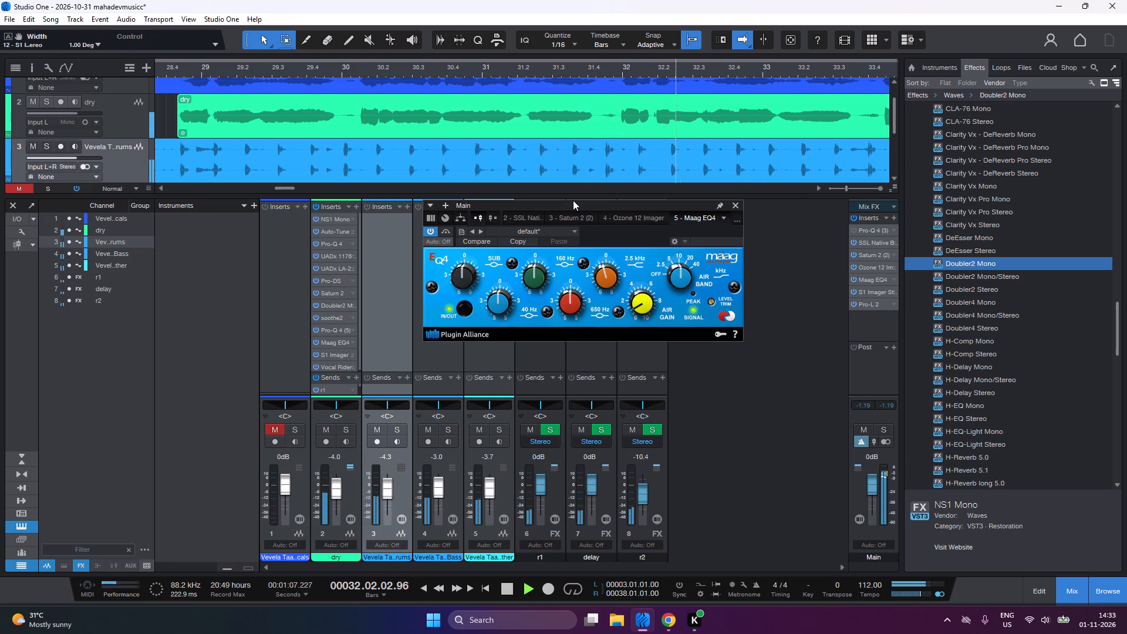
drag(573, 200, 601, 205)
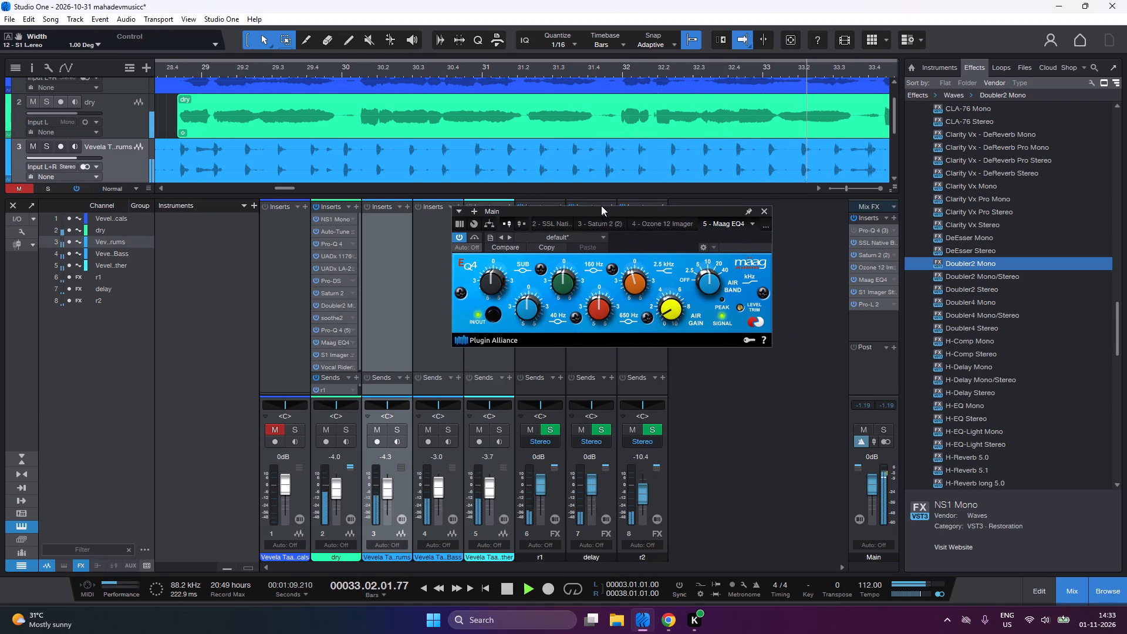
drag(601, 205, 595, 228)
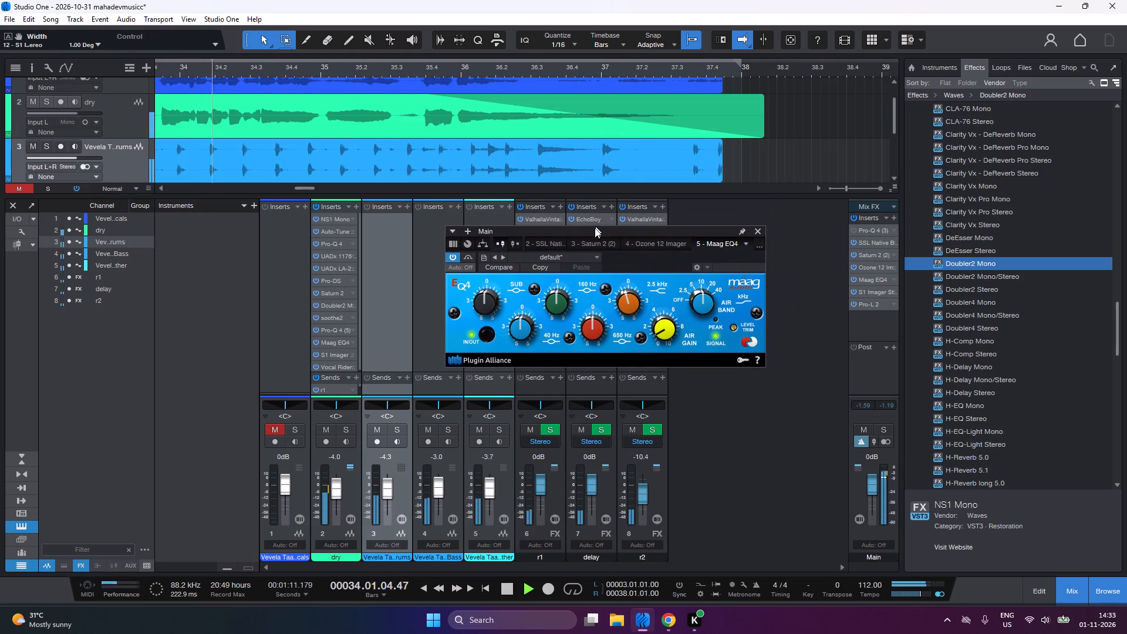
drag(595, 228, 595, 230)
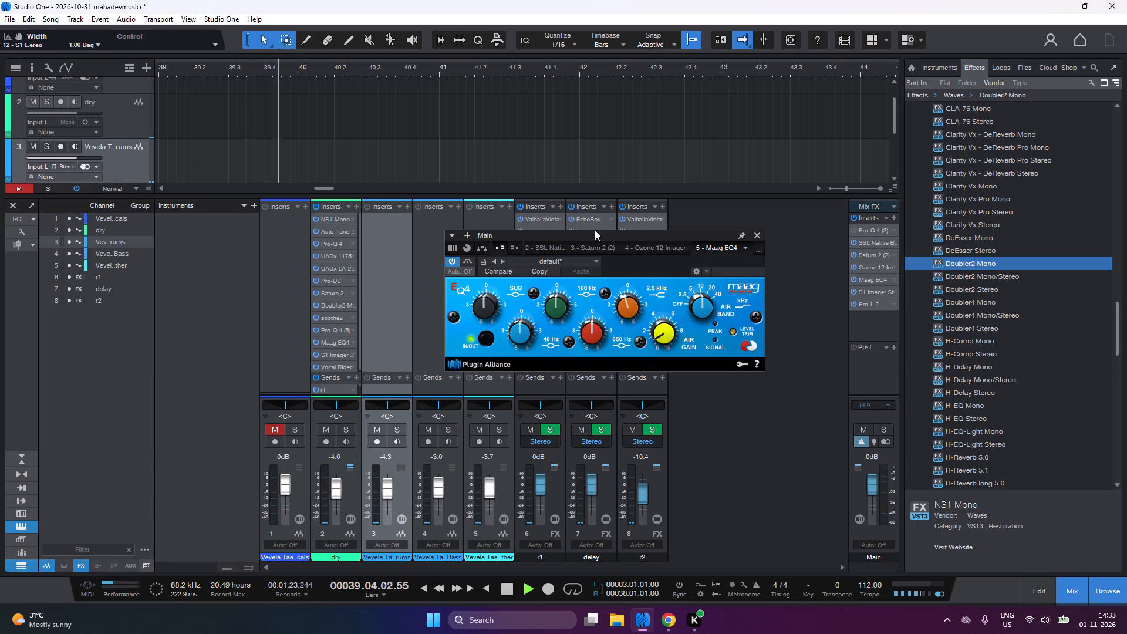
key(1)
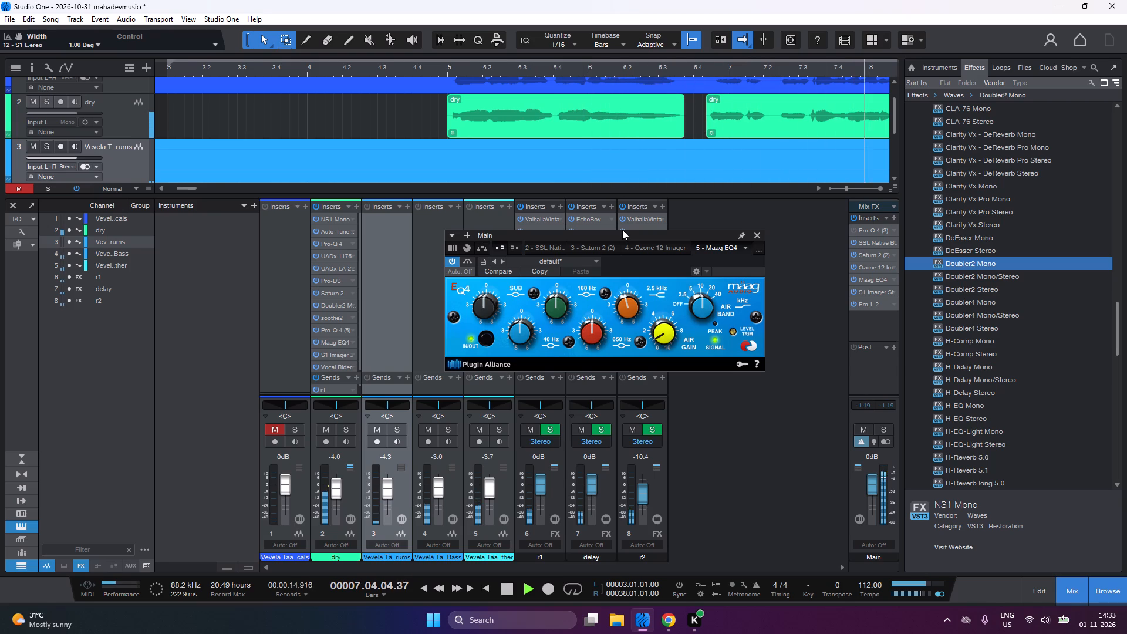
click(756, 238)
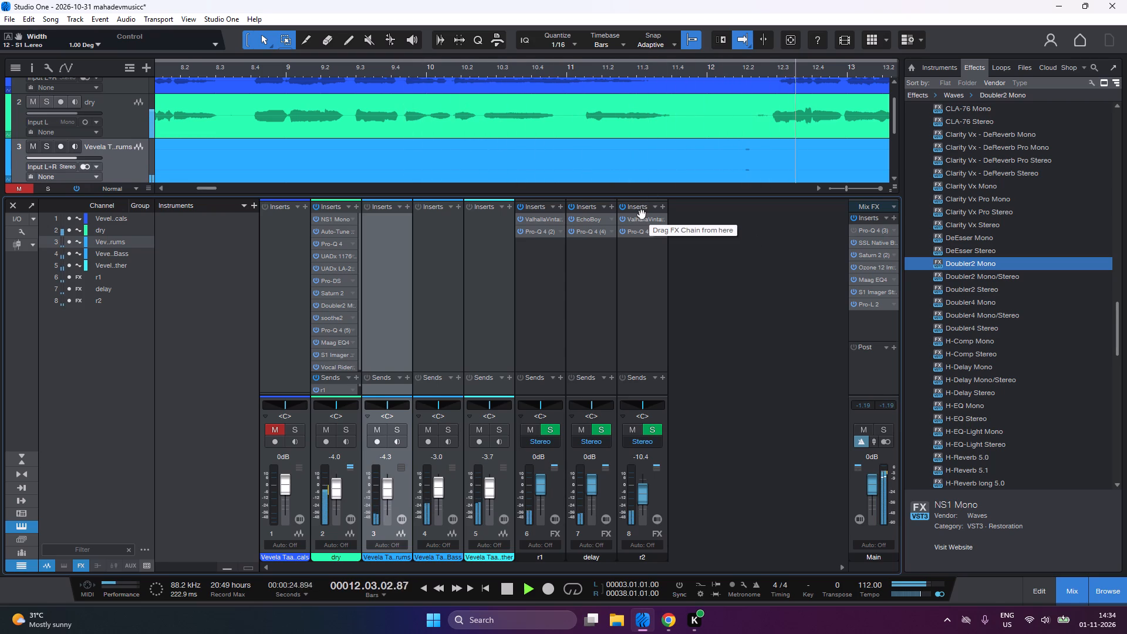
Replay the opening vocal section from the loop start four times to check the mix, and stop playback.
key(1)
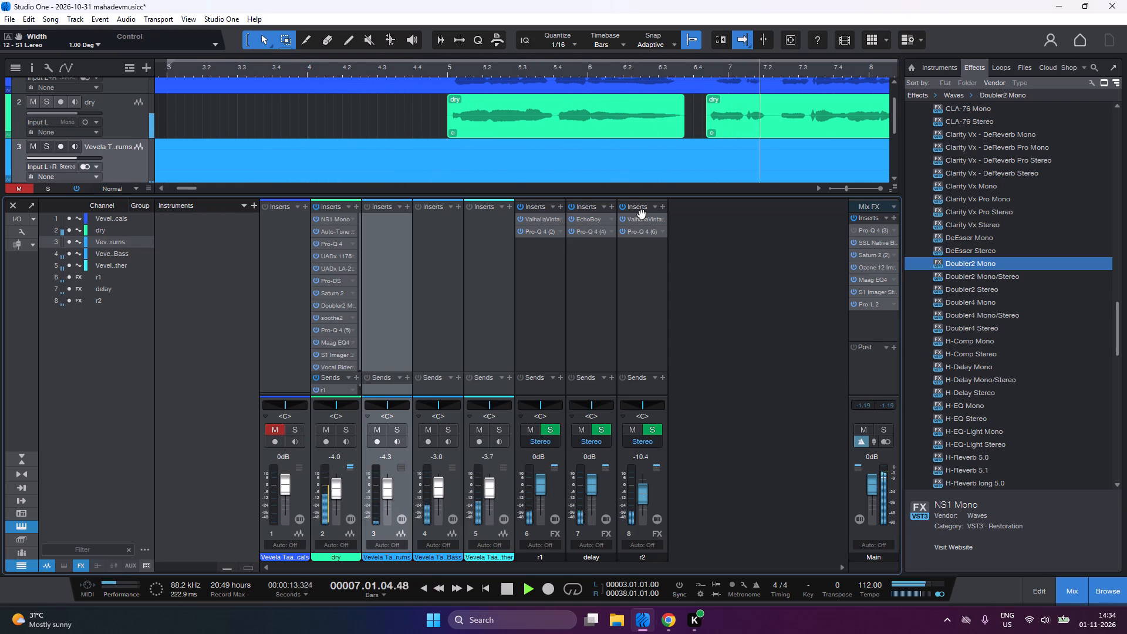
key(1)
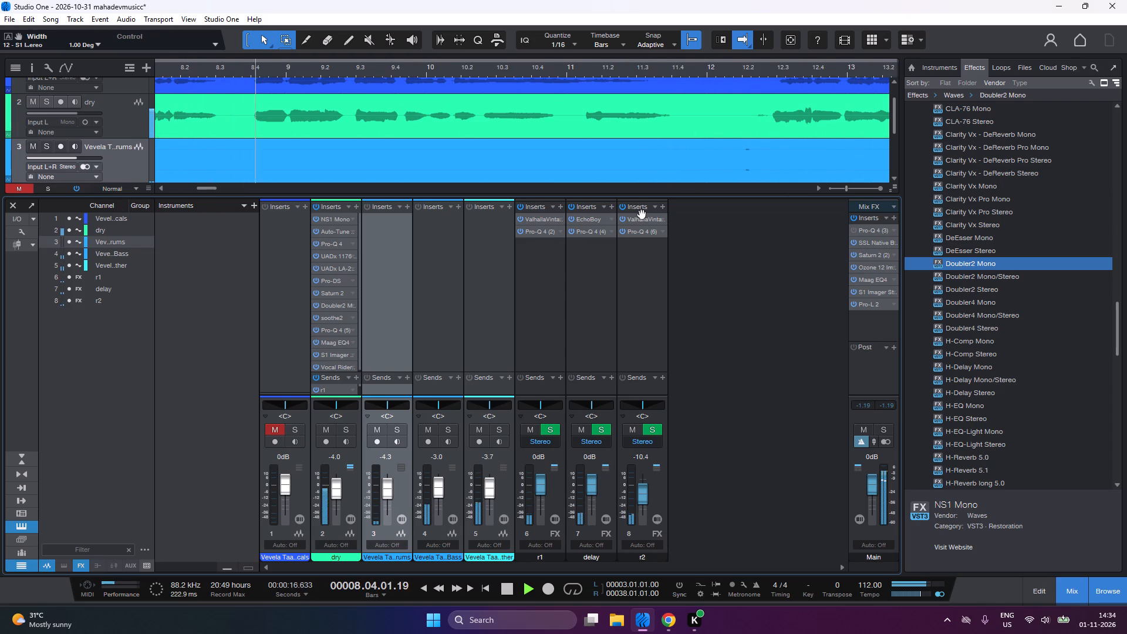
key(1)
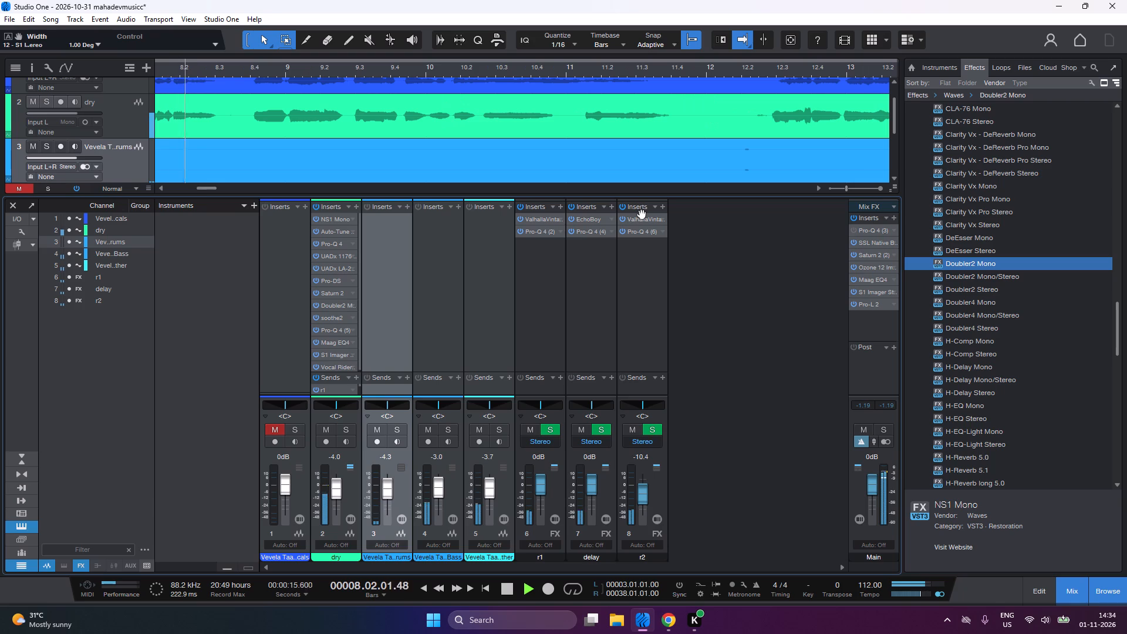
key(1)
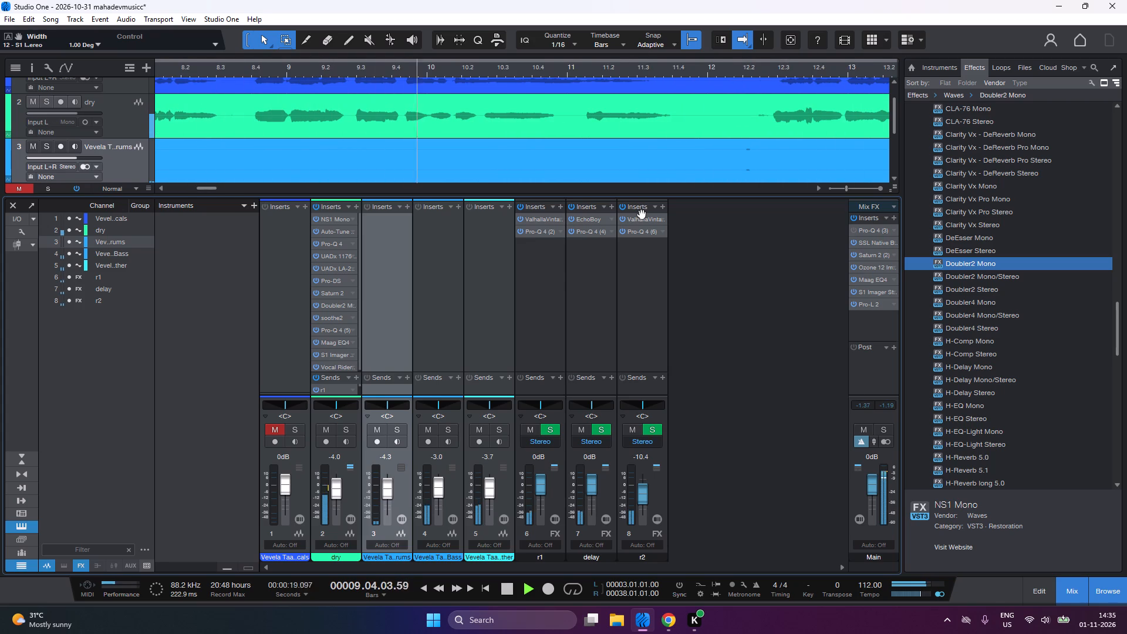
key(space)
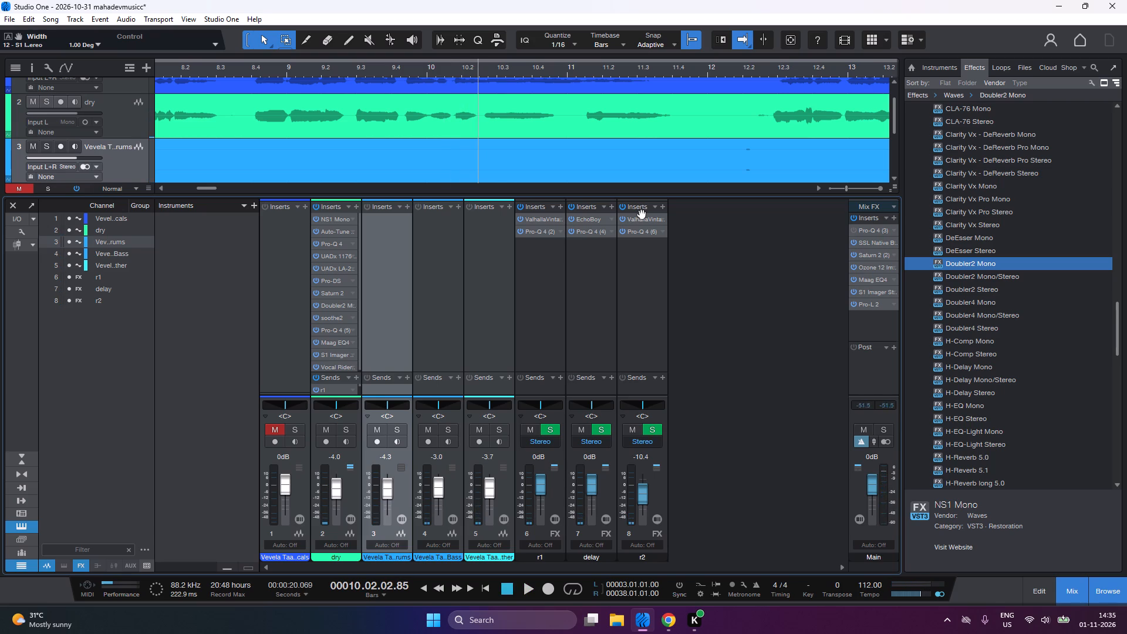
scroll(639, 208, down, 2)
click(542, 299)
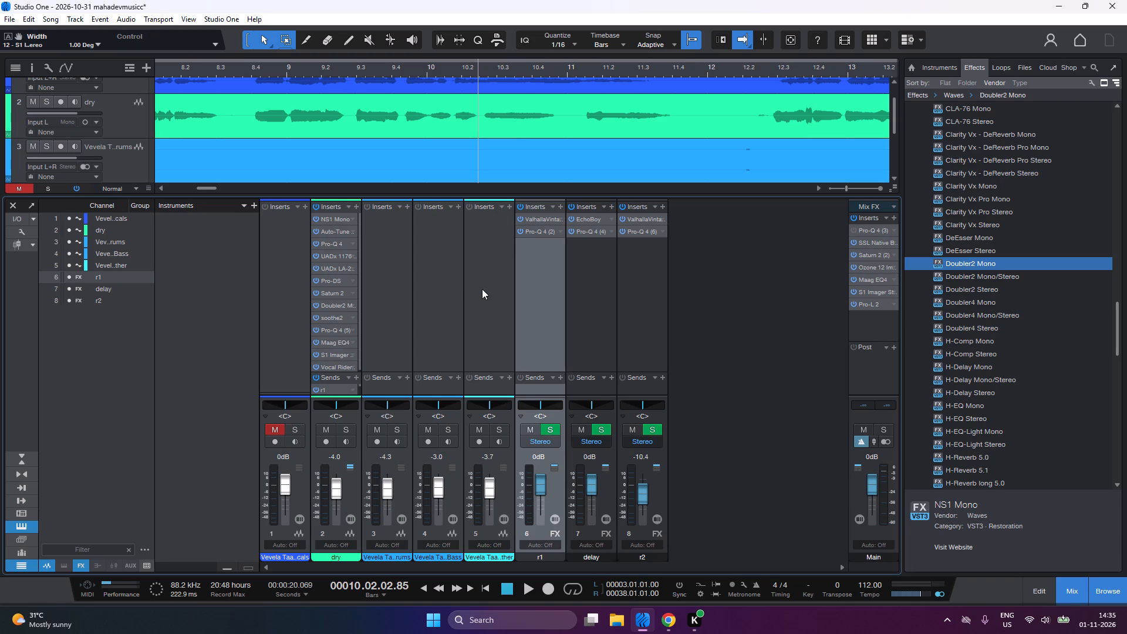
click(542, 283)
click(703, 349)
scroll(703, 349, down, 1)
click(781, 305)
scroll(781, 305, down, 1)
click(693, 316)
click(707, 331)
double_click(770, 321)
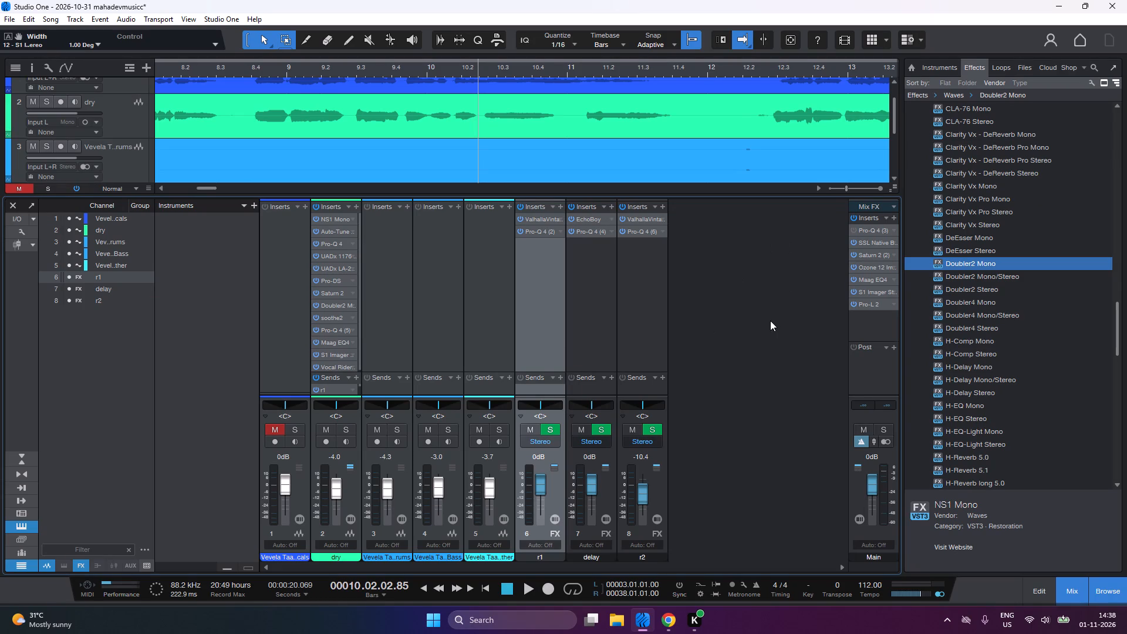
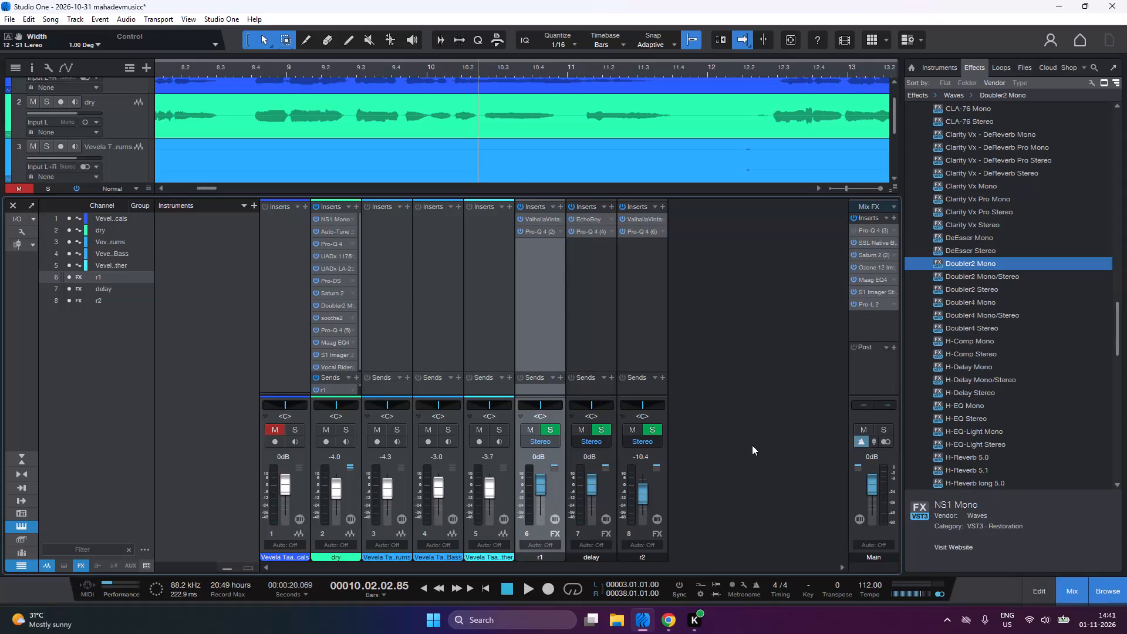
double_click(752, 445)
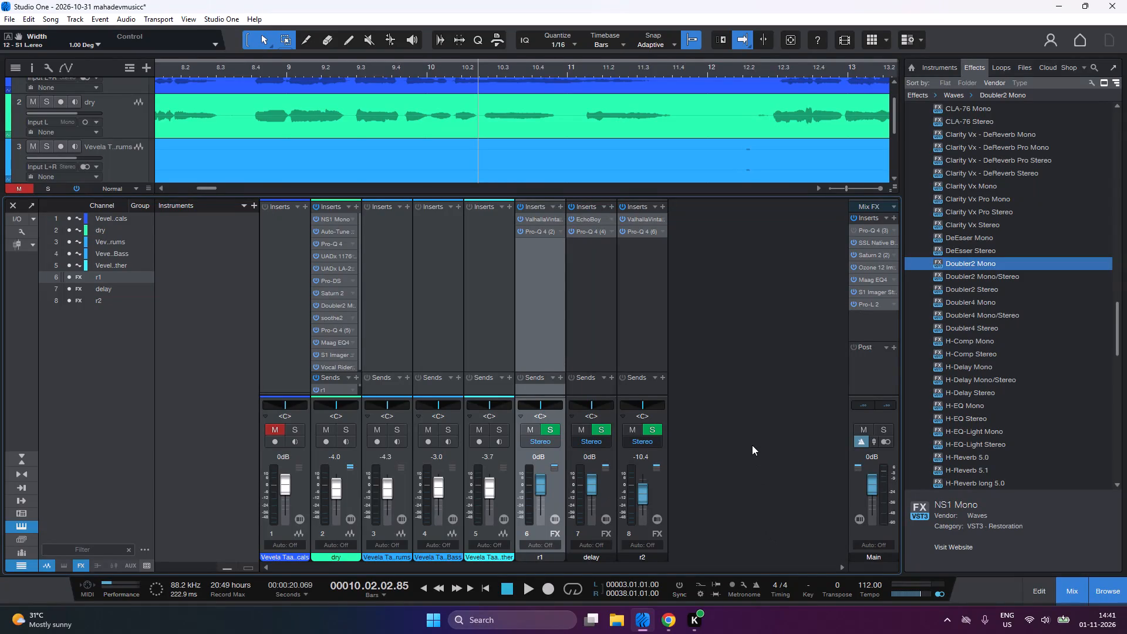
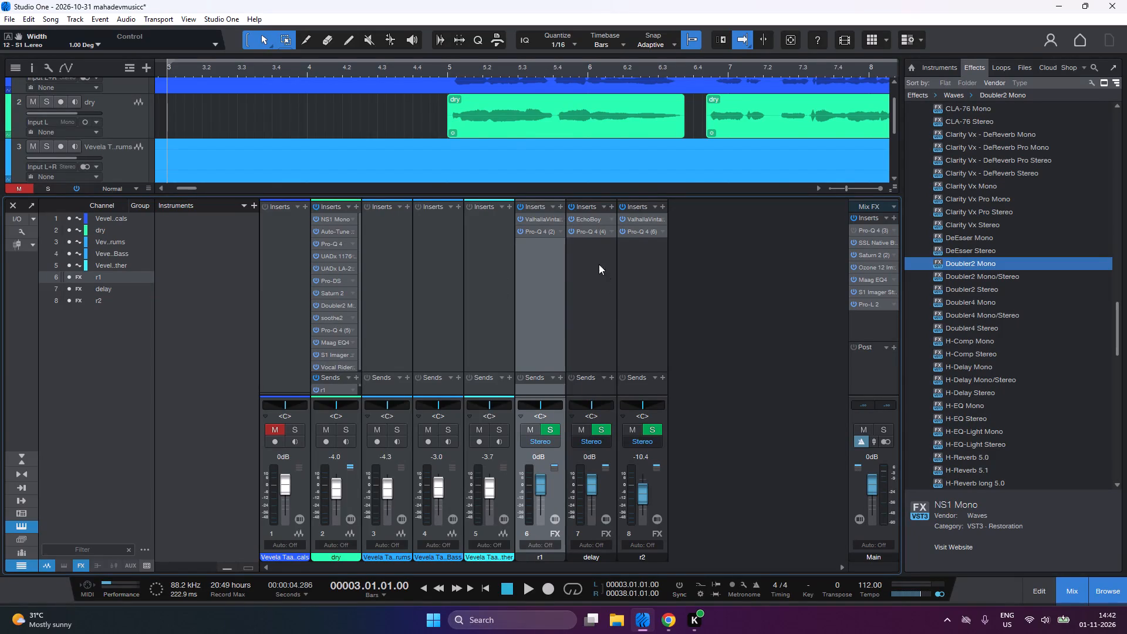
Play the mix from bar 3, stop playback and return the playhead to the start of bar 3.
click(723, 270)
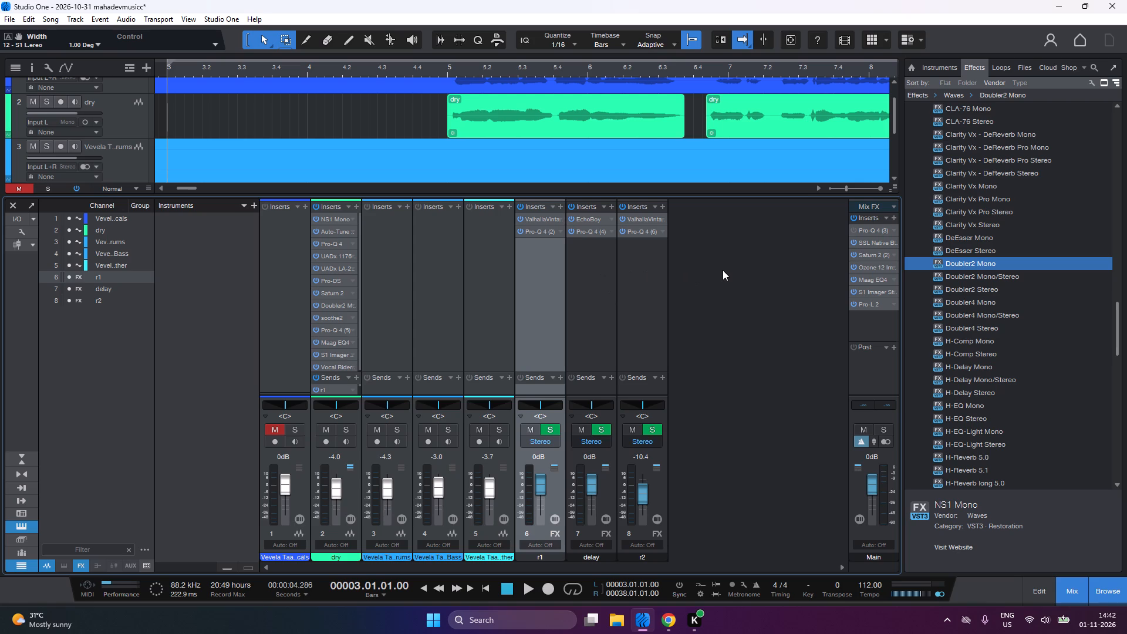
click(710, 312)
text(11)
key(space)
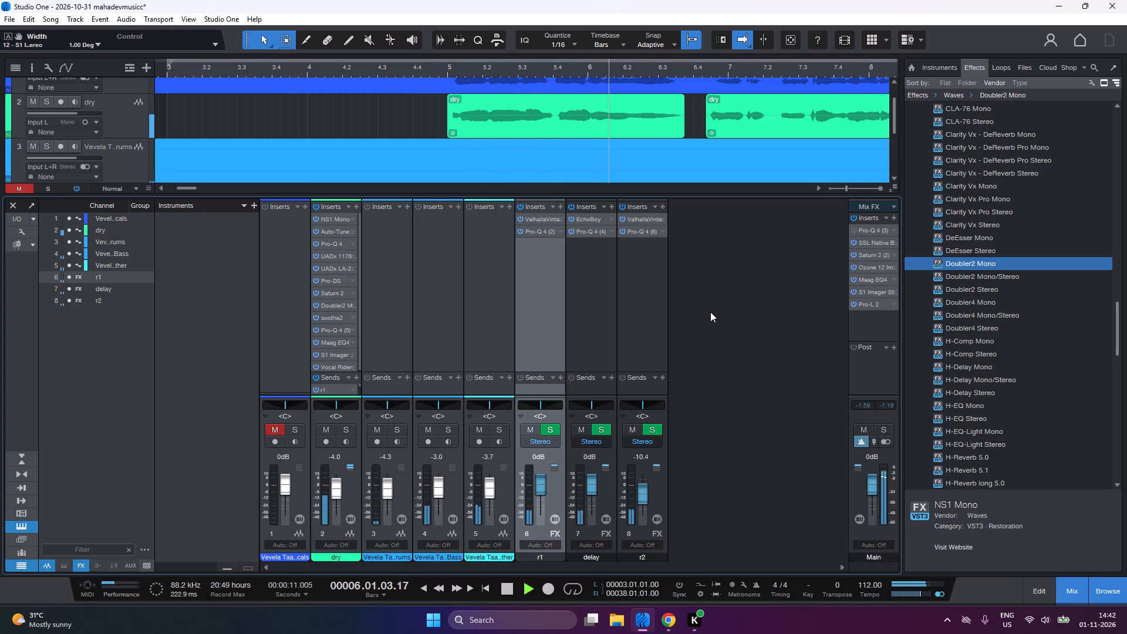
text(1)
key(space)
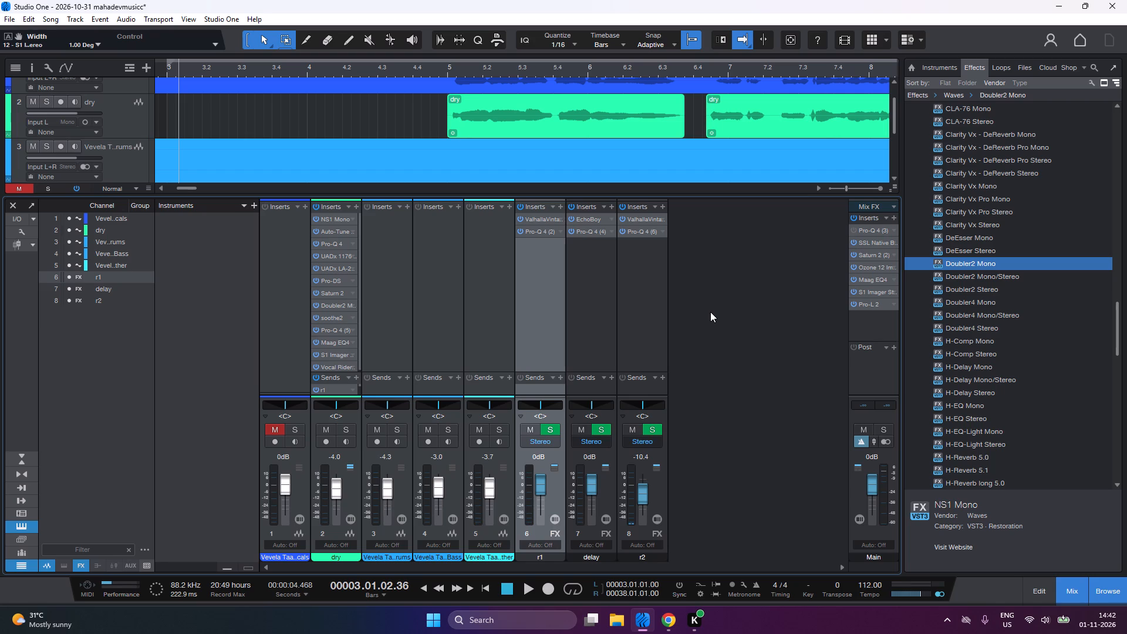
text(111)
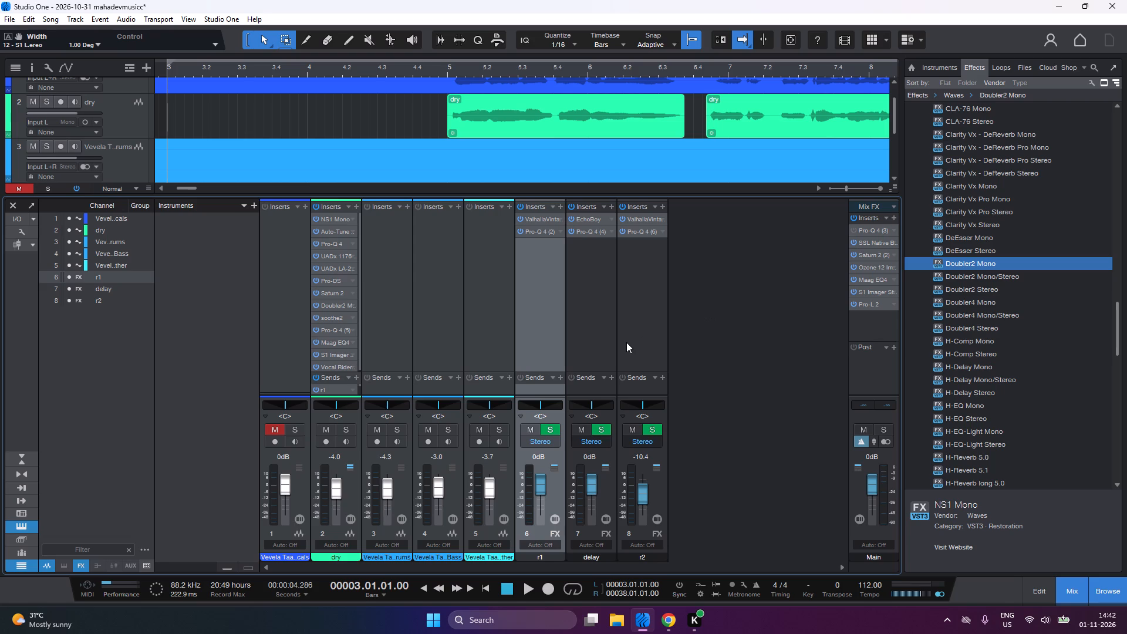
Examine the vocal, dry, drums, bass and other tracks in the arrangement across the opening bars.
click(684, 358)
scroll(689, 329, down, 2)
scroll(614, 131, right, 3)
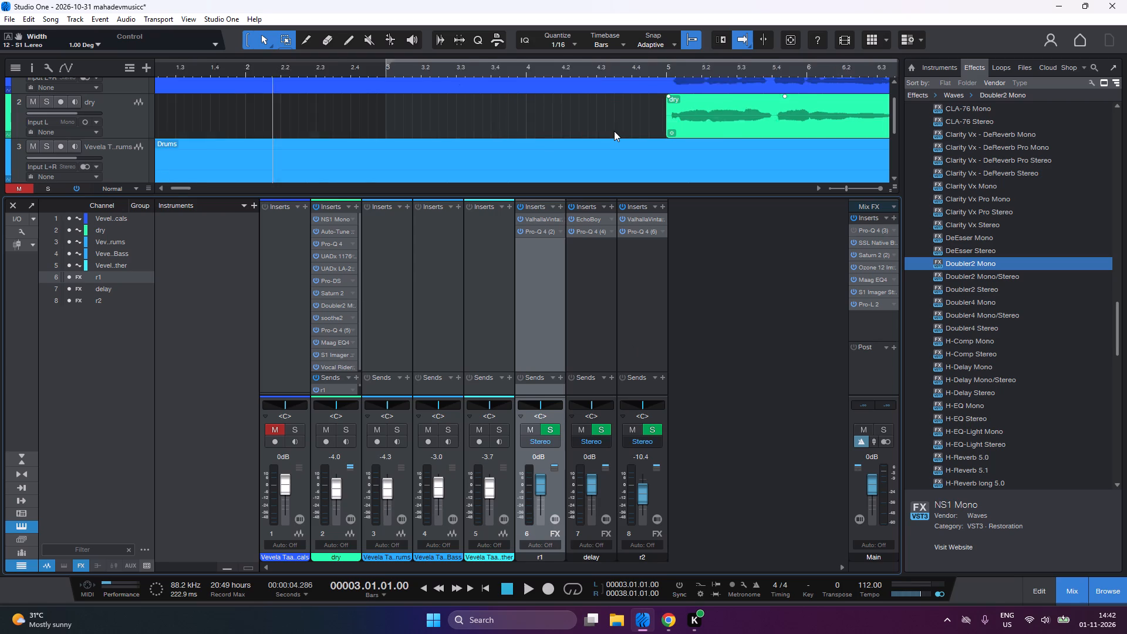
scroll(614, 131, right, 2)
scroll(614, 131, down, 4)
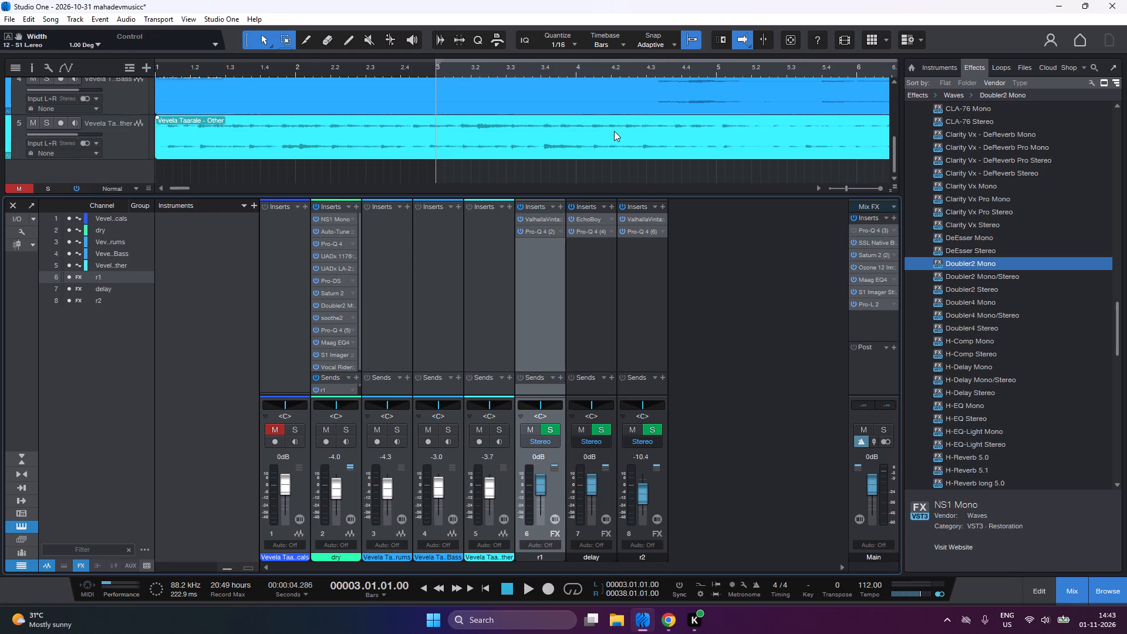
scroll(614, 131, up, 5)
scroll(614, 131, left, 2)
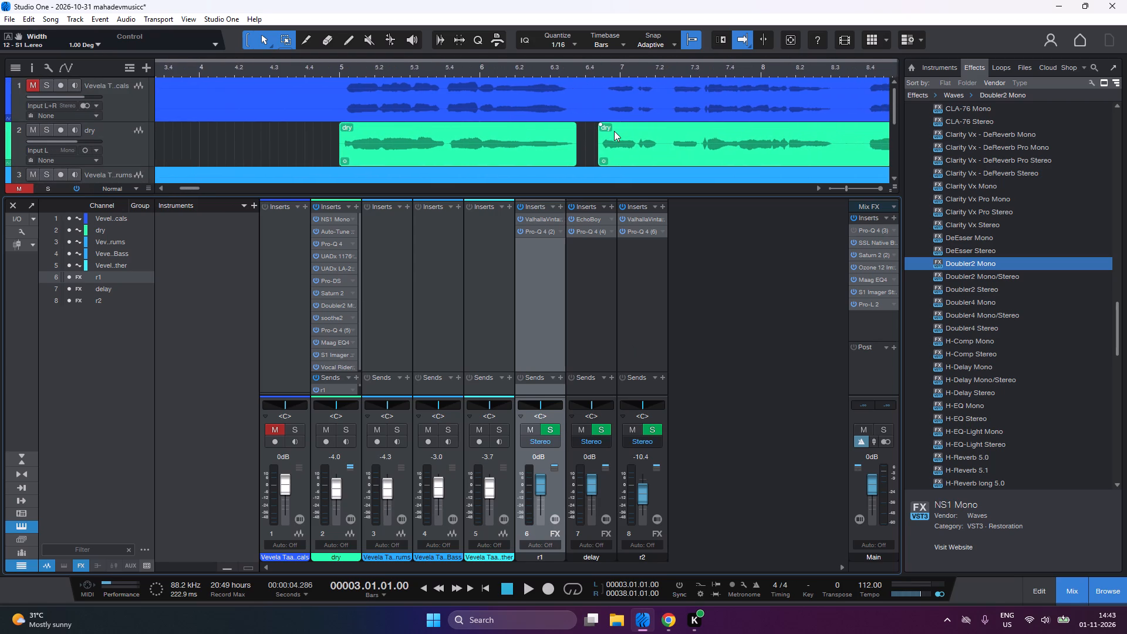
scroll(614, 131, left, 3)
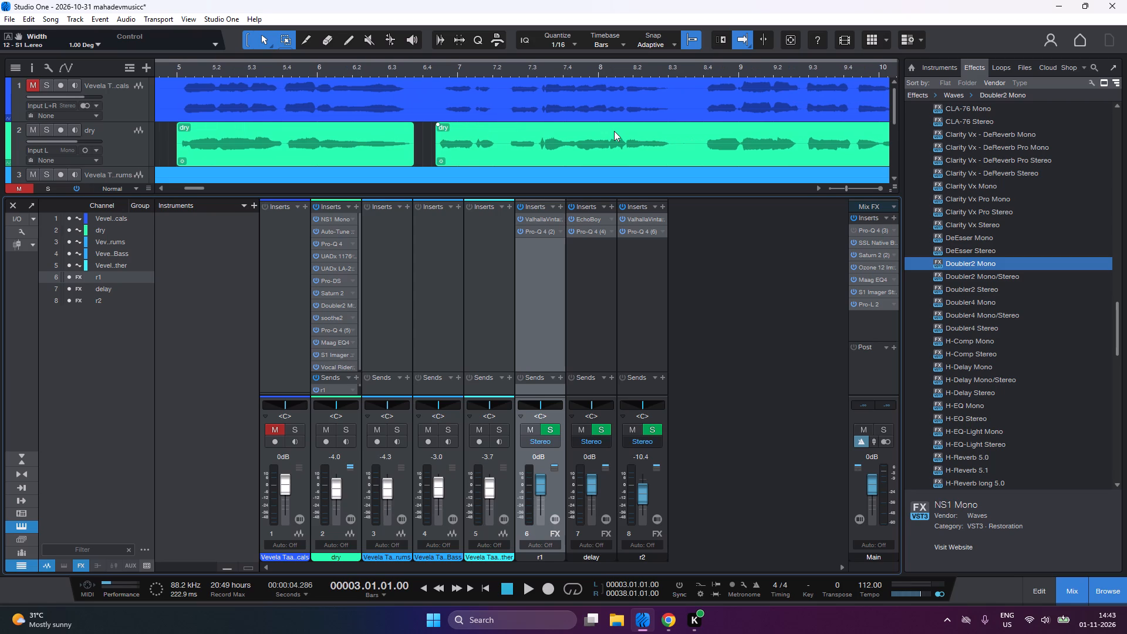
scroll(614, 131, down, 2)
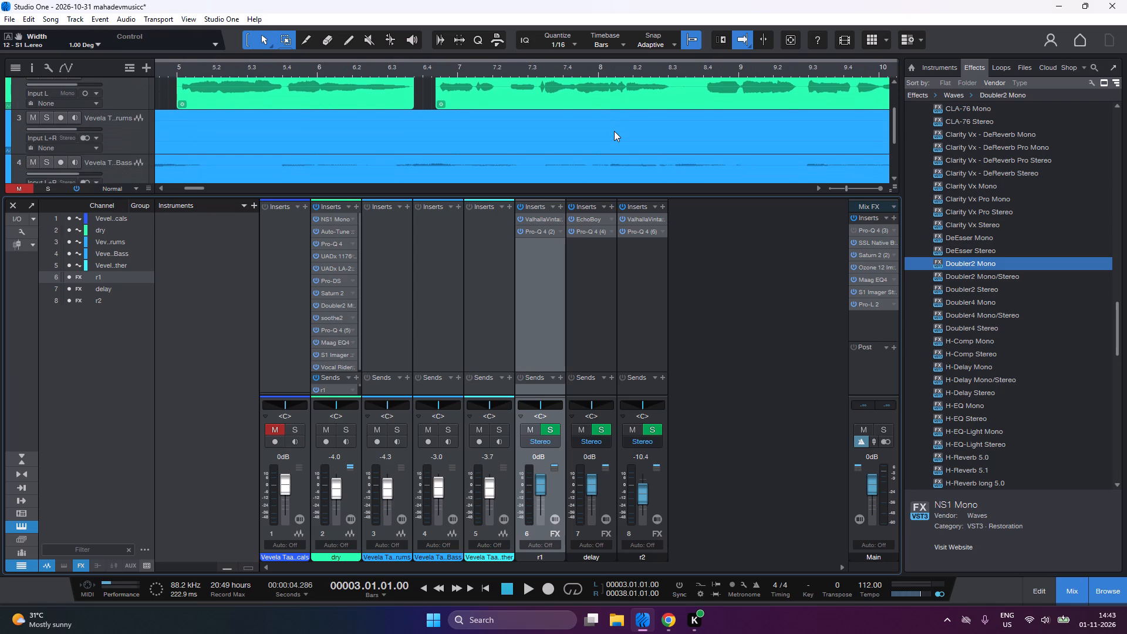
scroll(614, 131, down, 1)
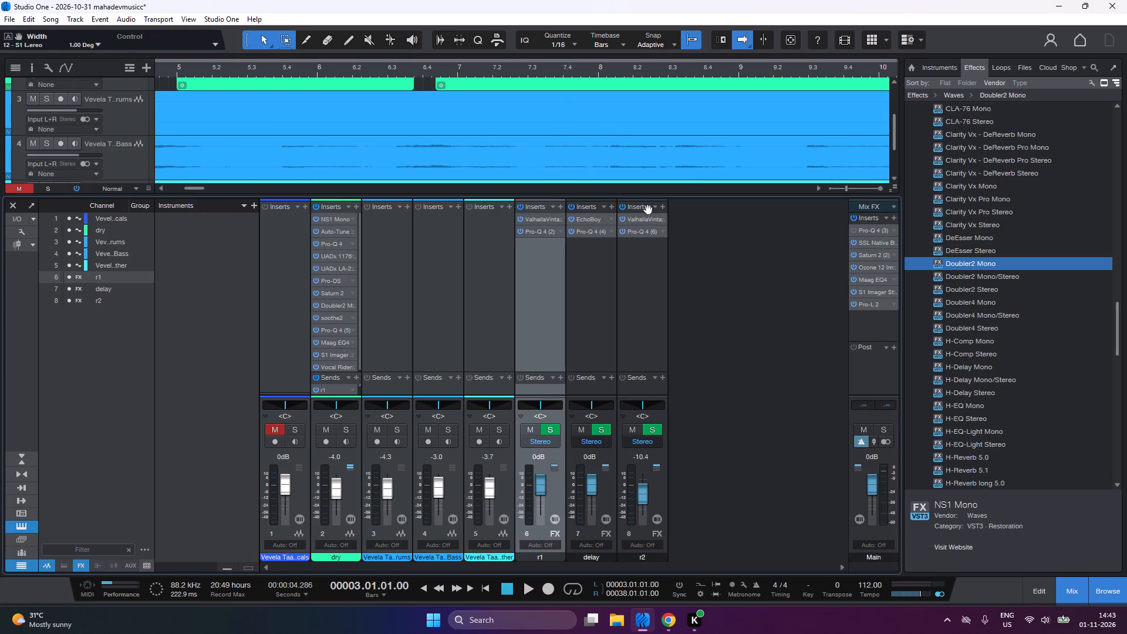
scroll(690, 144, left, 3)
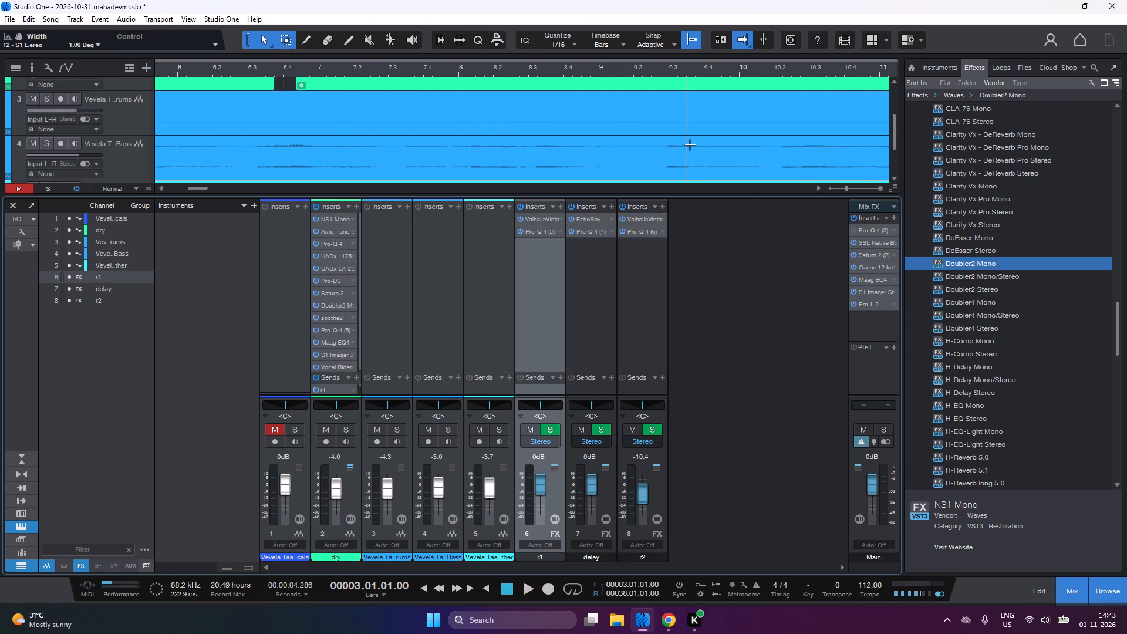
scroll(690, 144, down, 1)
scroll(690, 144, up, 3)
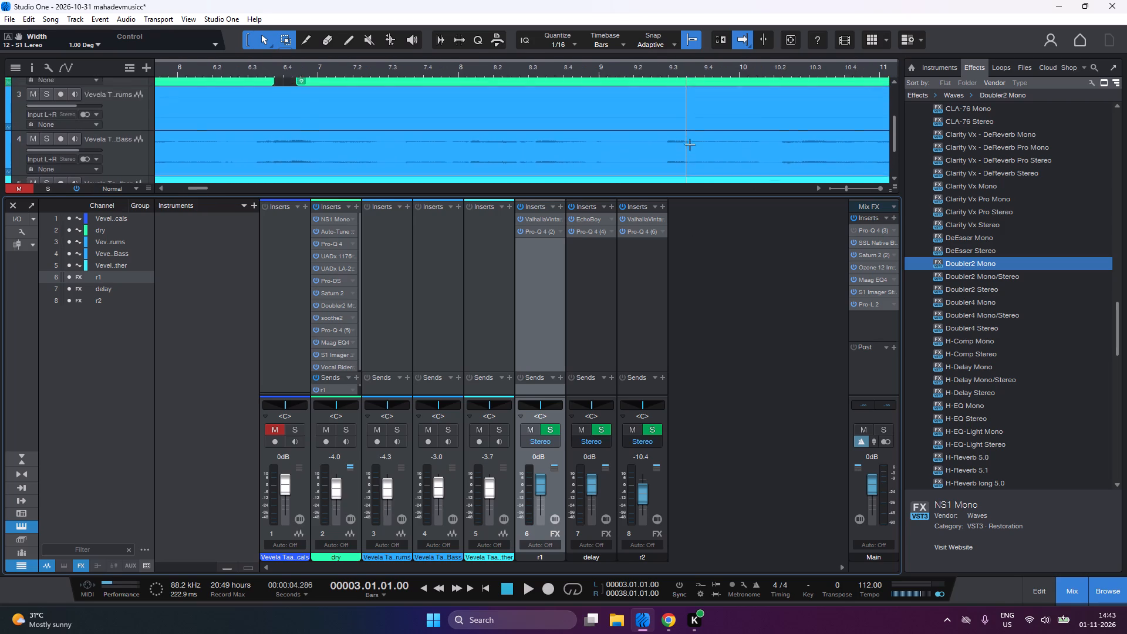
scroll(690, 144, up, 1)
scroll(690, 144, right, 5)
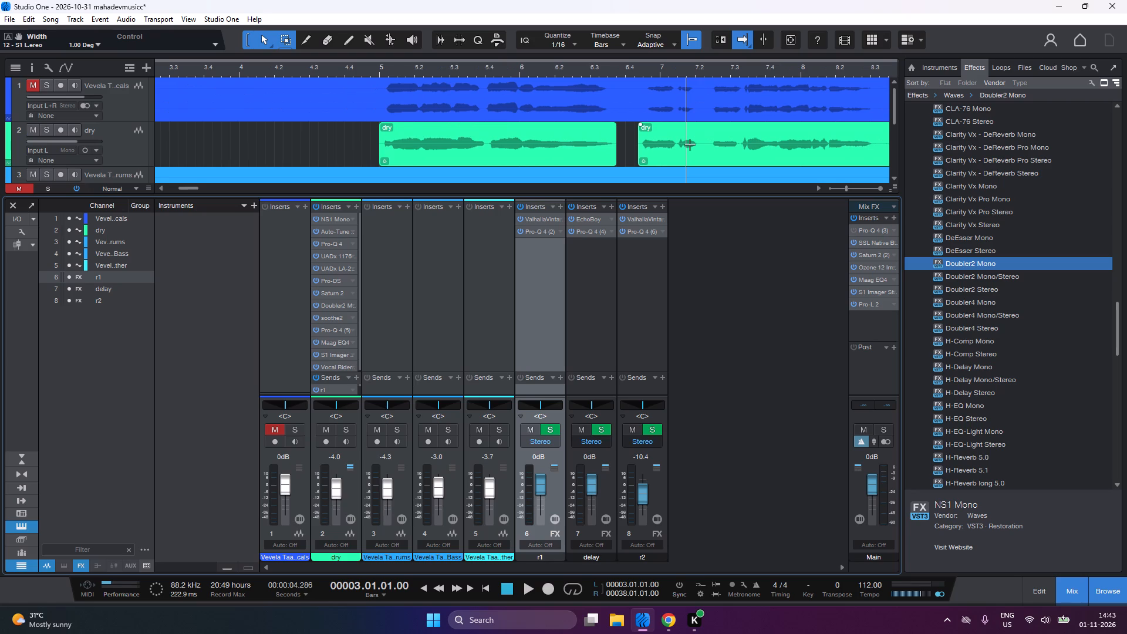
scroll(690, 144, right, 1)
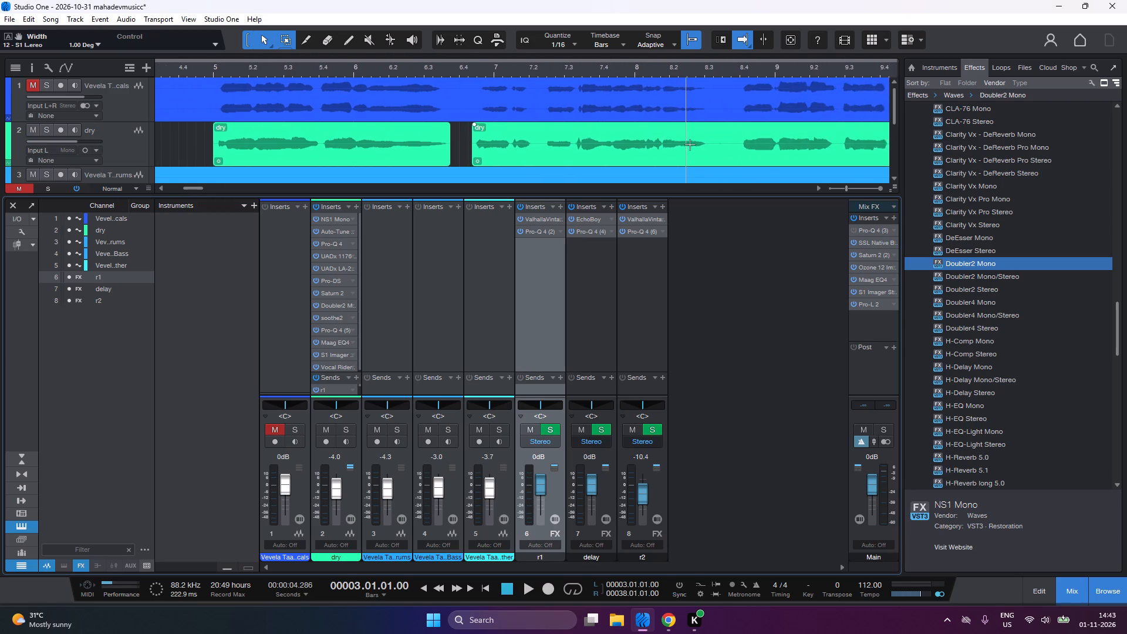
scroll(690, 144, right, 1)
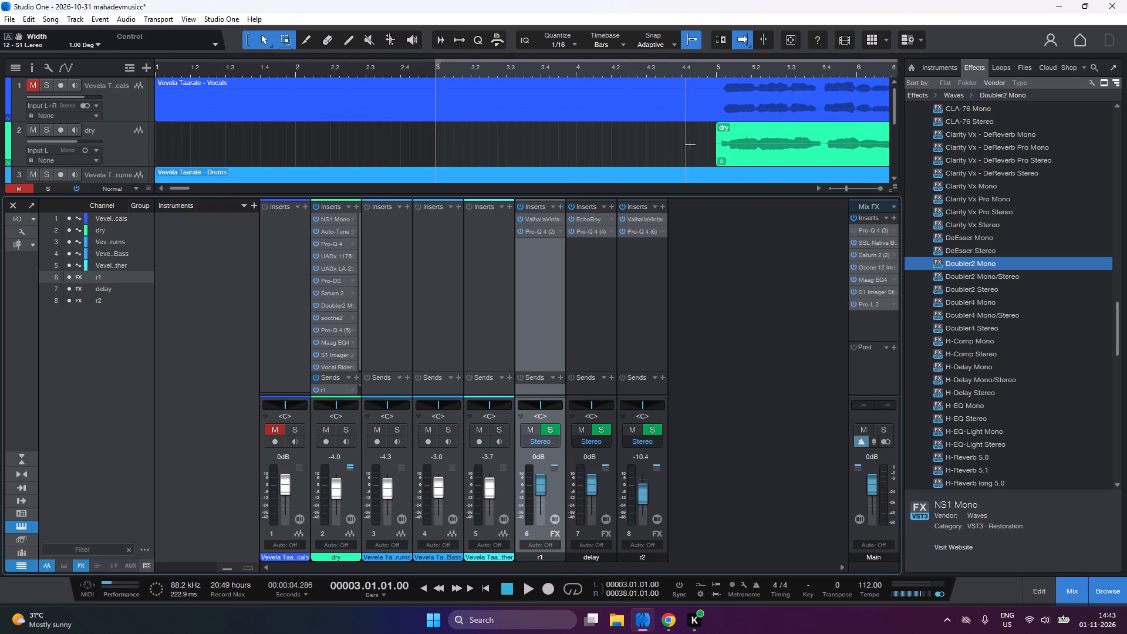
Play the full mix from bar 3 past bar 15, following the dry vocal clips in the arrangement.
key(space)
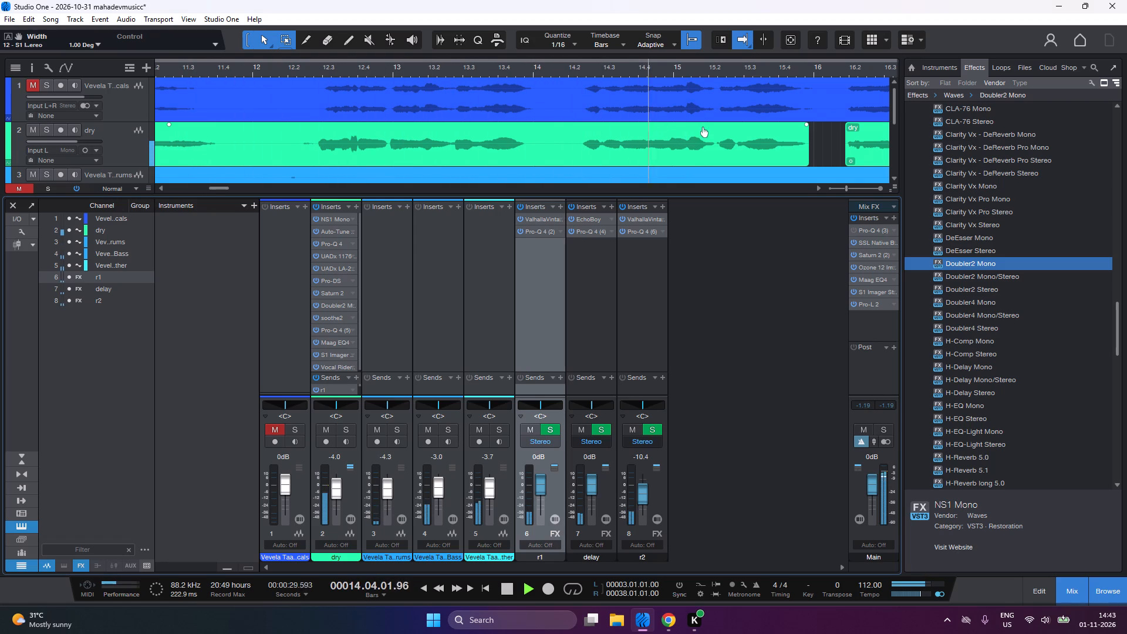
scroll(703, 127, left, 5)
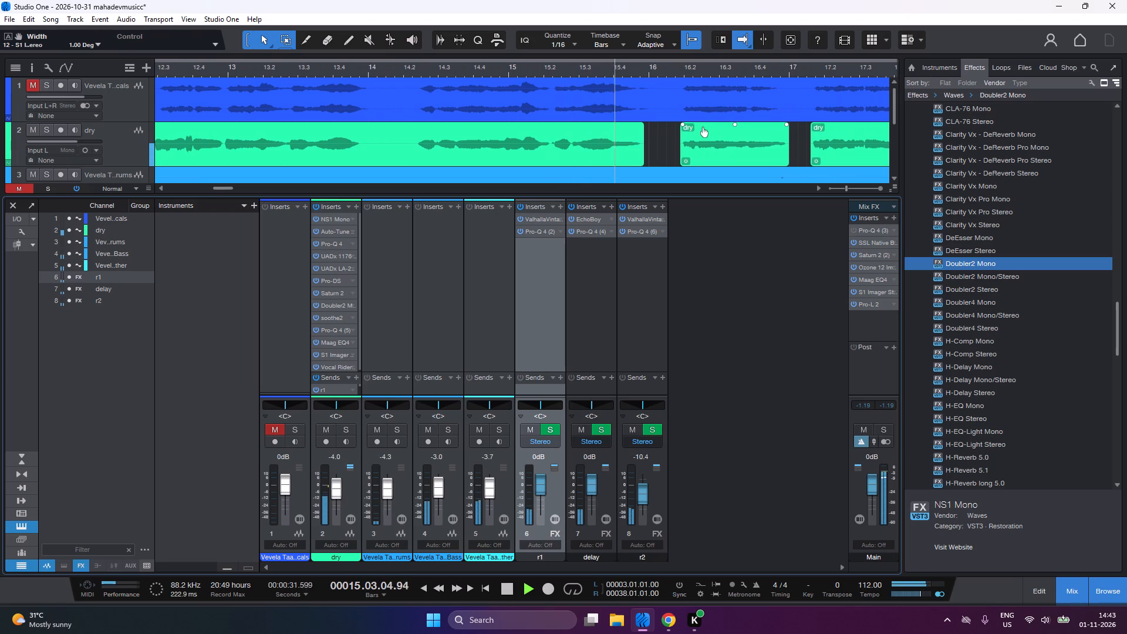
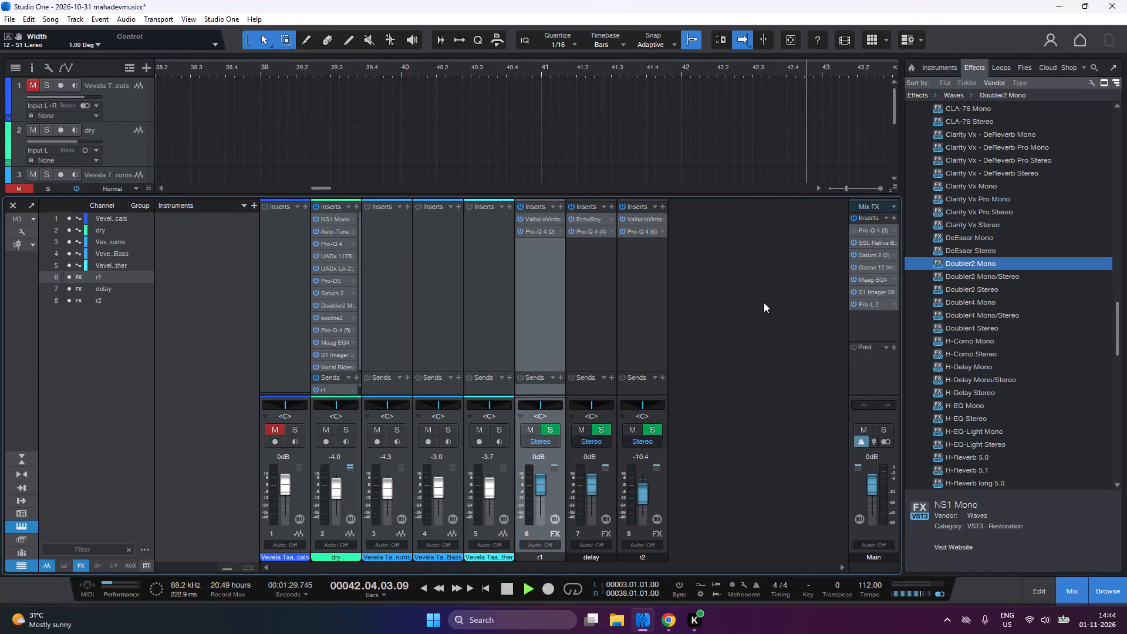
Play the full mix from bar 3, pausing and resuming briefly, and listen to the opening dry vocal phrases.
click(764, 302)
key(1)
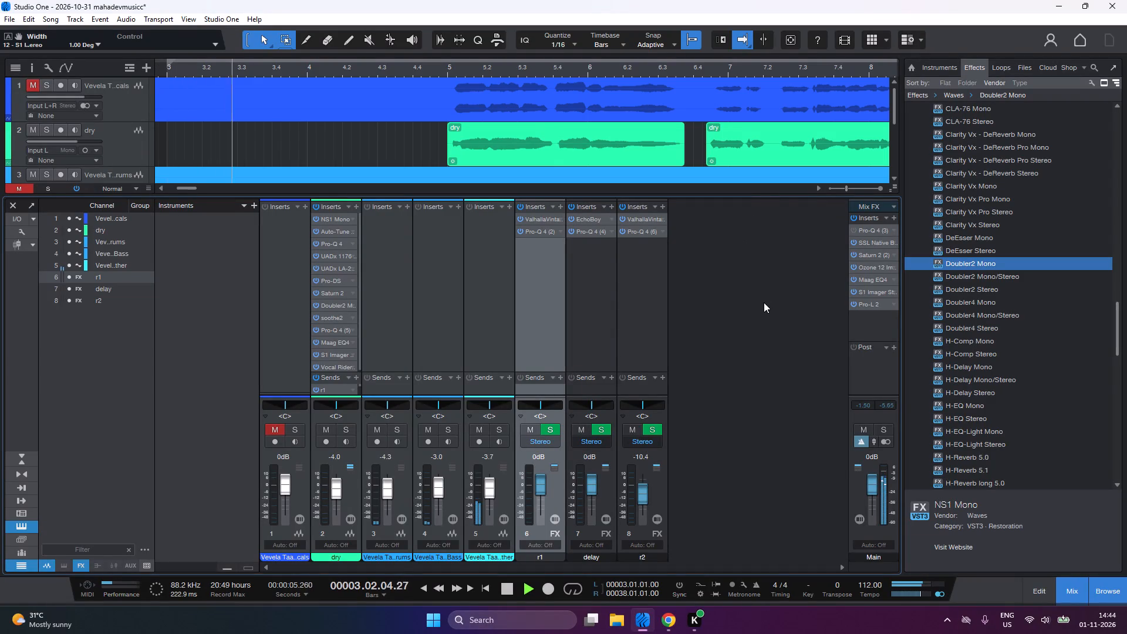
key(space)
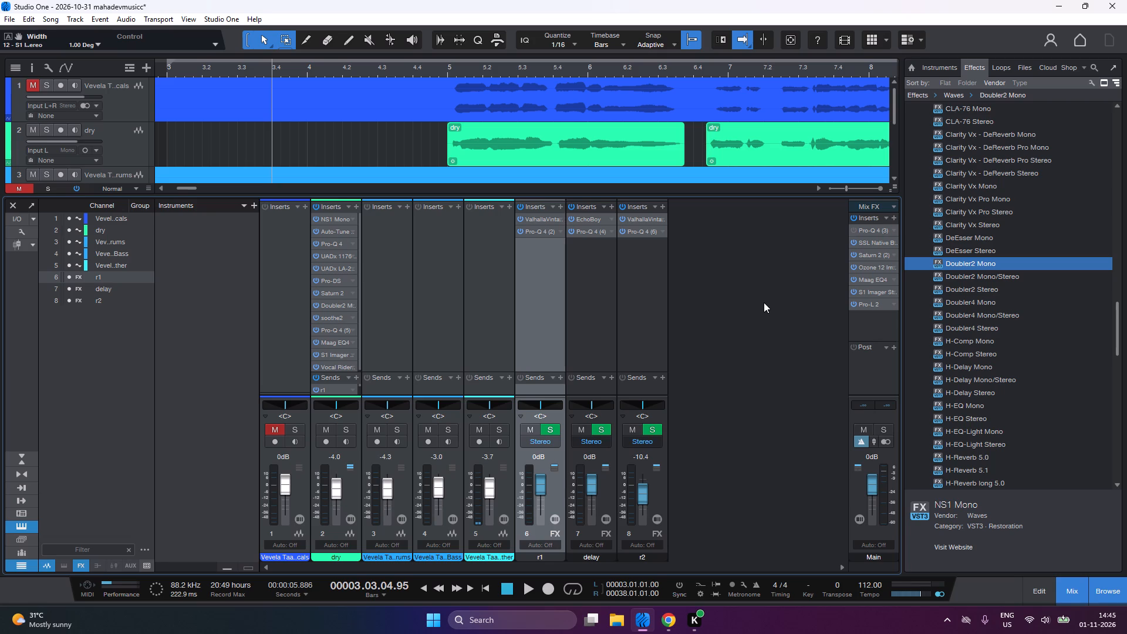
key(space)
click(766, 357)
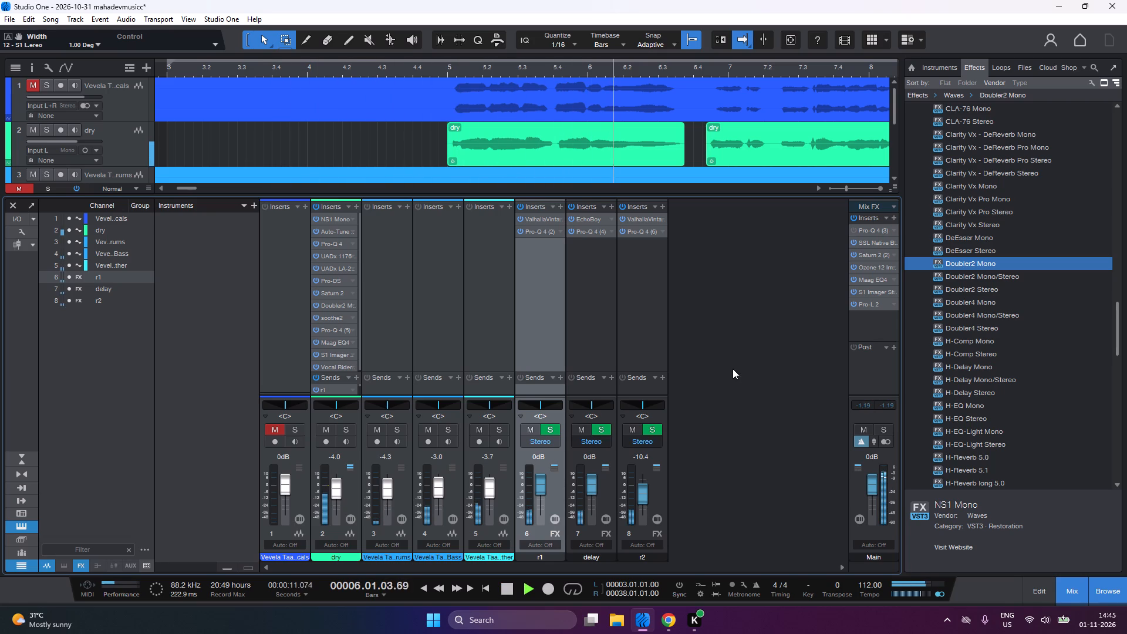
click(740, 356)
key(1)
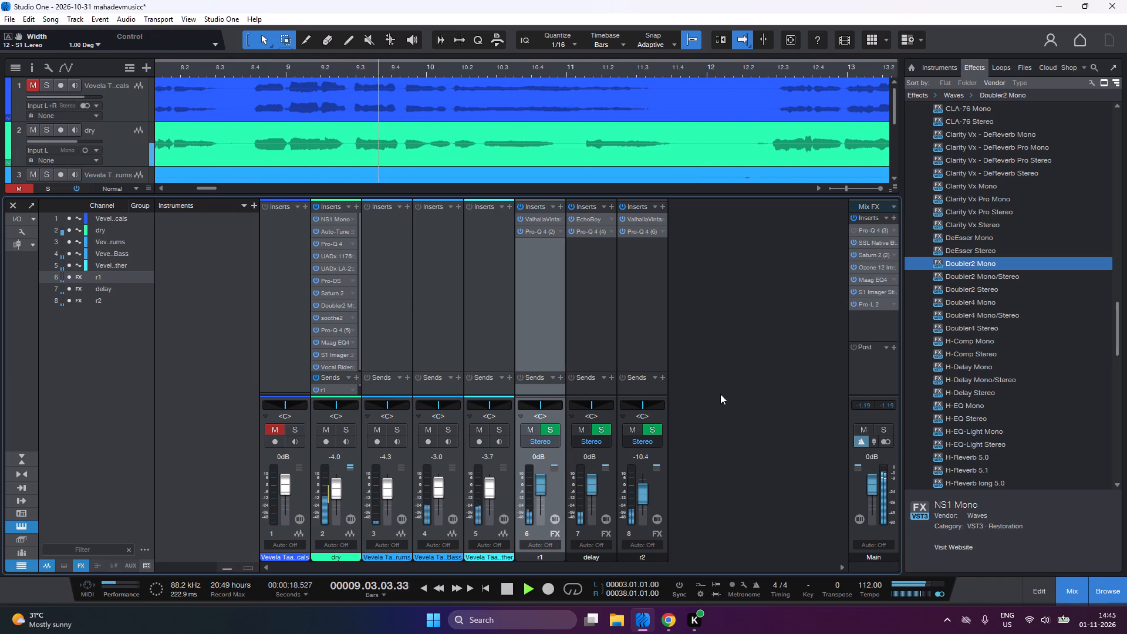
Check the settings of Vocal Rider on the dry channel, EchoBoy on the delay channel and Maag EQ4 on Main during playback.
scroll(331, 302, down, 4)
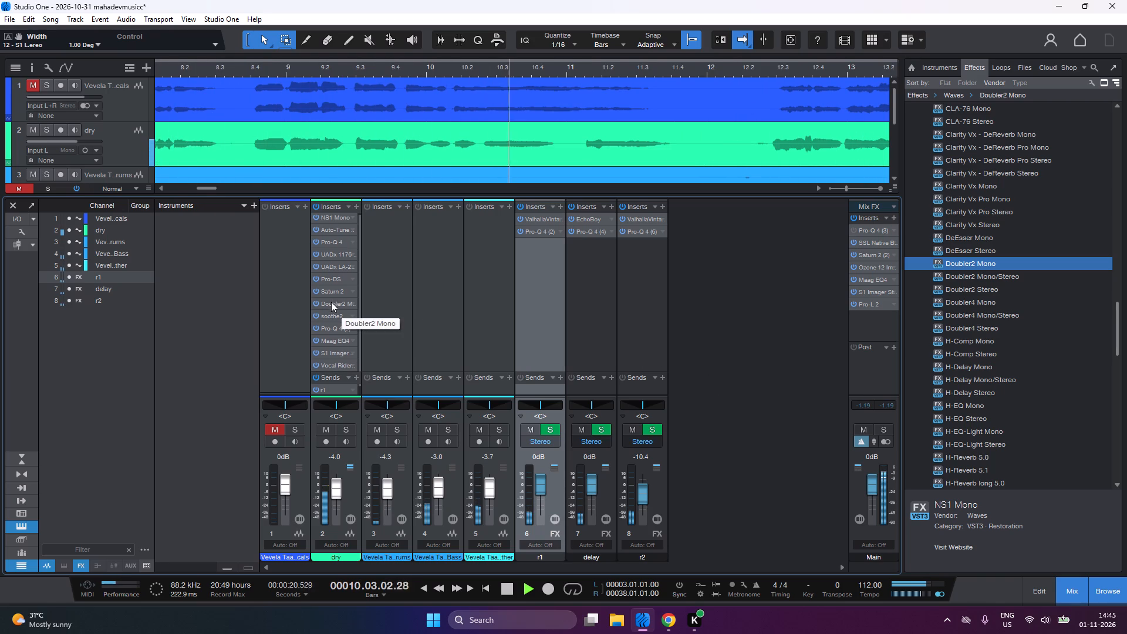
click(353, 367)
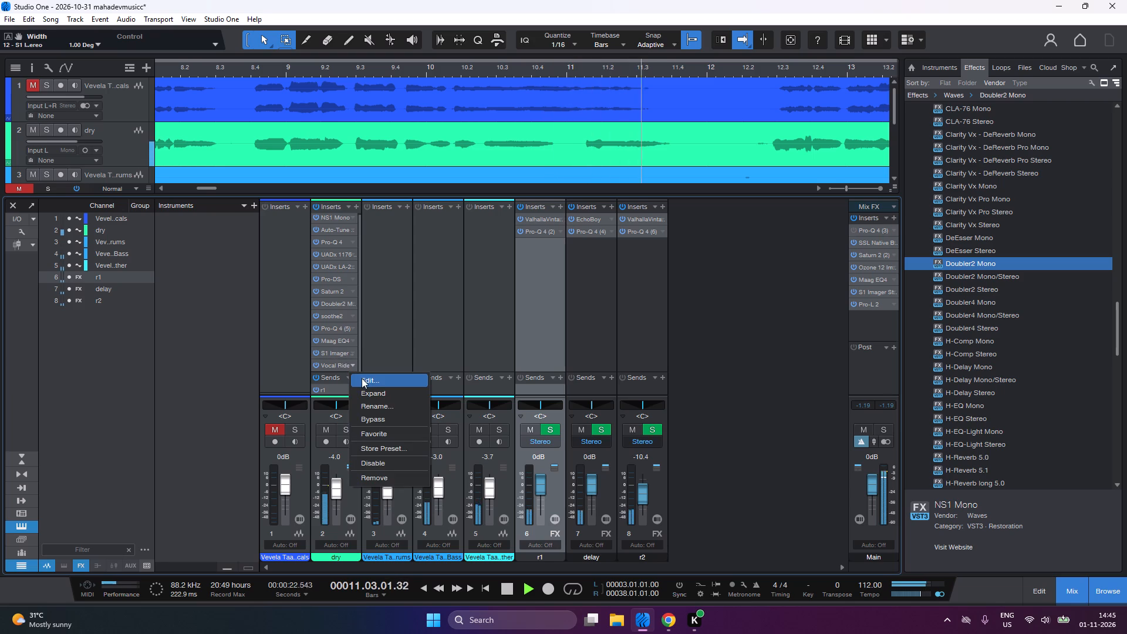
click(362, 378)
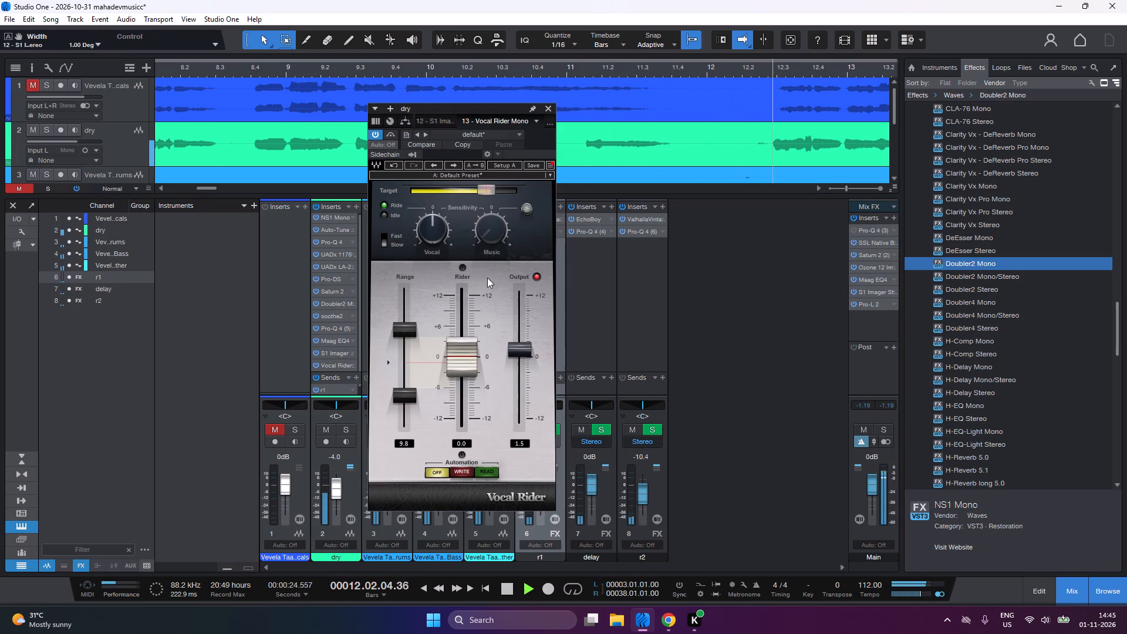
click(550, 109)
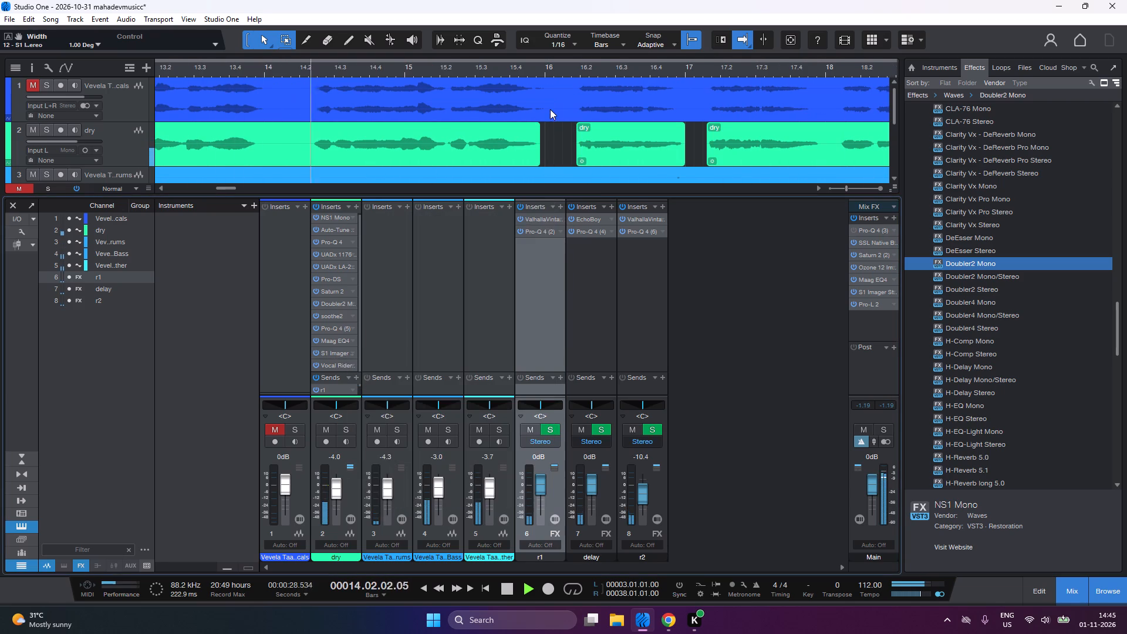
click(612, 221)
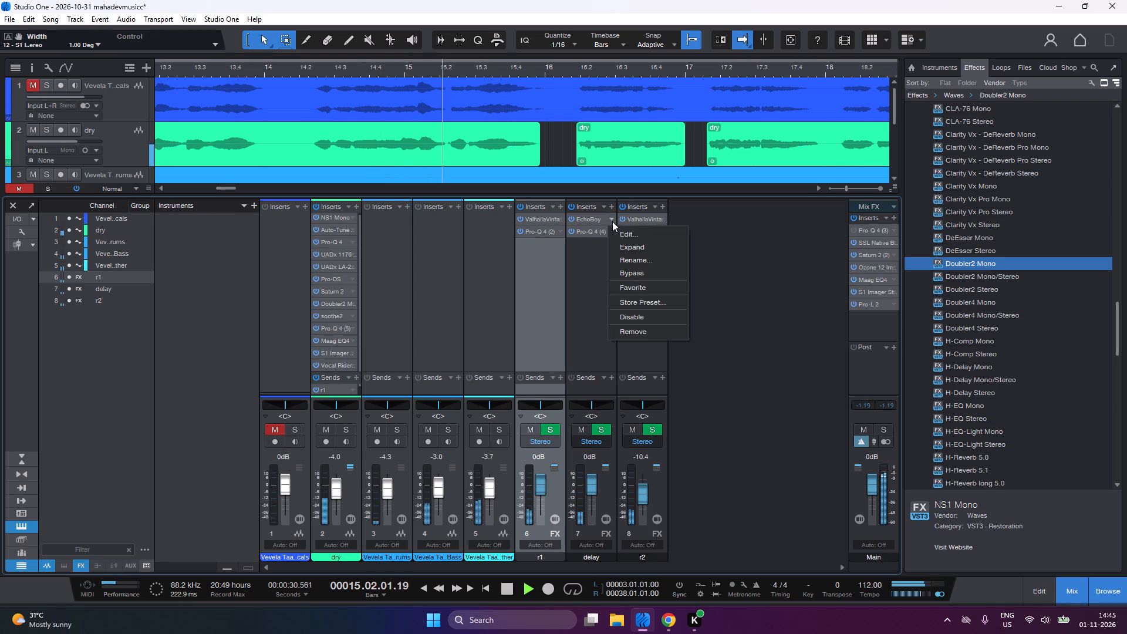
click(616, 231)
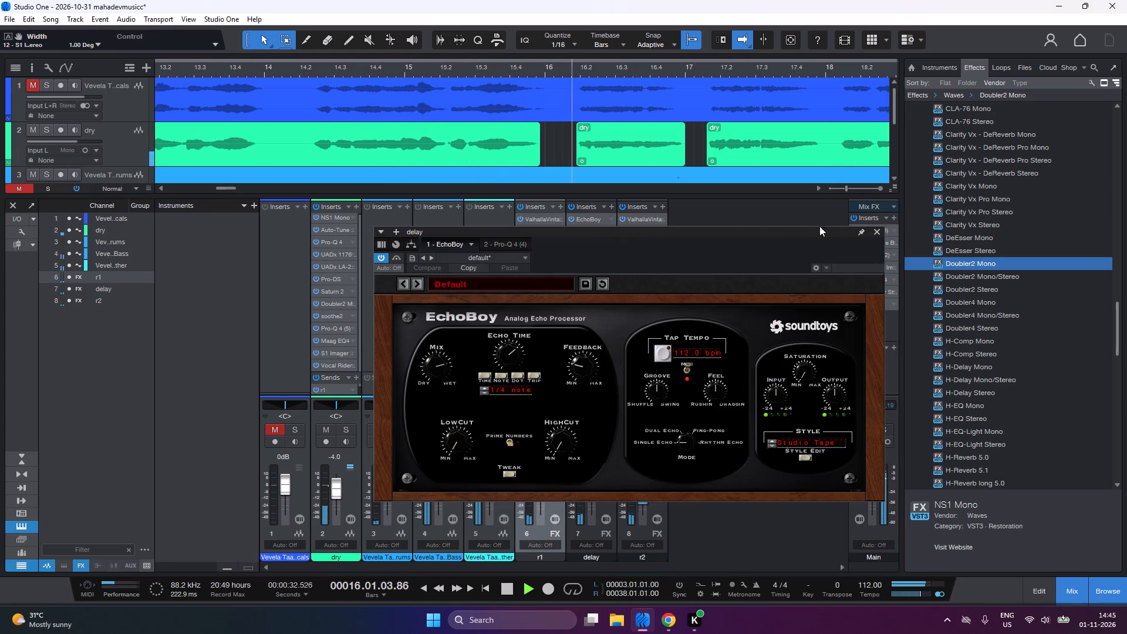
click(878, 232)
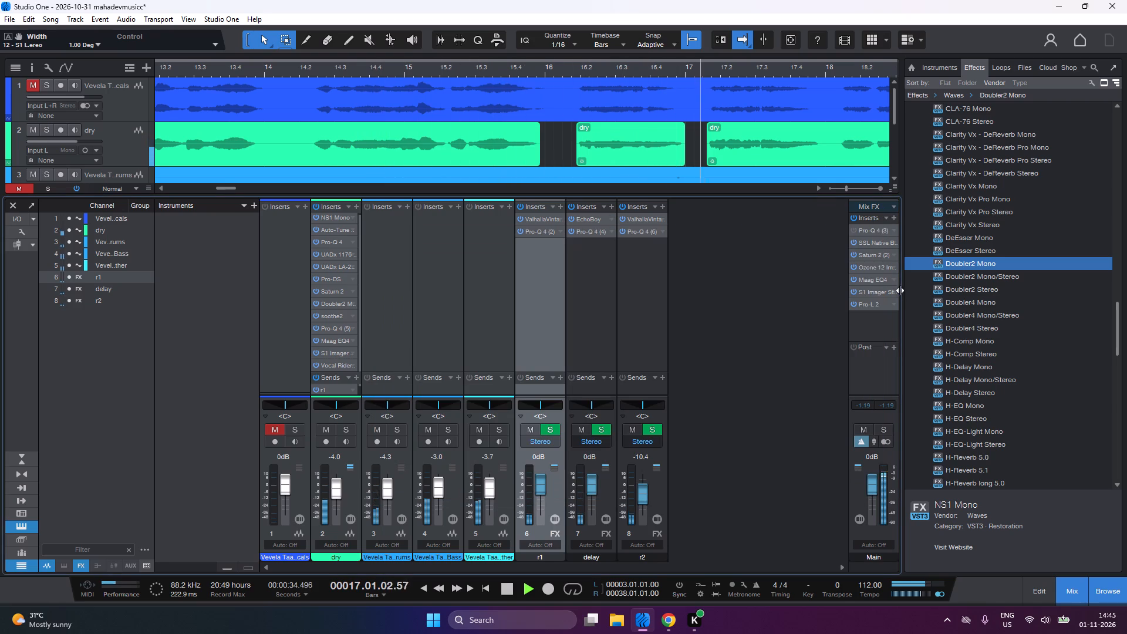
click(893, 278)
click(895, 288)
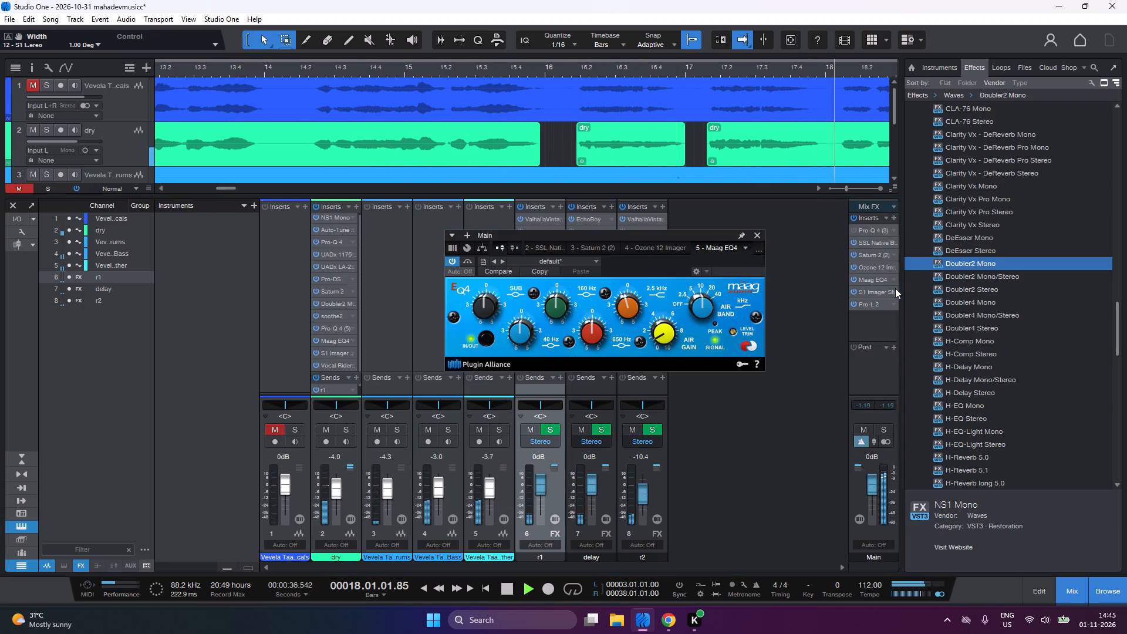
click(757, 239)
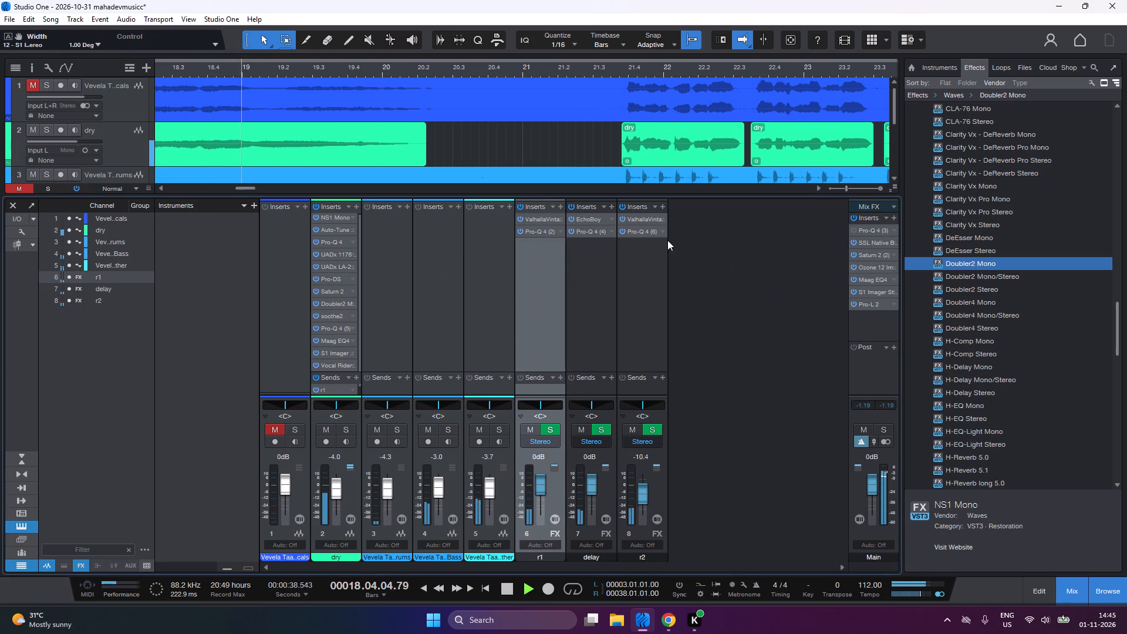
Check the second Pro-Q 4 and the S1 Imager settings on the dry channel while the mix plays.
click(353, 327)
click(366, 343)
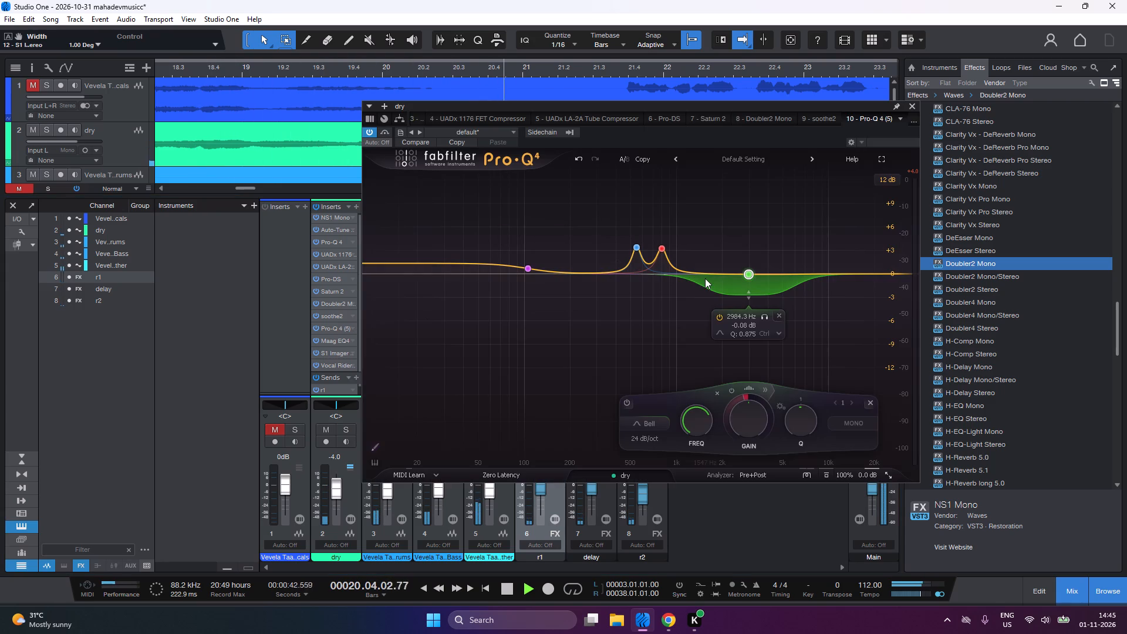
click(910, 111)
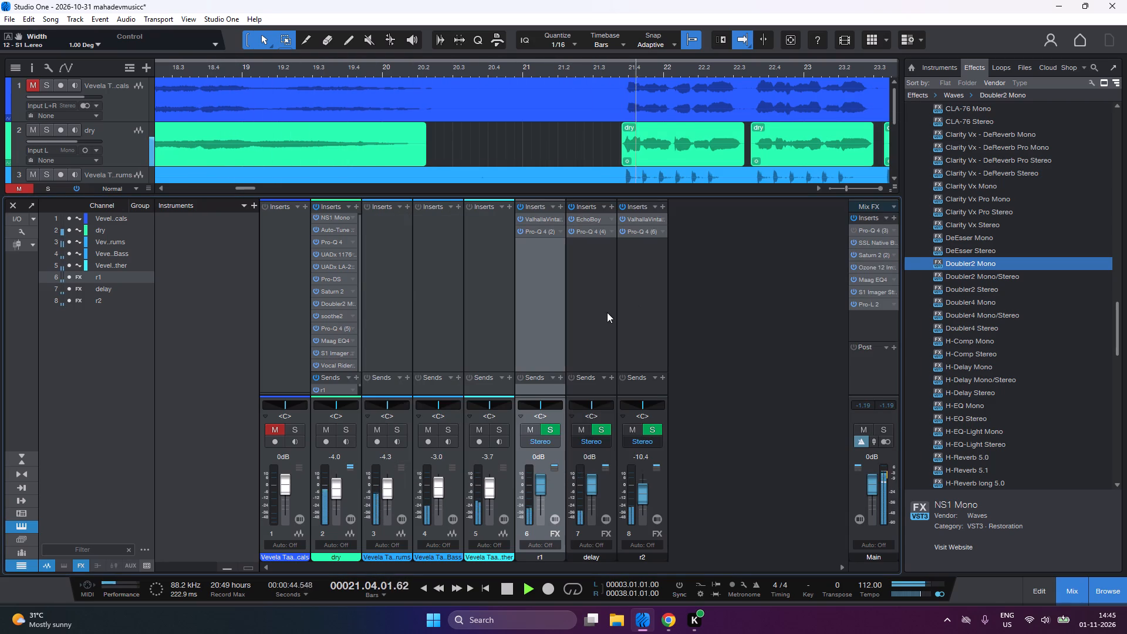
click(353, 353)
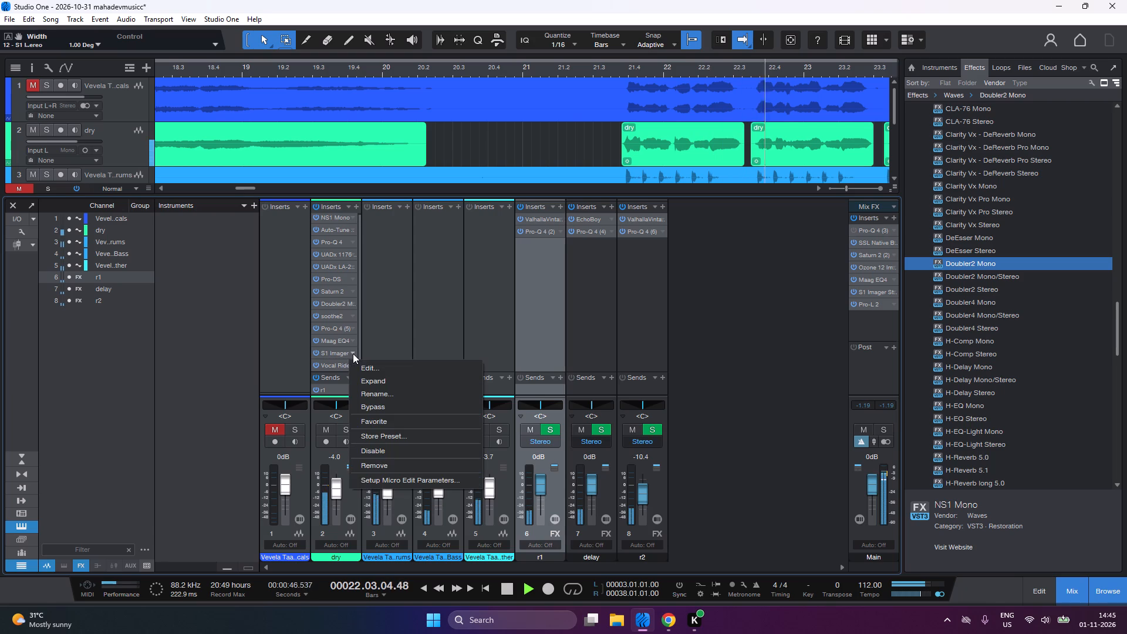
click(363, 365)
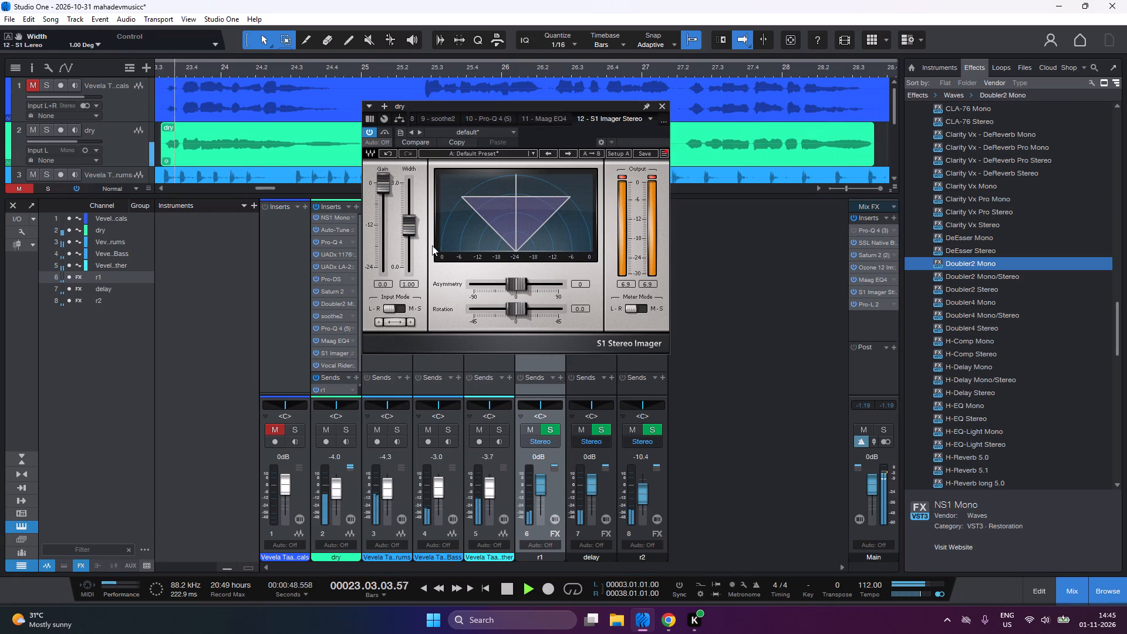
click(663, 109)
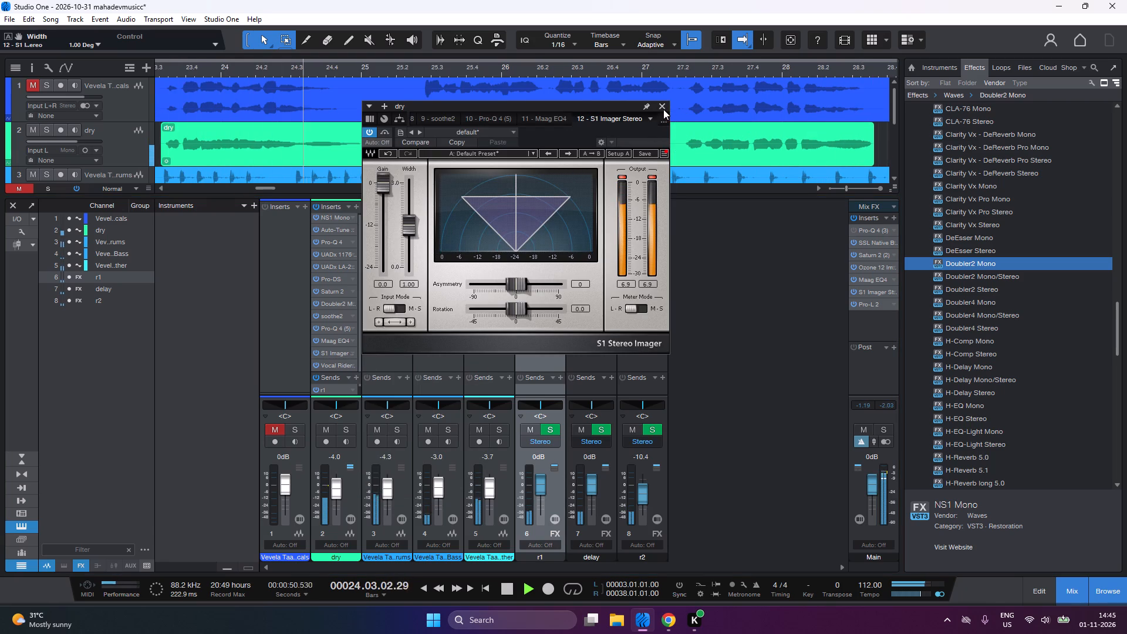
click(723, 285)
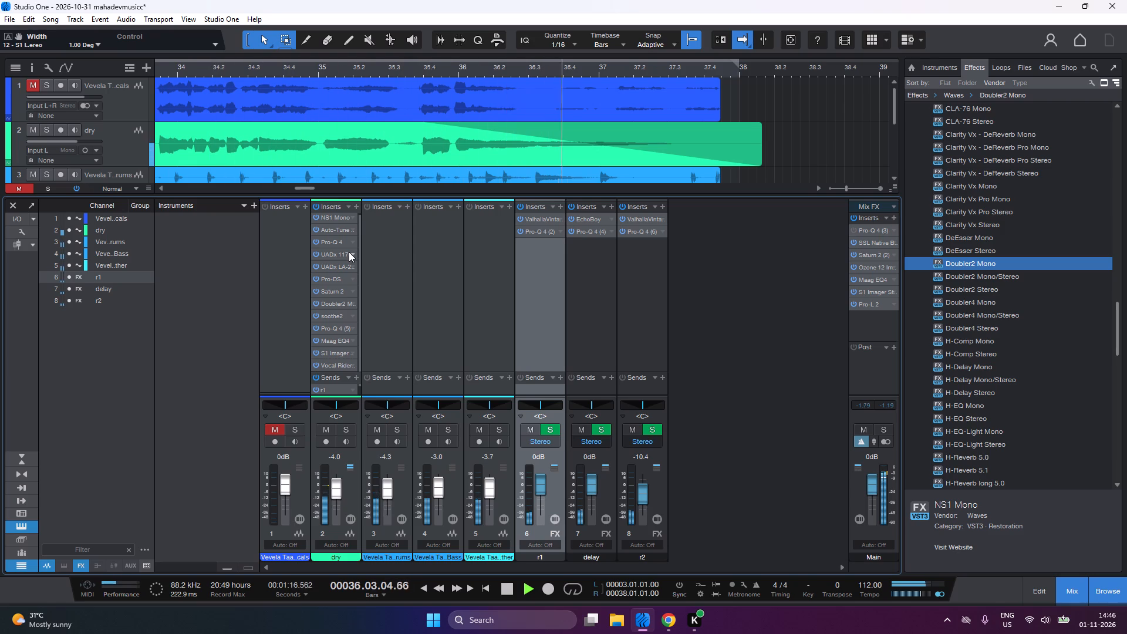
Replay from bar 3 and set the Q of the low cut in the dry channel's first Pro-Q 4 to 0.937.
key(1)
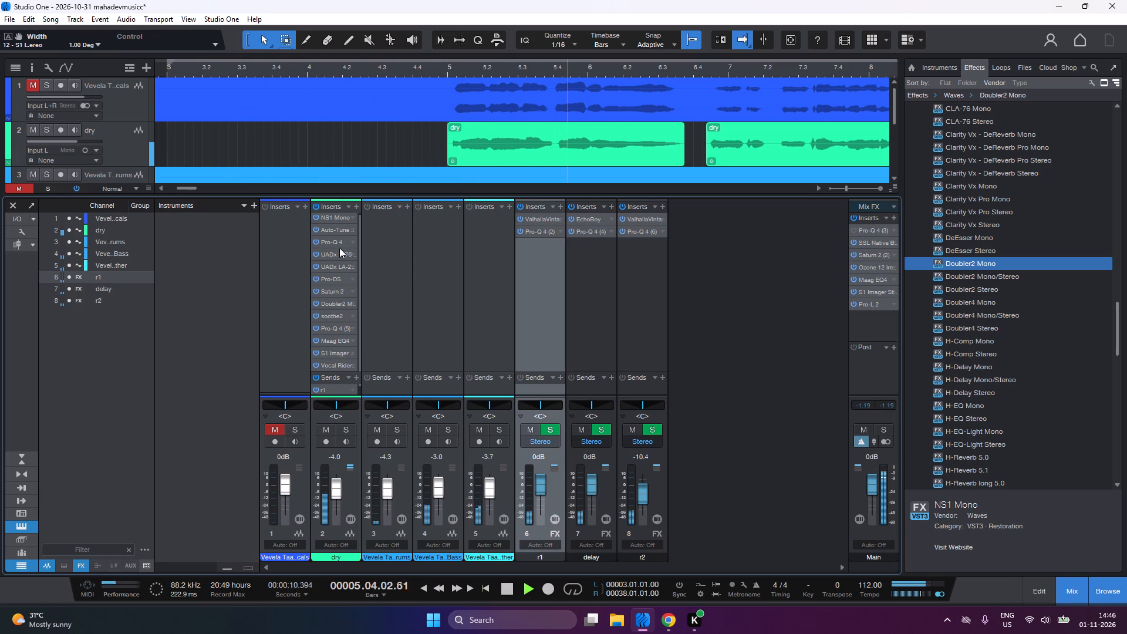
drag(355, 242, 359, 252)
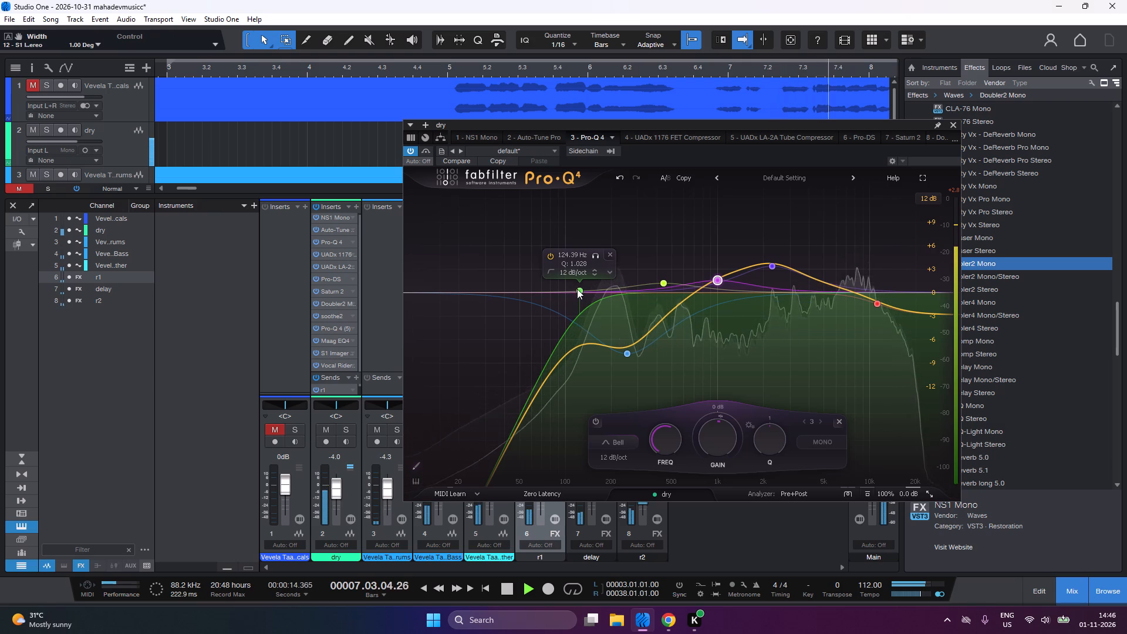
drag(579, 290, 579, 299)
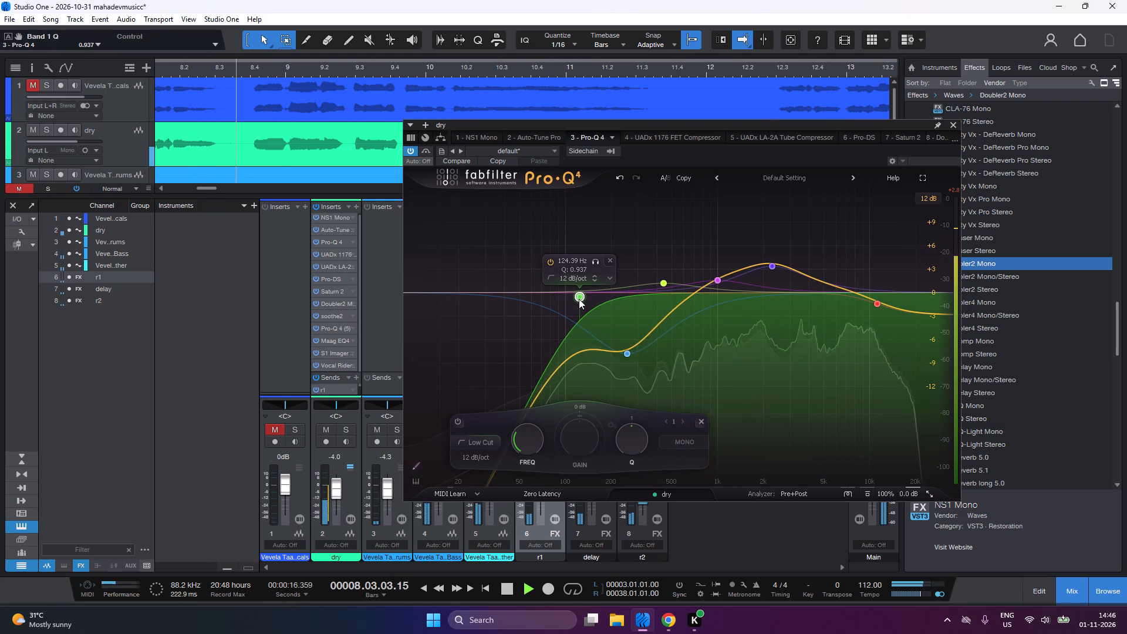
drag(579, 299, 579, 298)
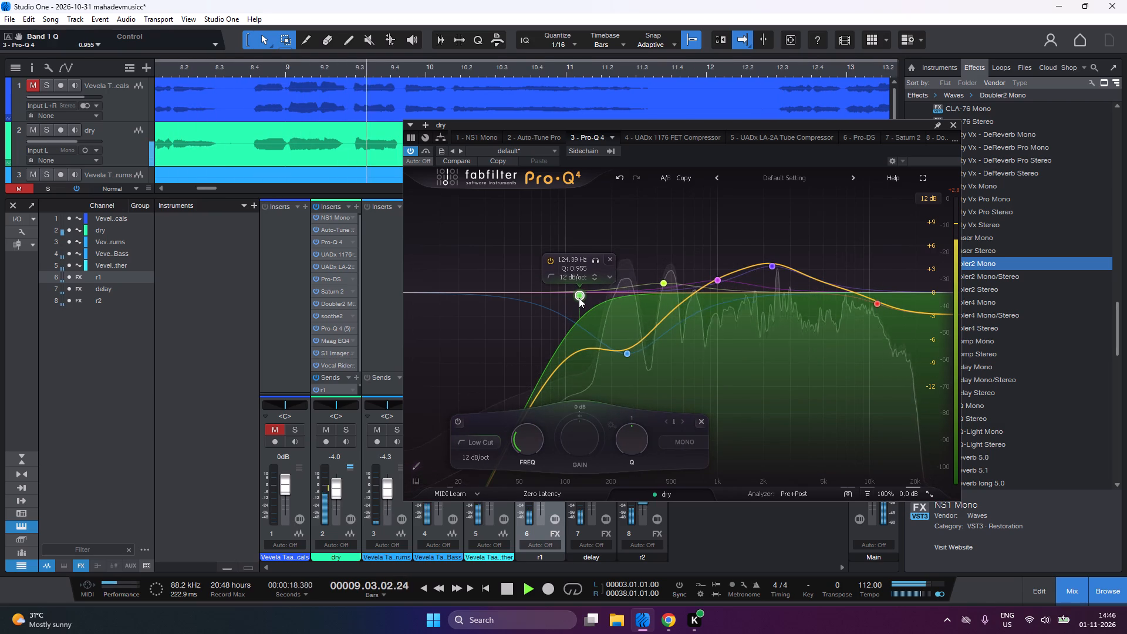
drag(579, 298, 578, 299)
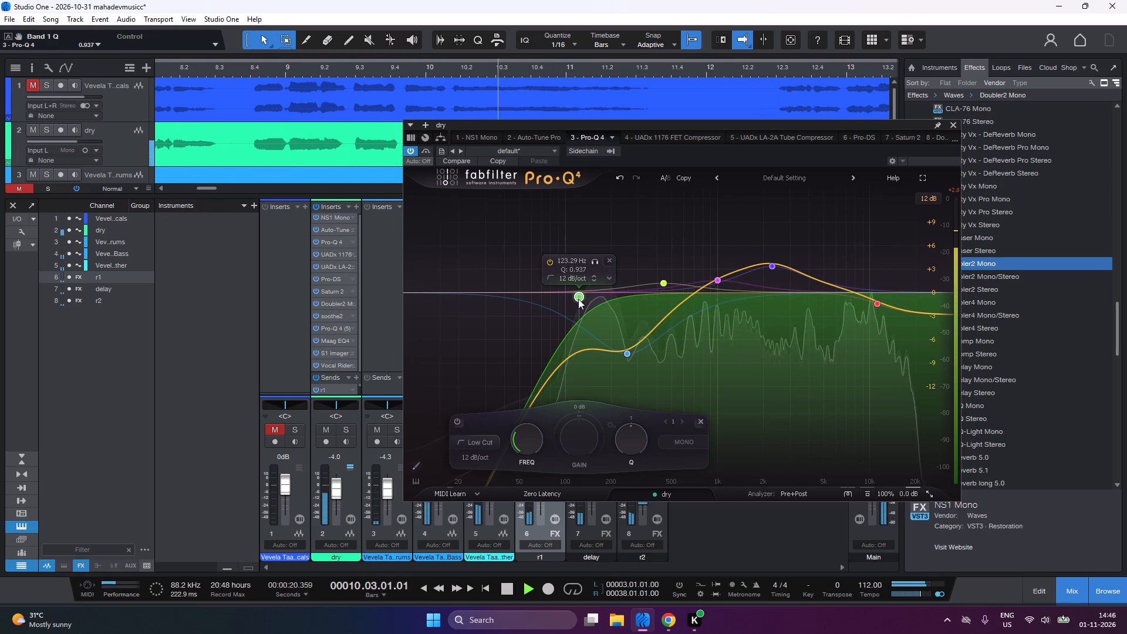
click(947, 127)
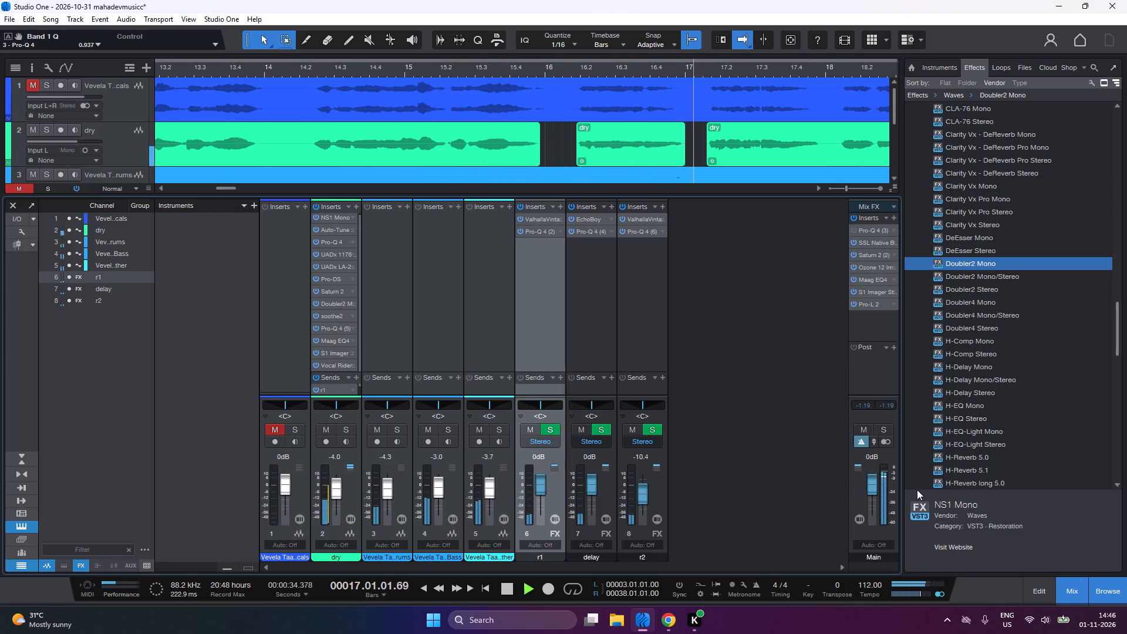
Check the Maag EQ4 settings on the dry channel while the mix plays.
click(352, 339)
click(365, 350)
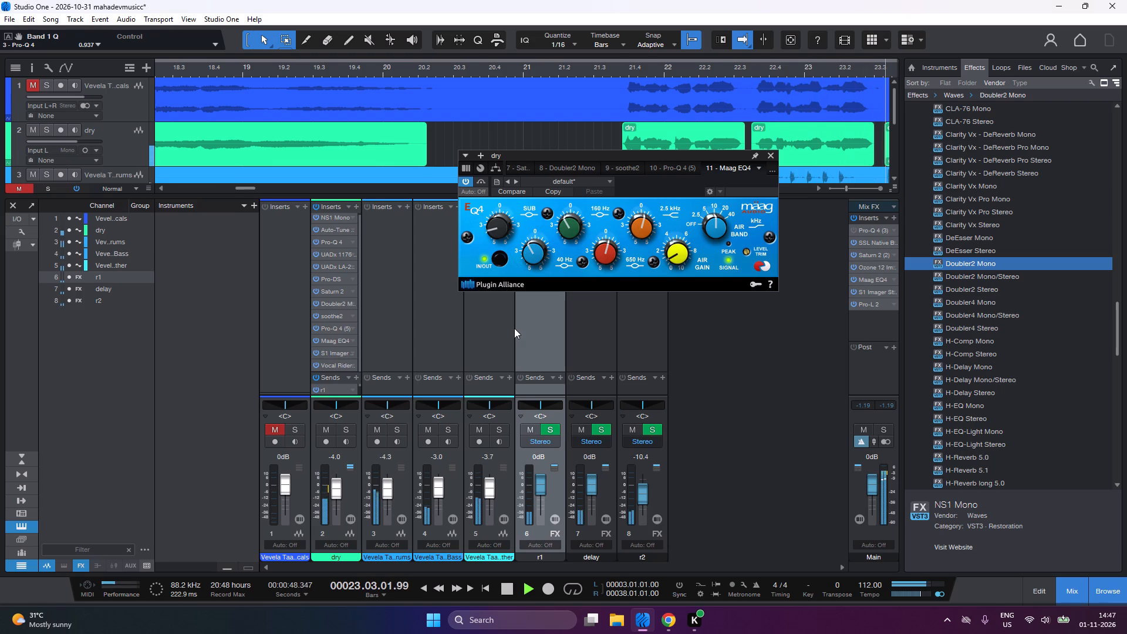
click(772, 154)
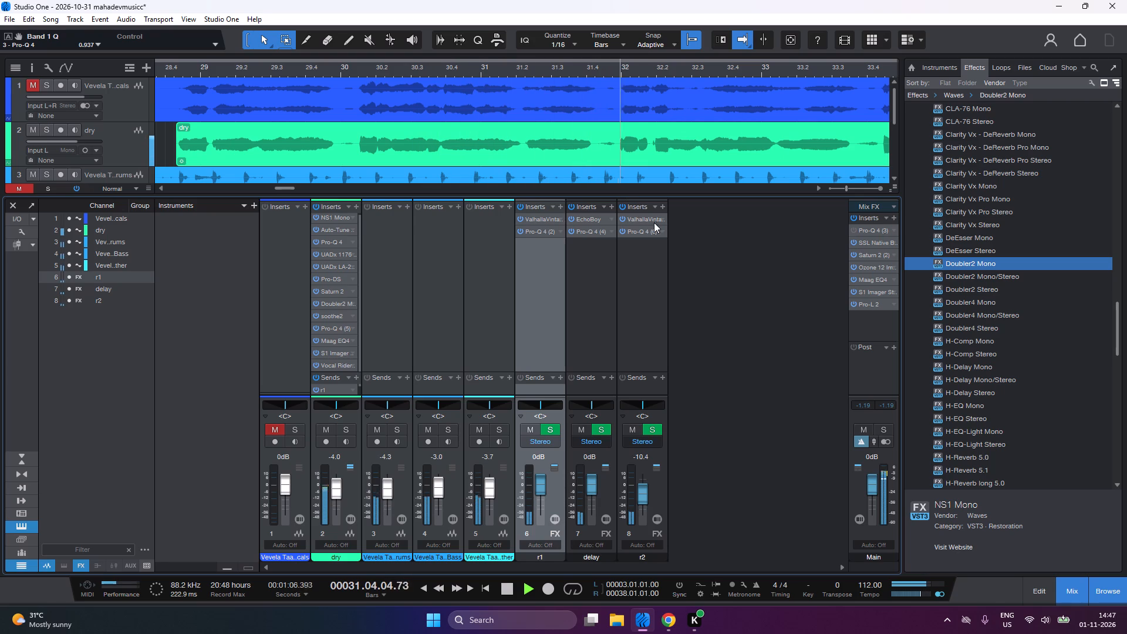
Set the Feel control of EchoBoy on the delay channel to about 0.078.
click(613, 216)
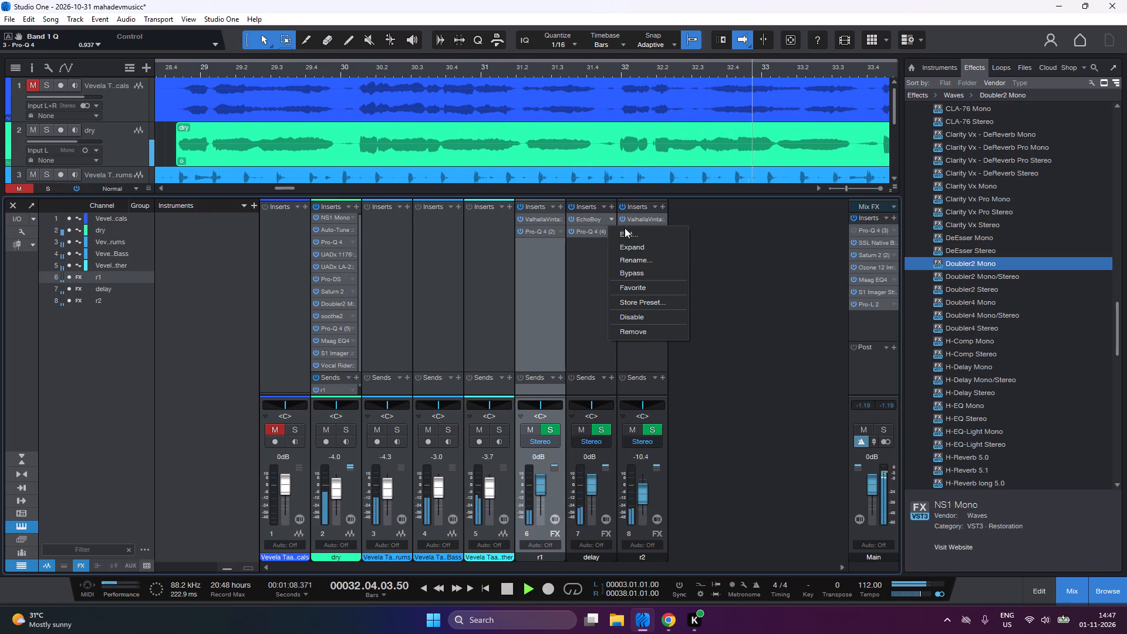
click(625, 230)
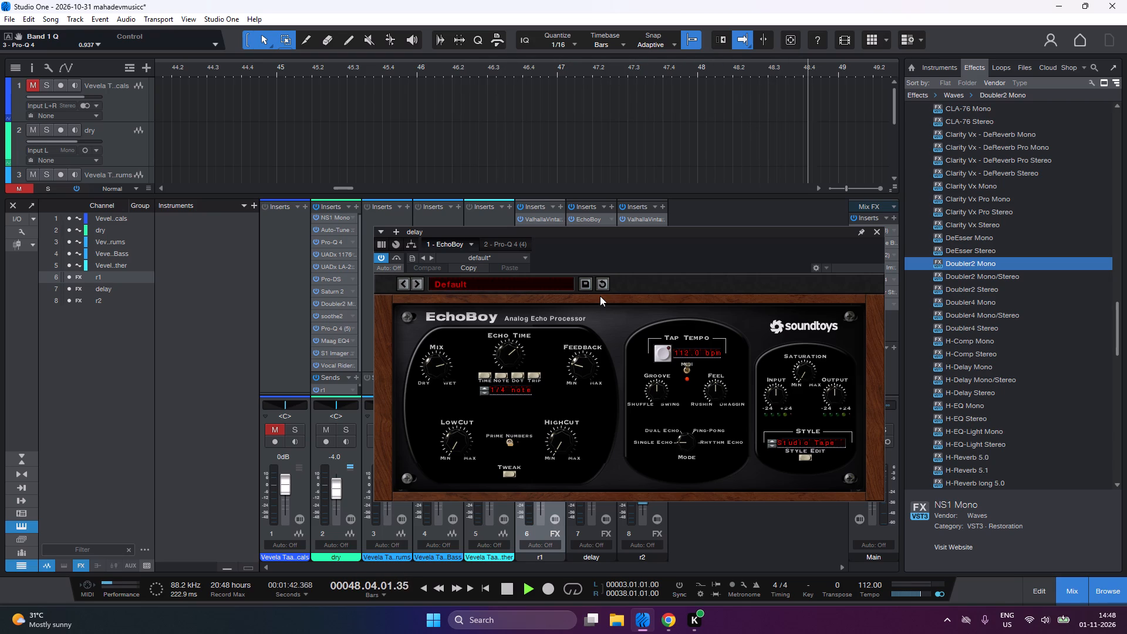
drag(714, 385, 712, 358)
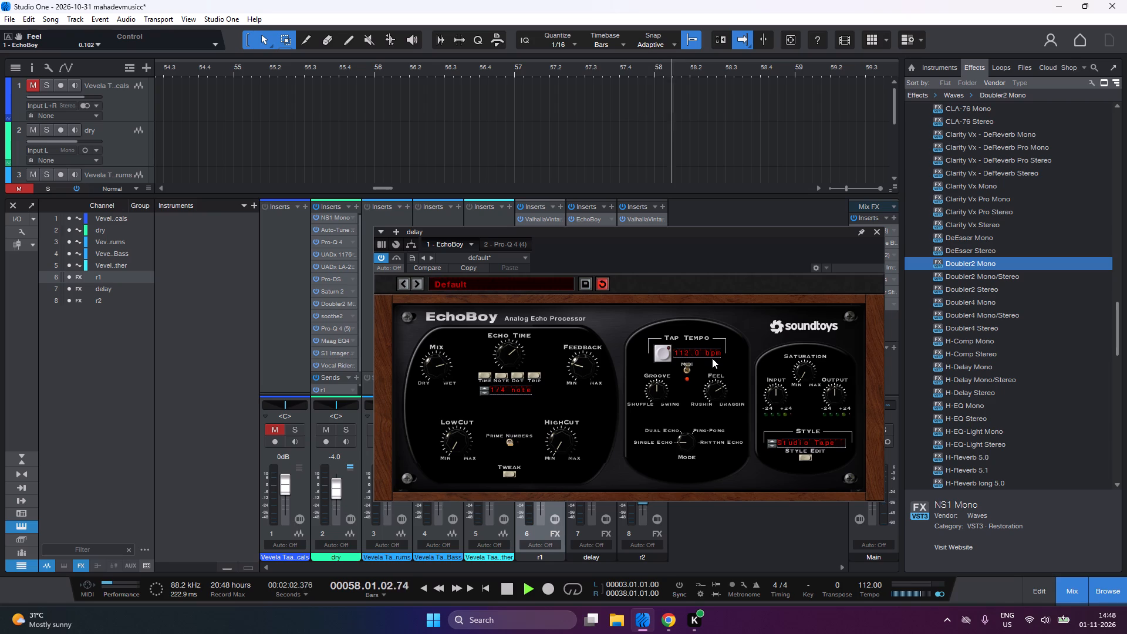
drag(712, 358, 712, 366)
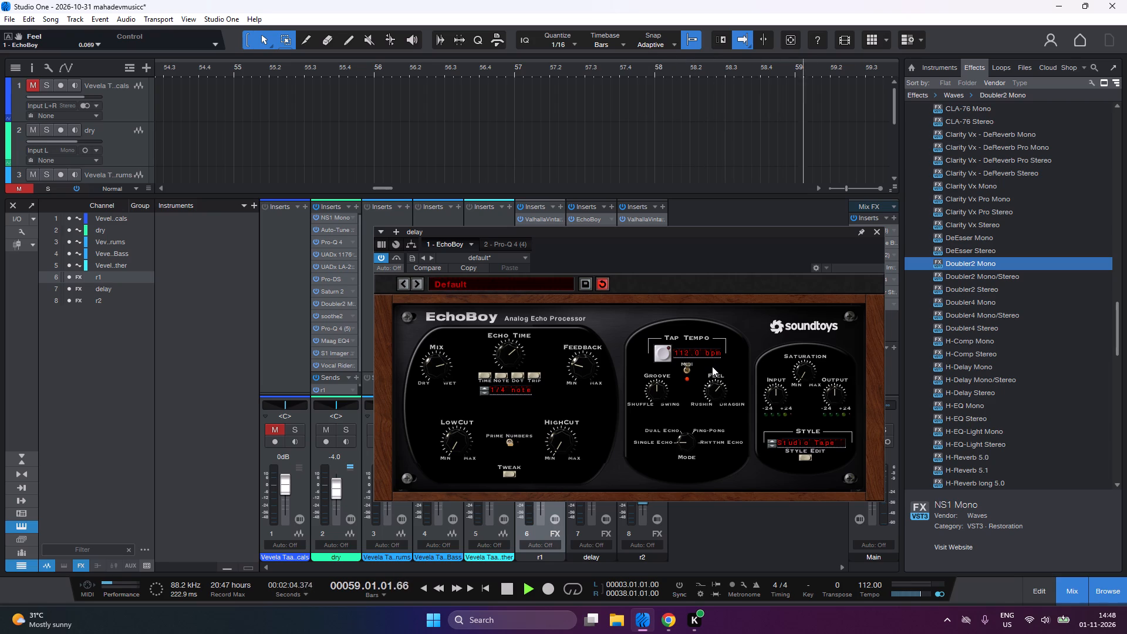
drag(712, 366, 712, 366)
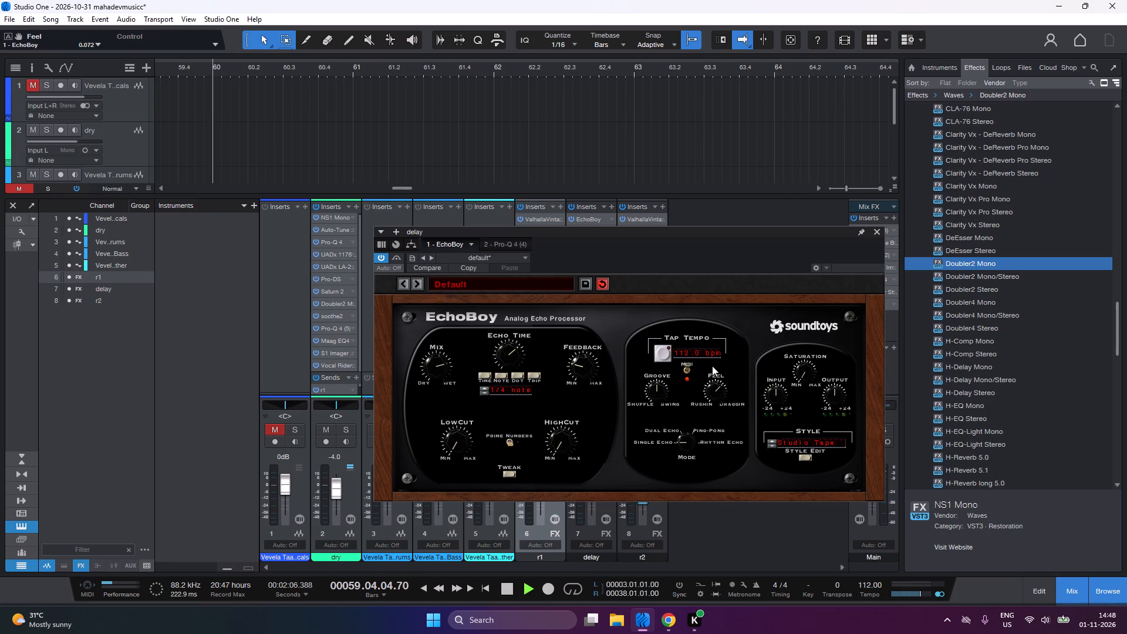
drag(712, 366, 711, 364)
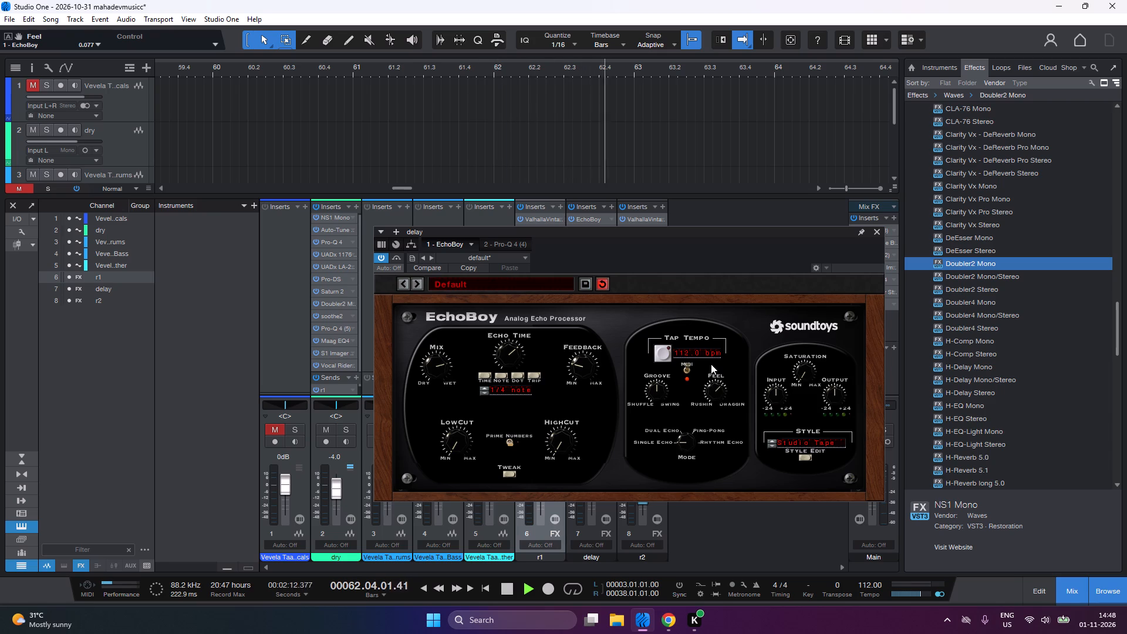
drag(711, 364, 711, 363)
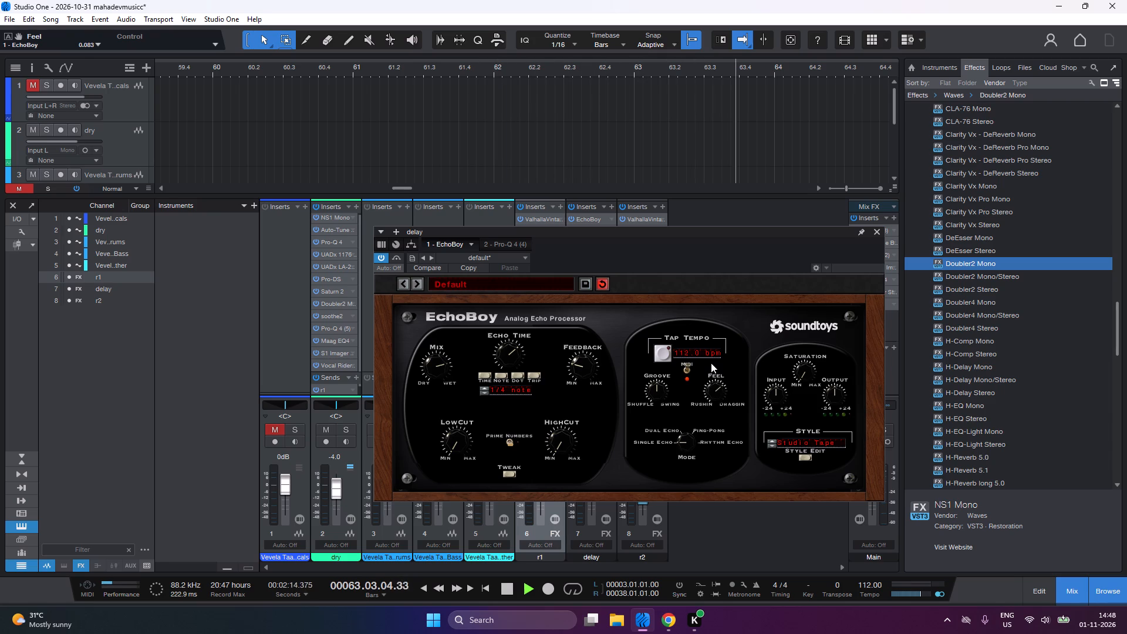
drag(711, 363, 711, 365)
Replay the mix from bar 3 to listen to the adjusted EchoBoy delay.
key(1)
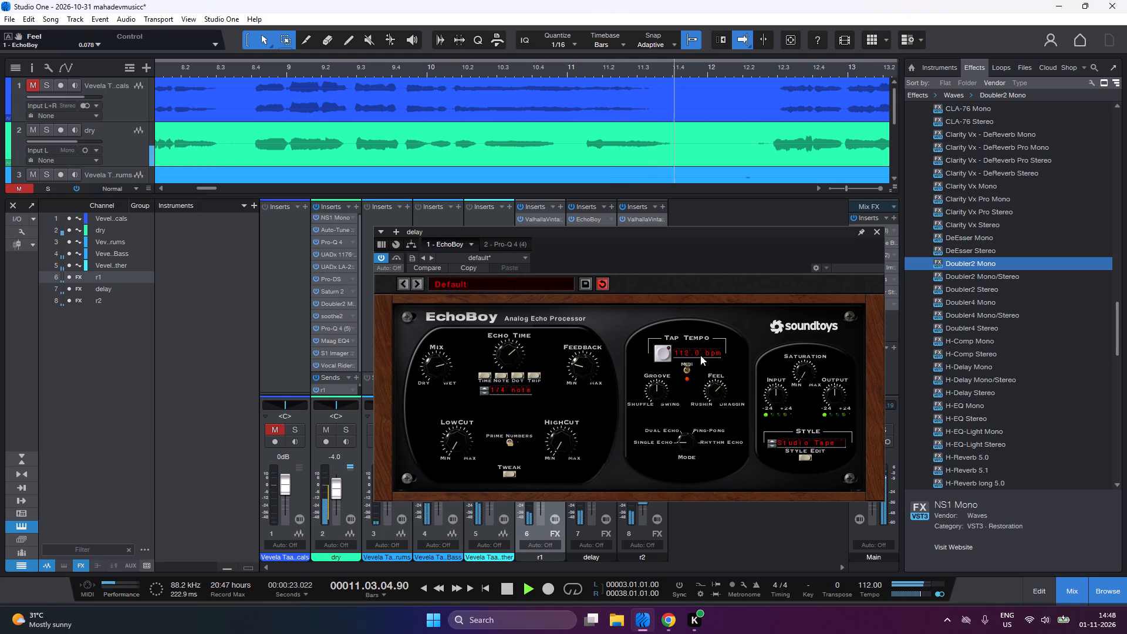
key(1)
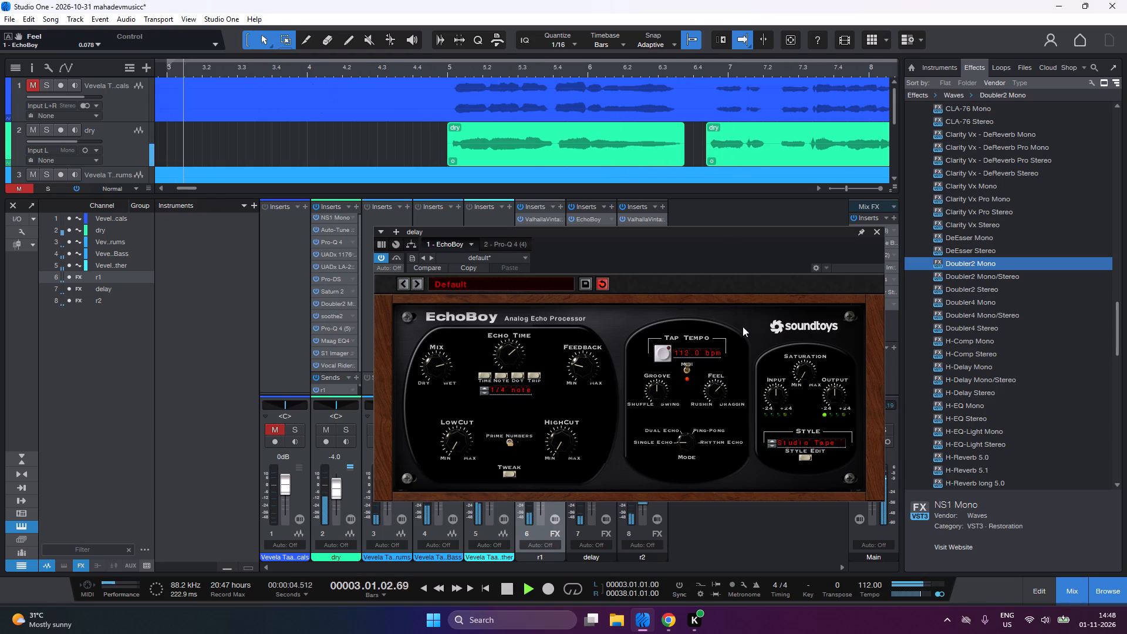
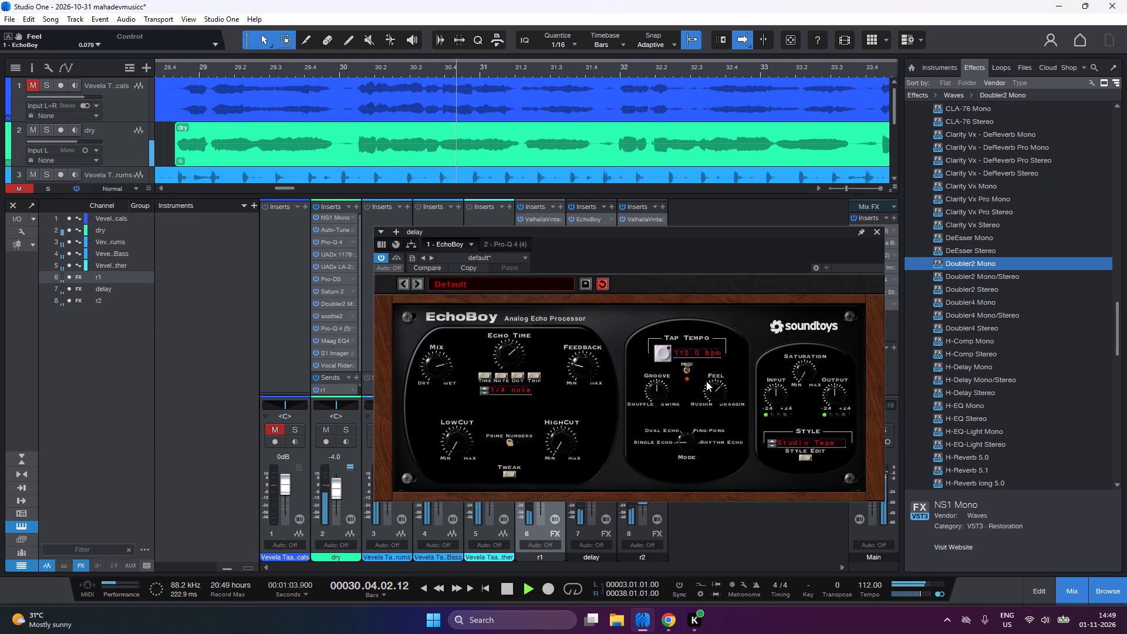
Replay from bar 3 and adjust the Feel control of EchoBoy on the delay channel, trying 0.250 and -0.250 before raising it again.
key(1)
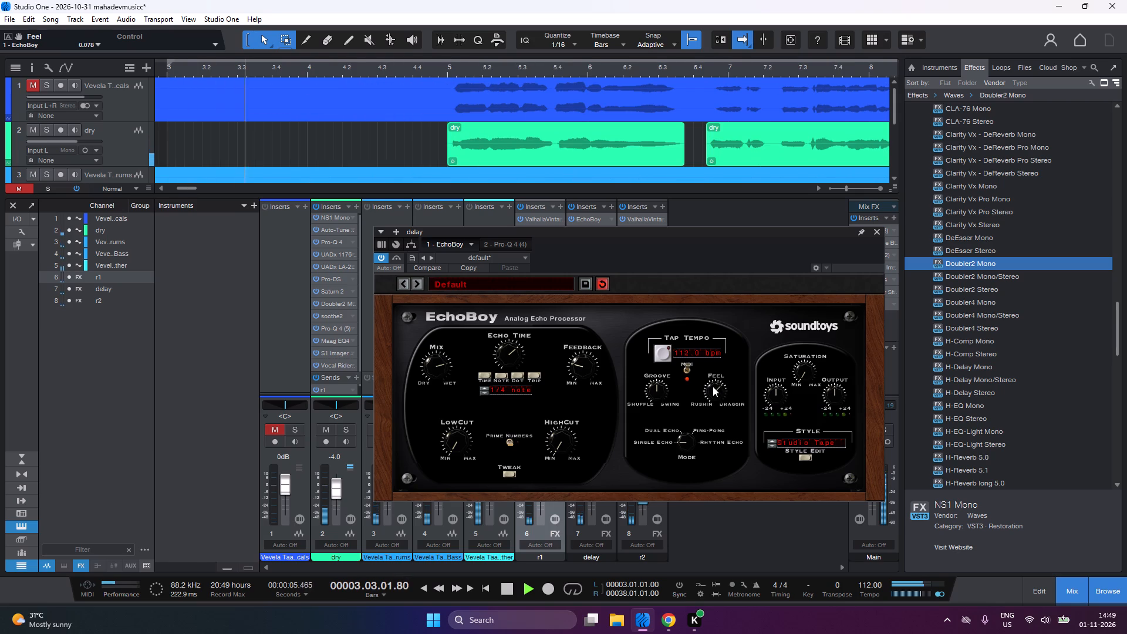
drag(713, 386, 704, 326)
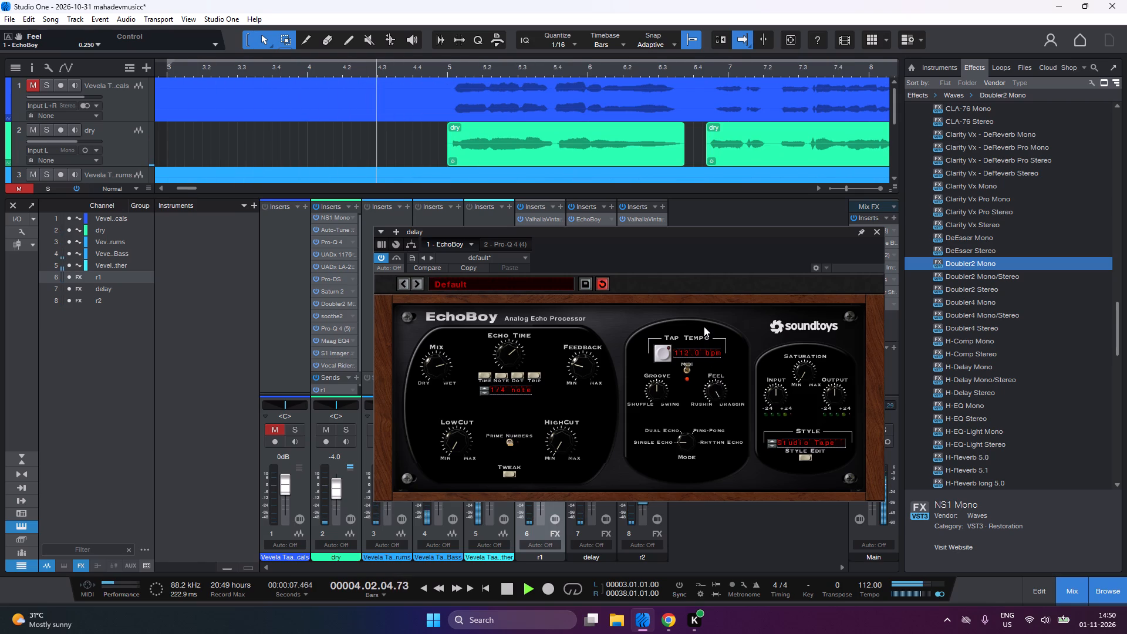
drag(704, 326, 702, 325)
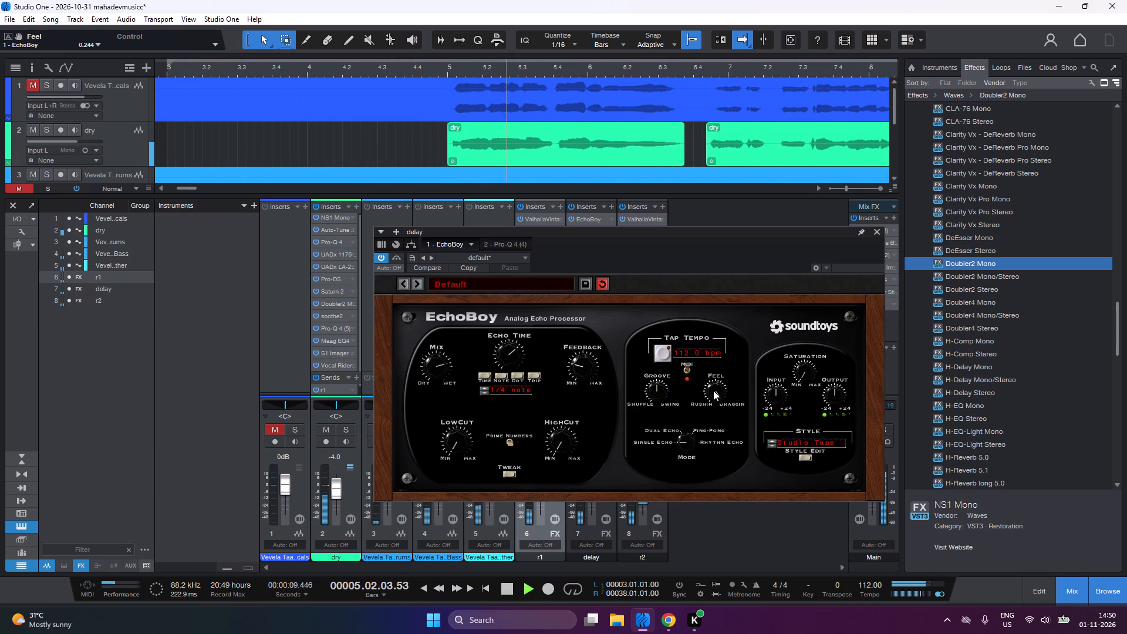
drag(715, 387, 720, 542)
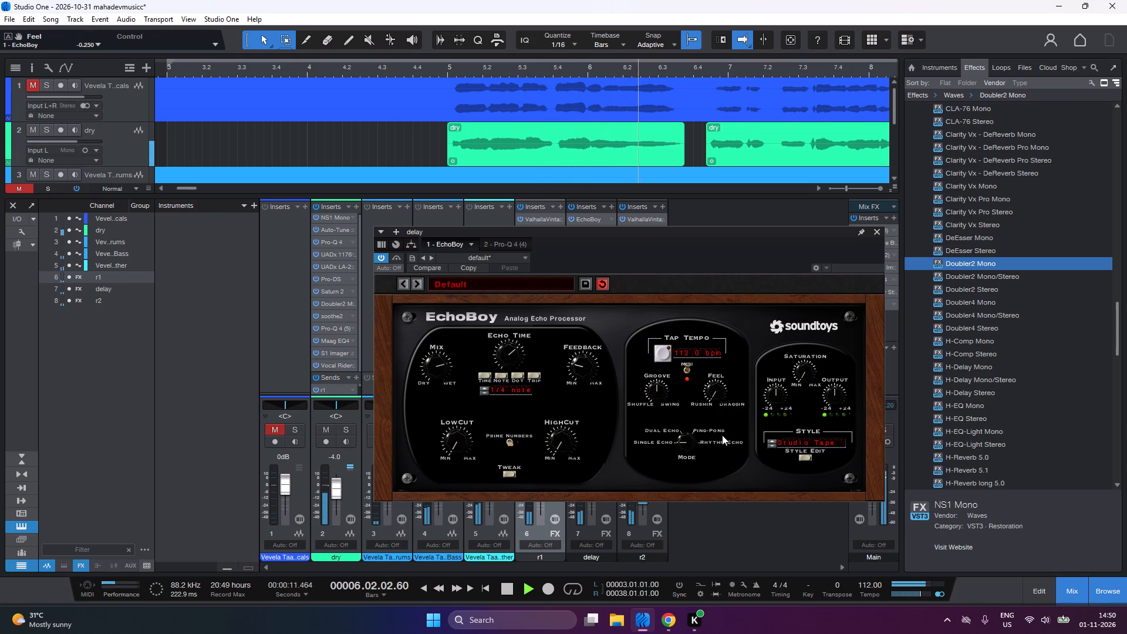
click(710, 389)
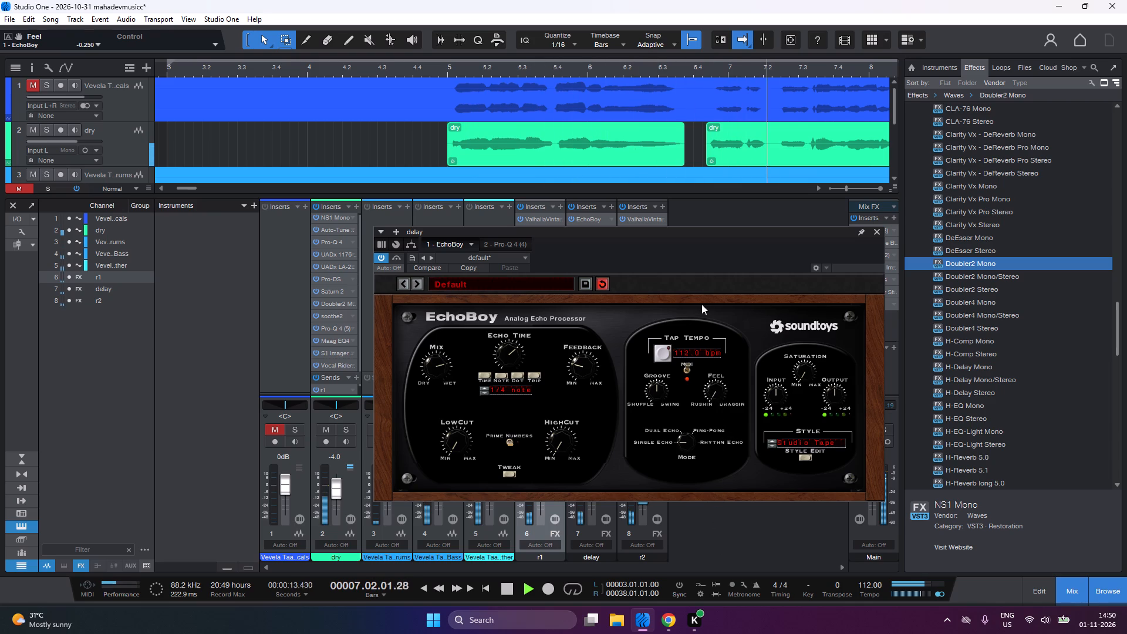
drag(716, 389, 727, 316)
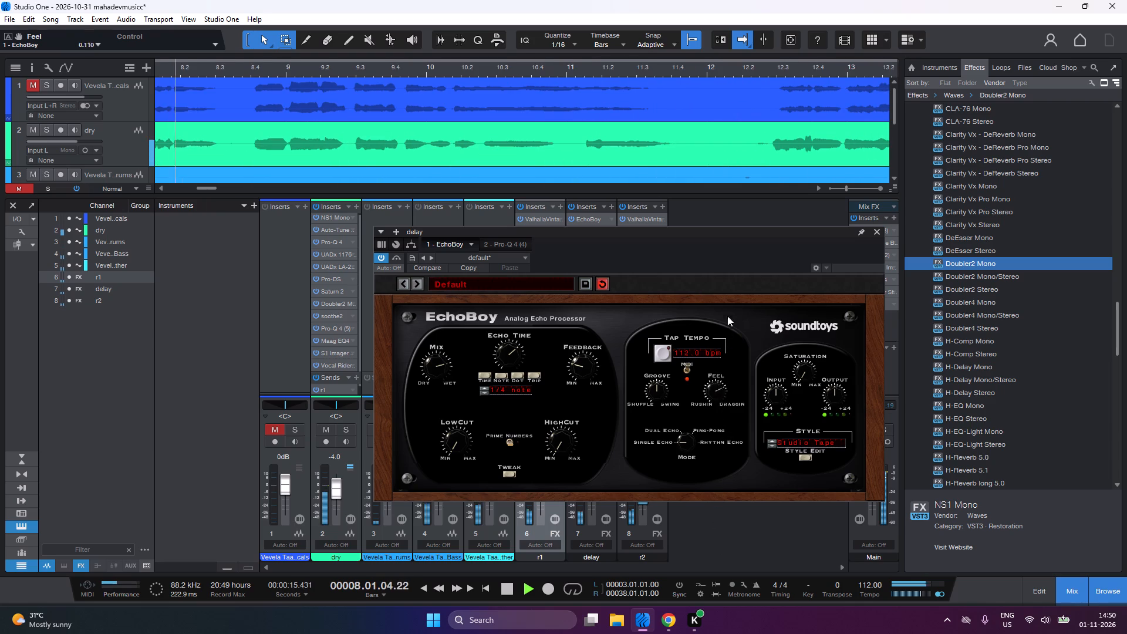
drag(727, 316, 741, 275)
Set the Groove control of EchoBoy on the delay channel to 0.250.
drag(657, 388, 657, 444)
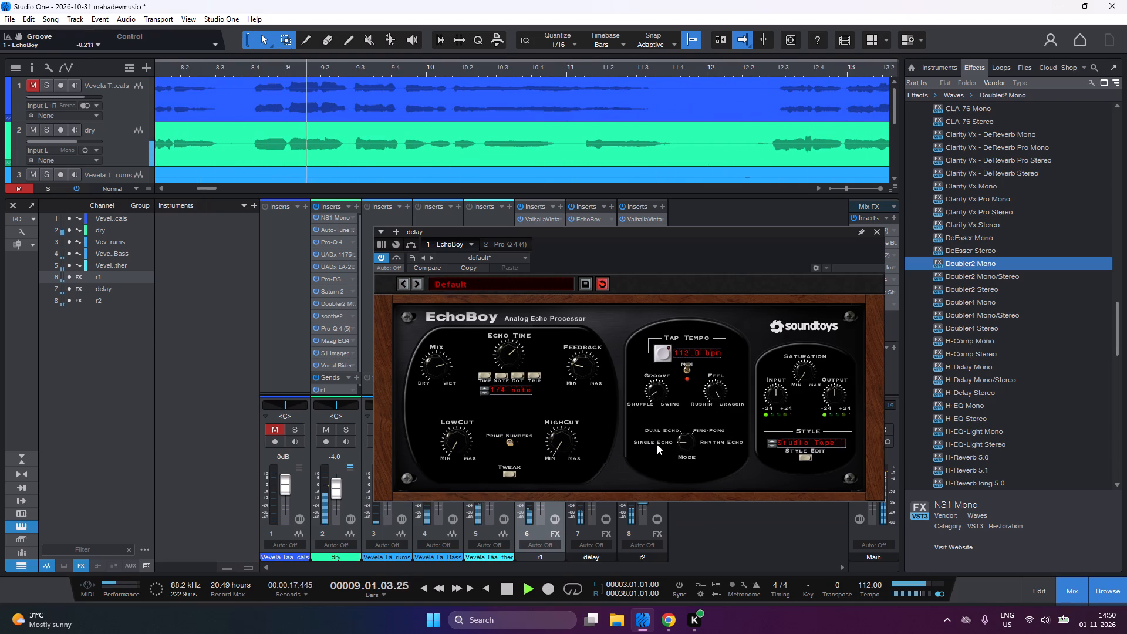
drag(657, 444, 663, 287)
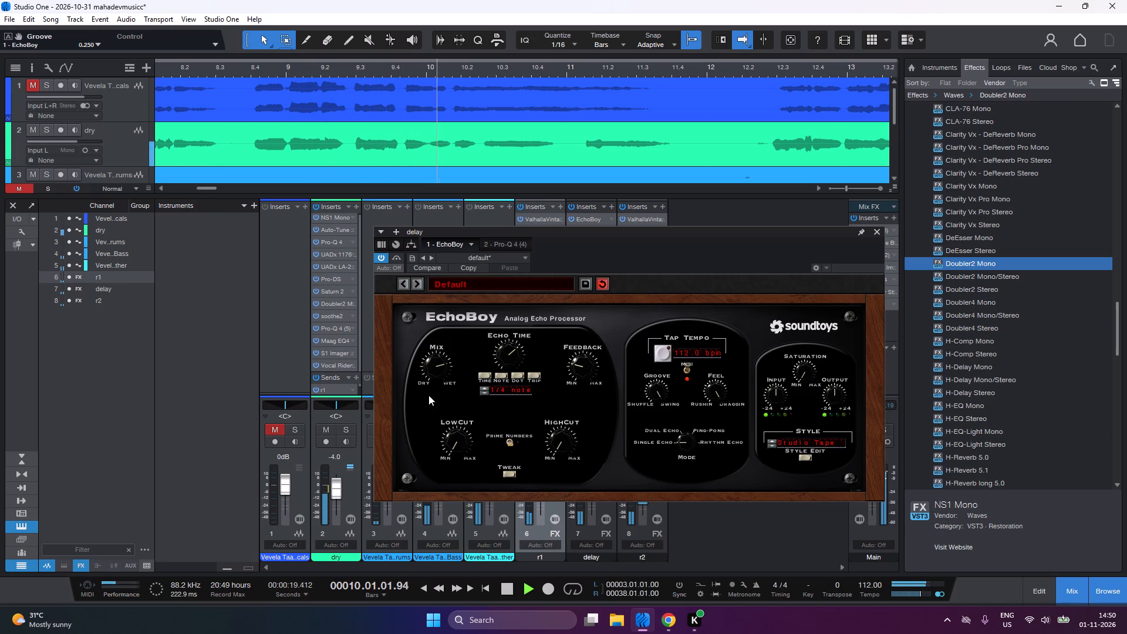
Solo the dry channel to audition the vocal with its effects, close EchoBoy and return to the full mix.
click(349, 427)
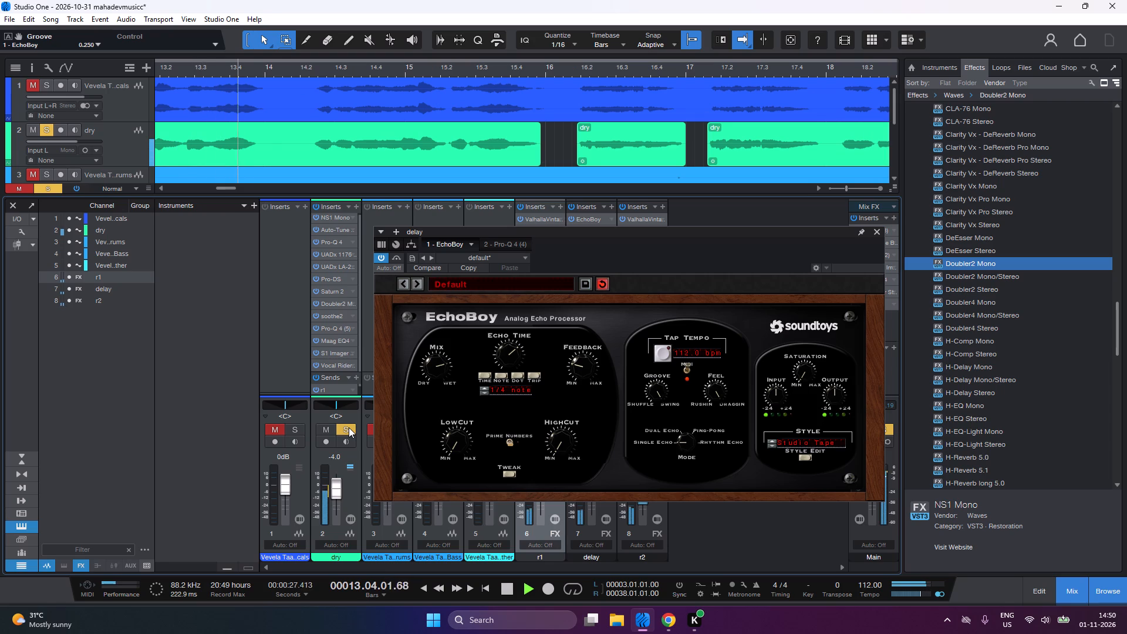
click(880, 231)
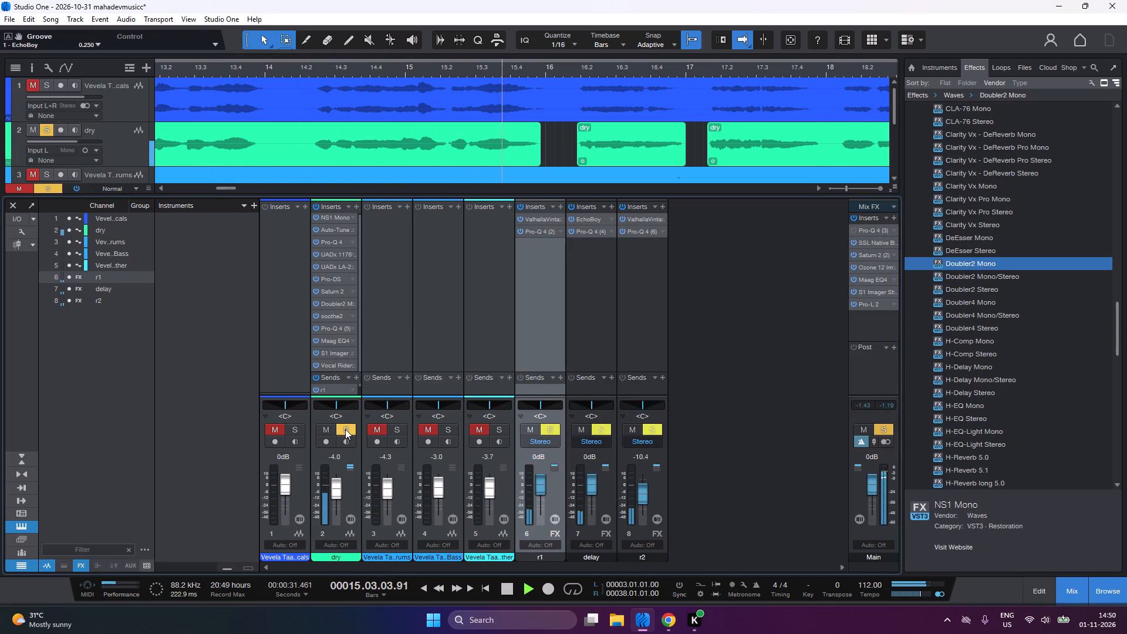
click(345, 429)
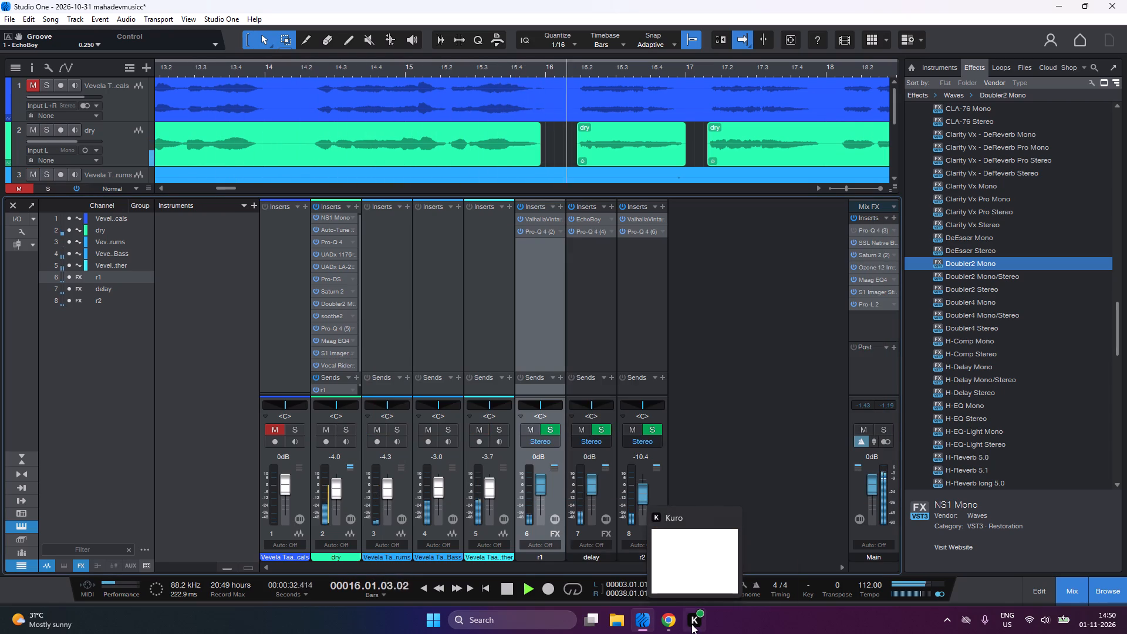
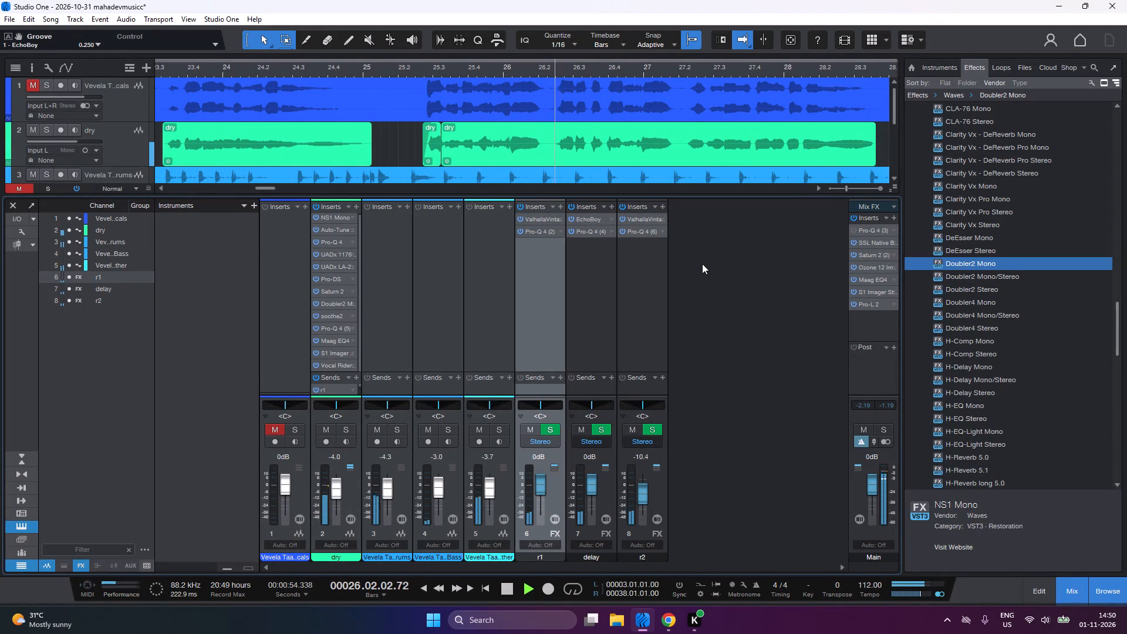
Stop playback, return to bar 3 and replay the full mix from there.
click(712, 264)
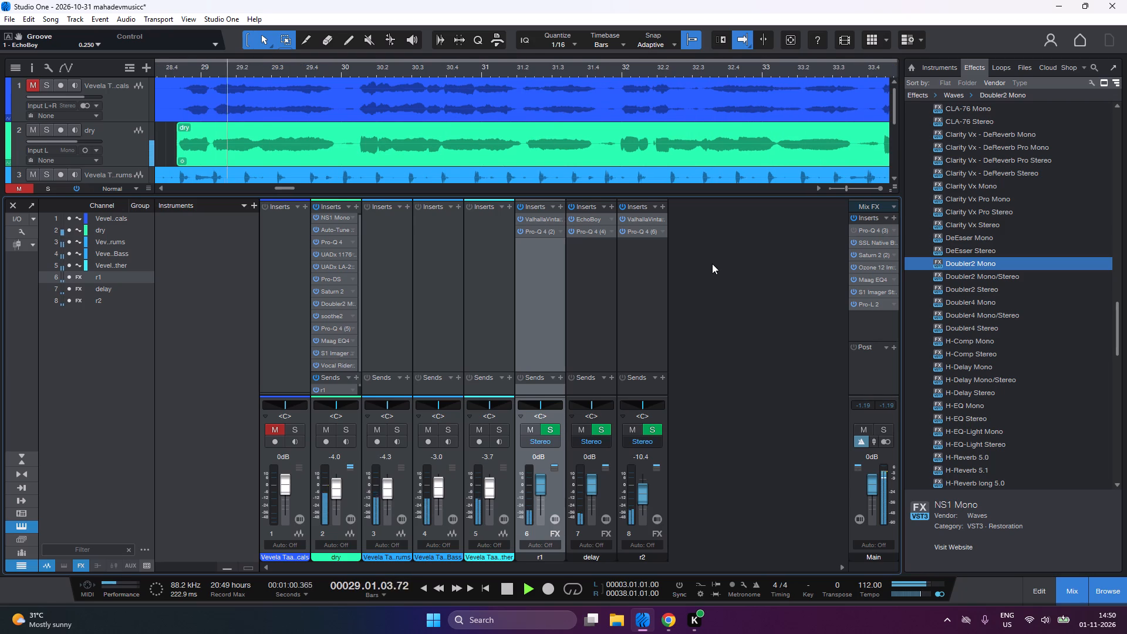
key(space)
text(1)
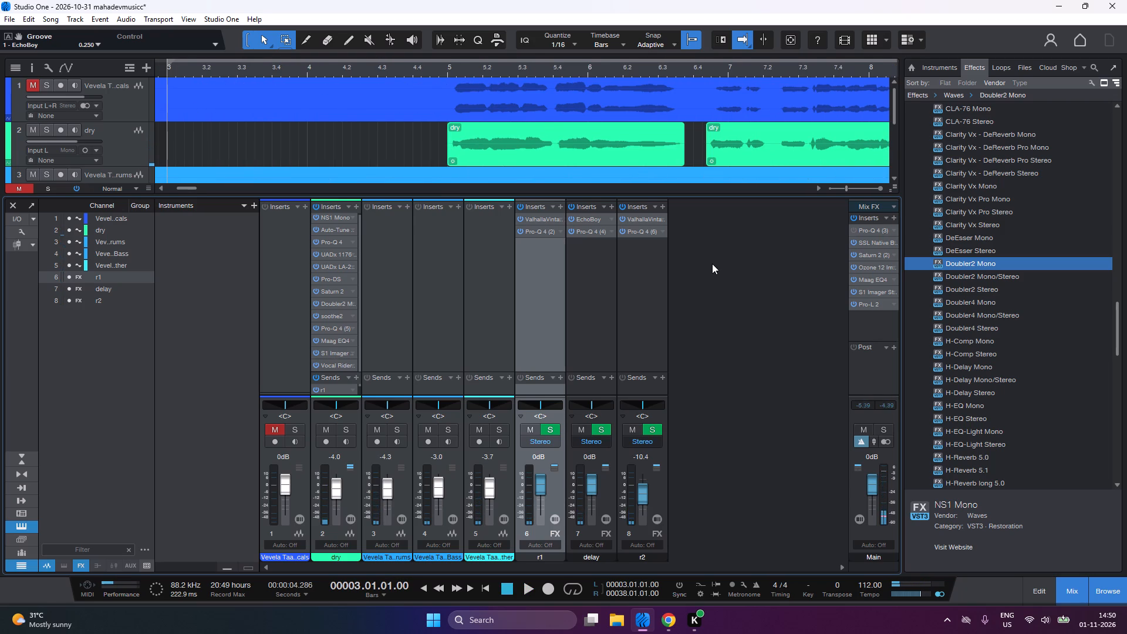
key(1)
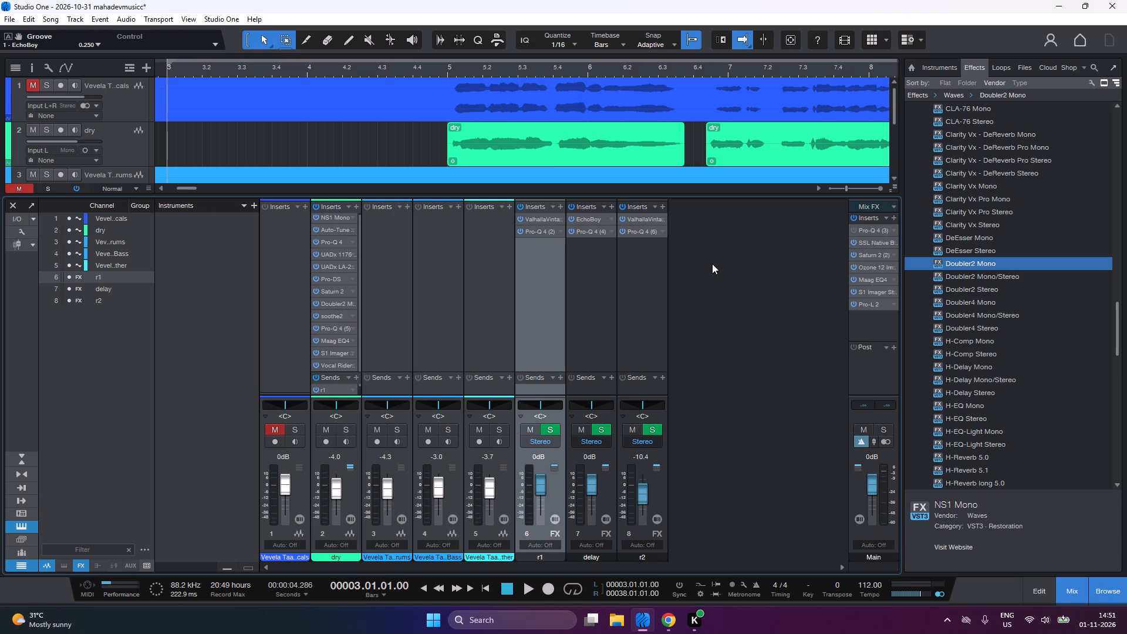
scroll(712, 264, left, 1)
key(space)
Open the Pro-Q 4 equalizer on the r1 reverb channel while the mix plays.
drag(558, 232, 559, 238)
click(562, 244)
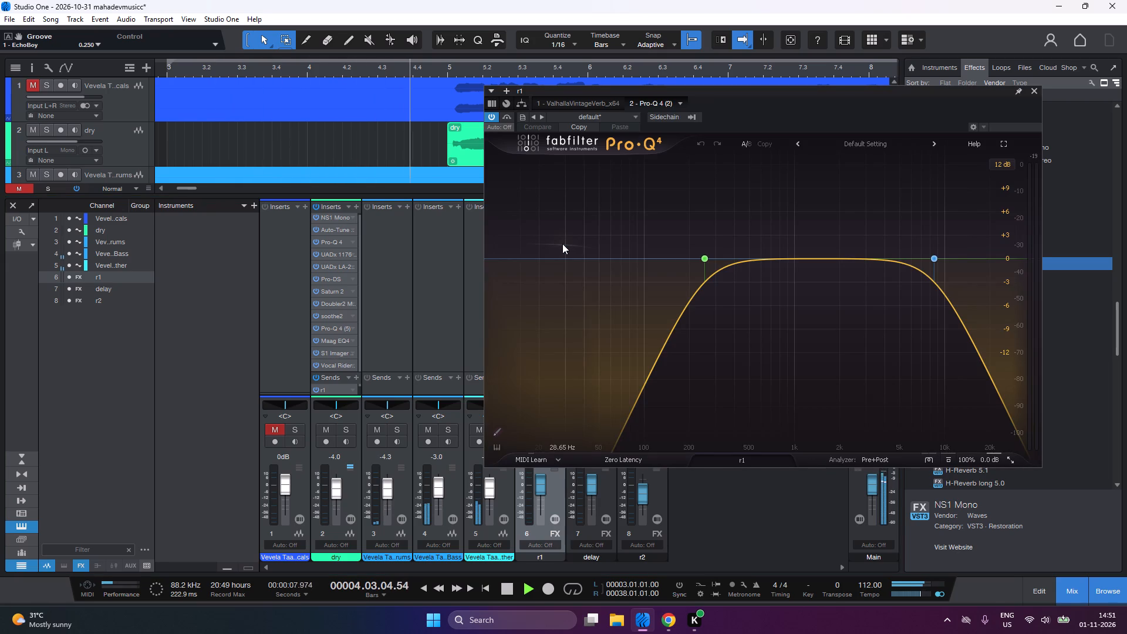
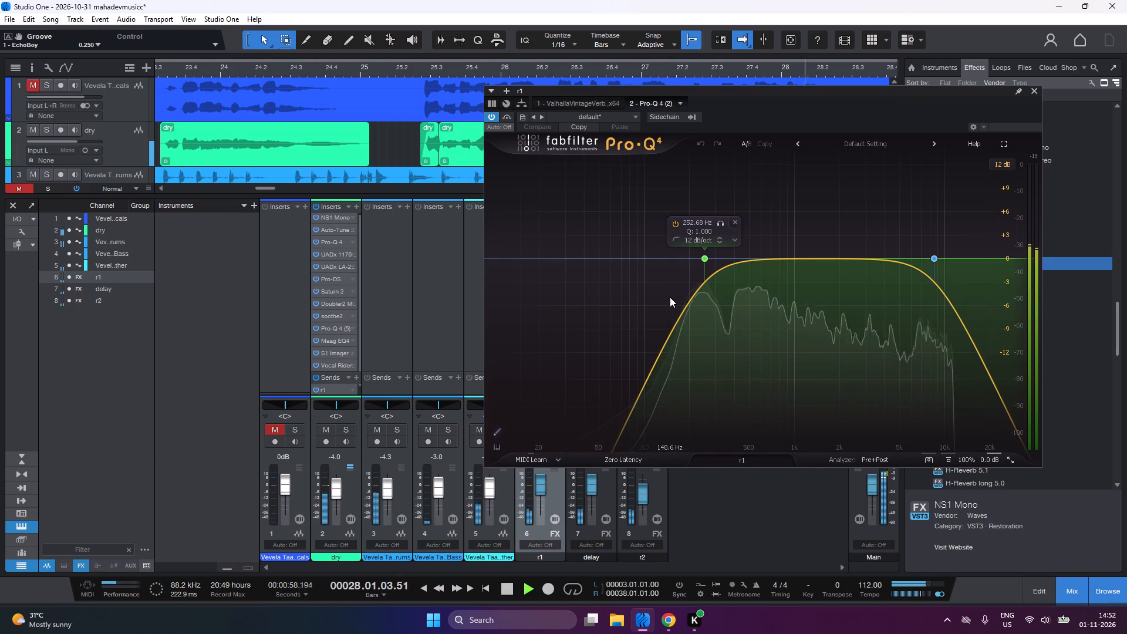
Close the r1 channel's equalizer and replay the full mix from bar 3.
click(1033, 92)
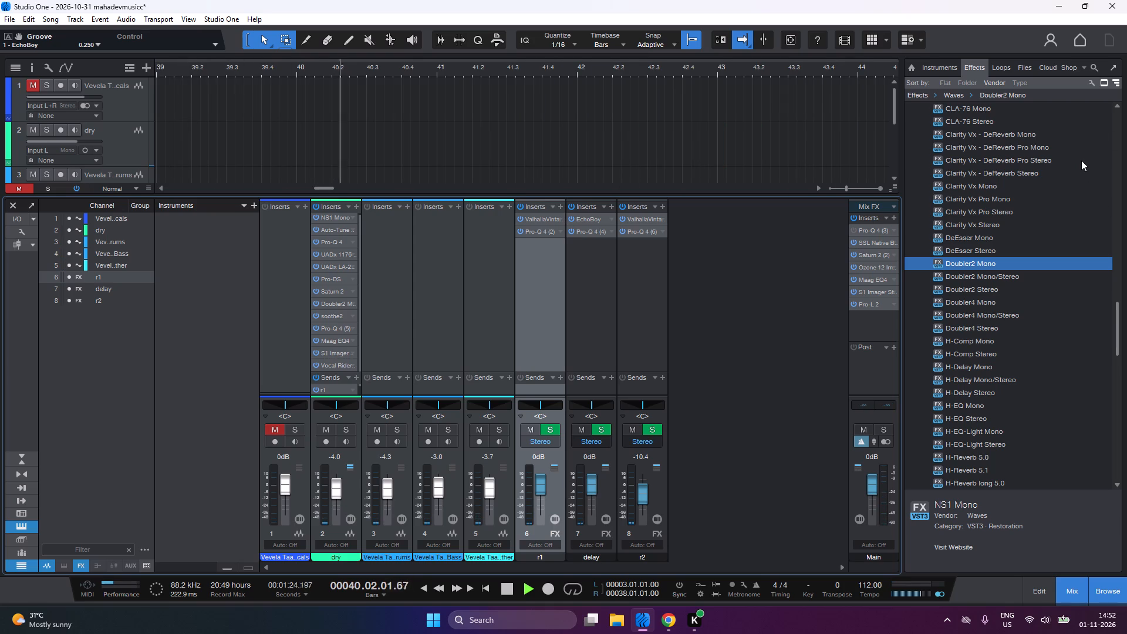
key(1)
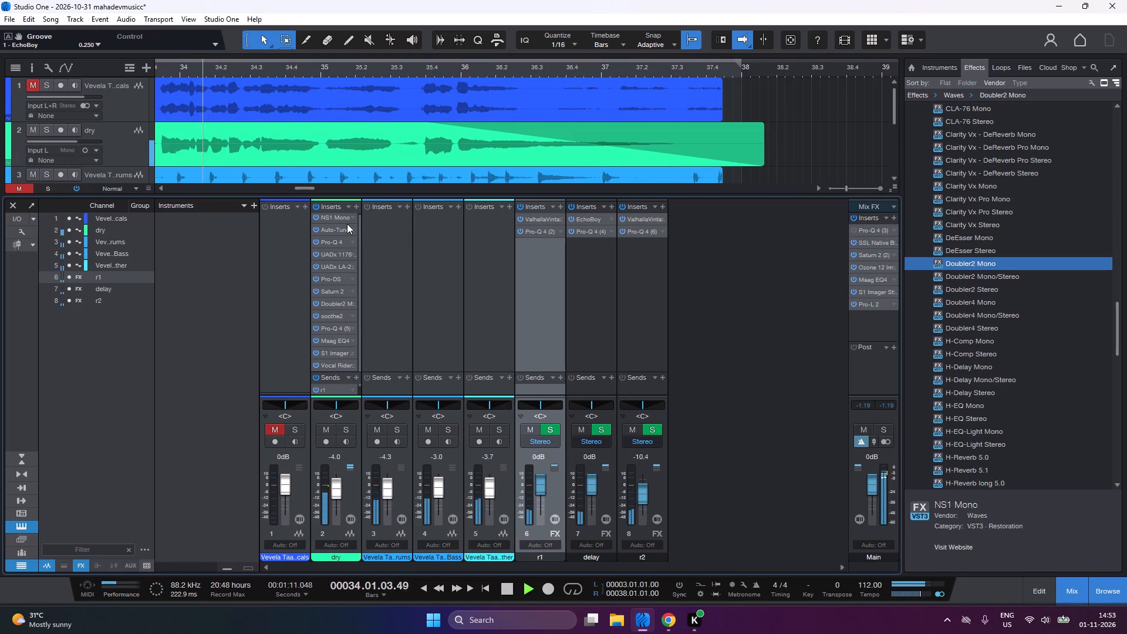
key(1)
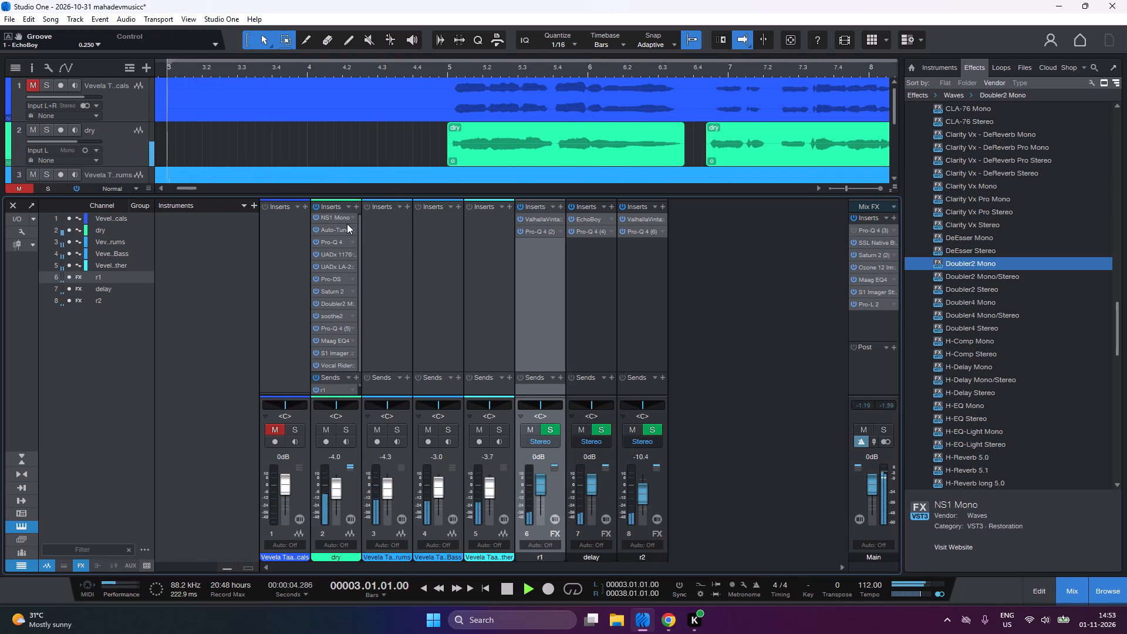
Open the Doubler2 Mono effect on the dry channel and reposition its window while listening to the mix.
click(355, 304)
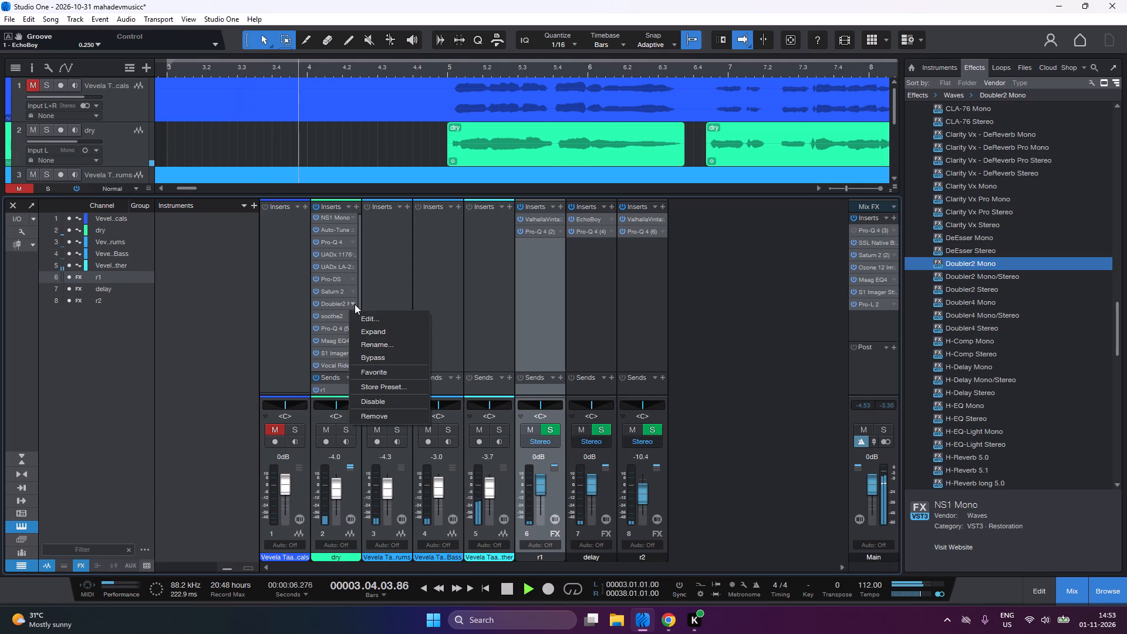
click(365, 314)
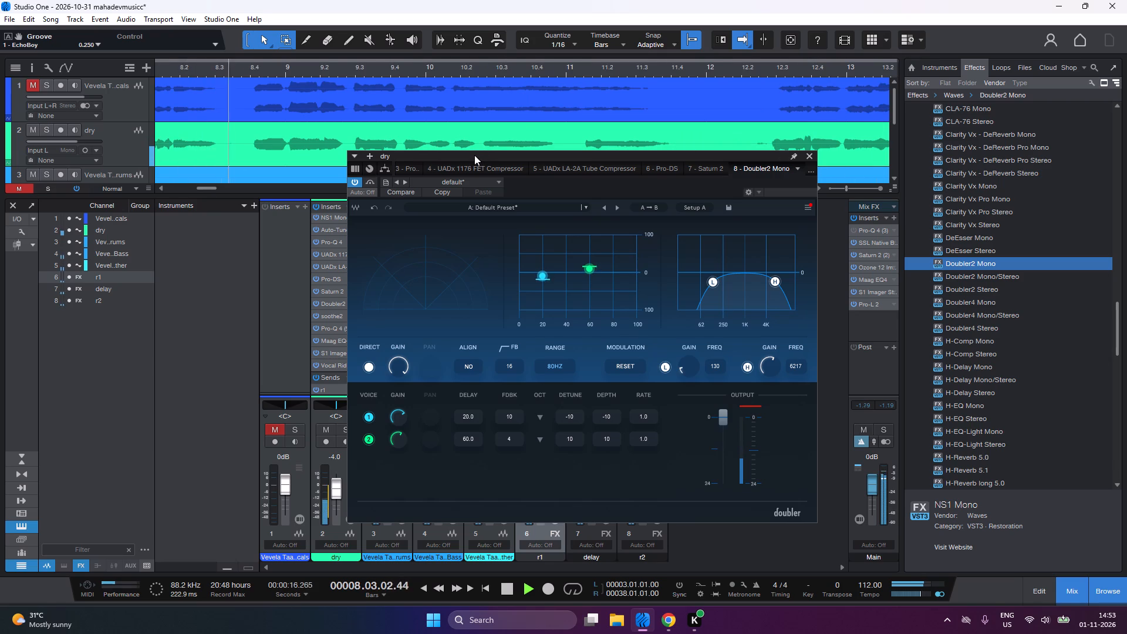
drag(474, 155, 468, 188)
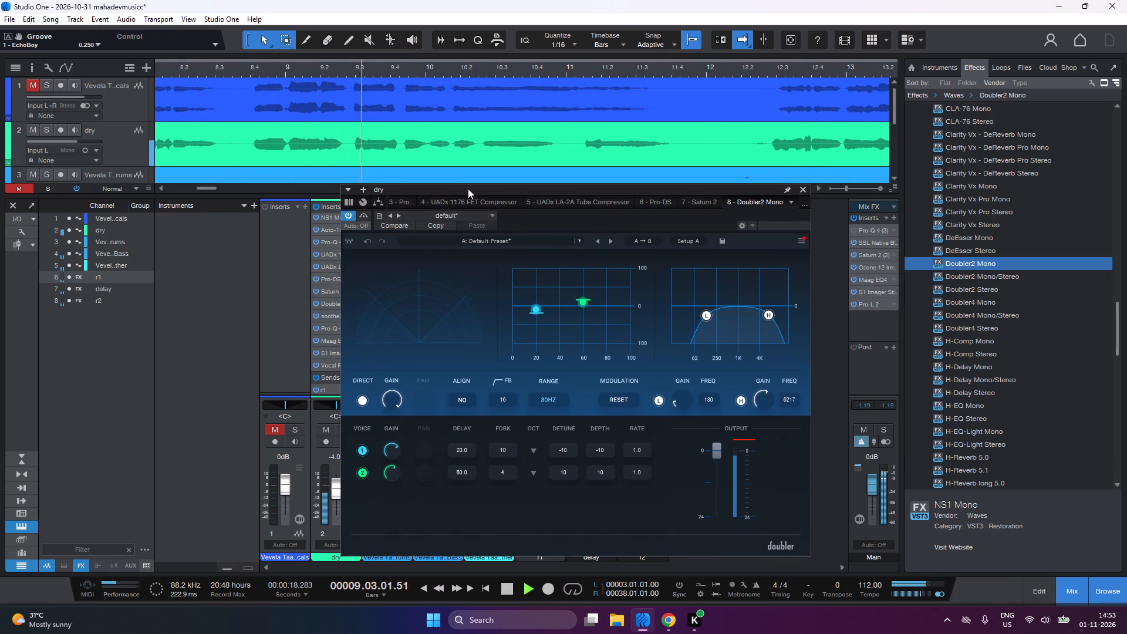
drag(468, 188, 437, 189)
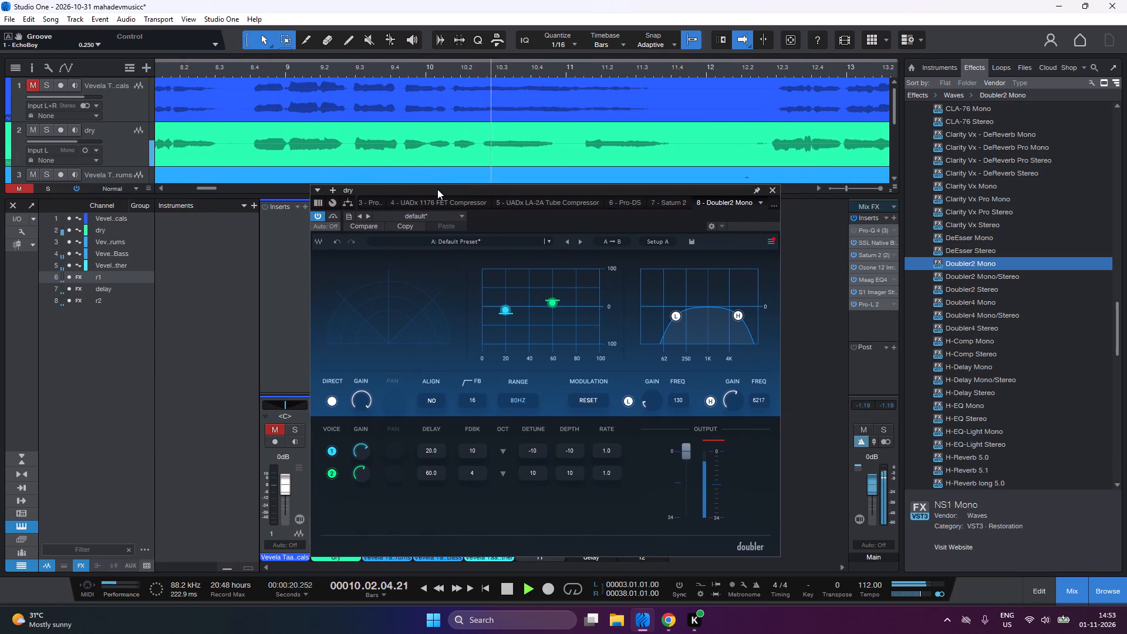
drag(437, 189, 437, 189)
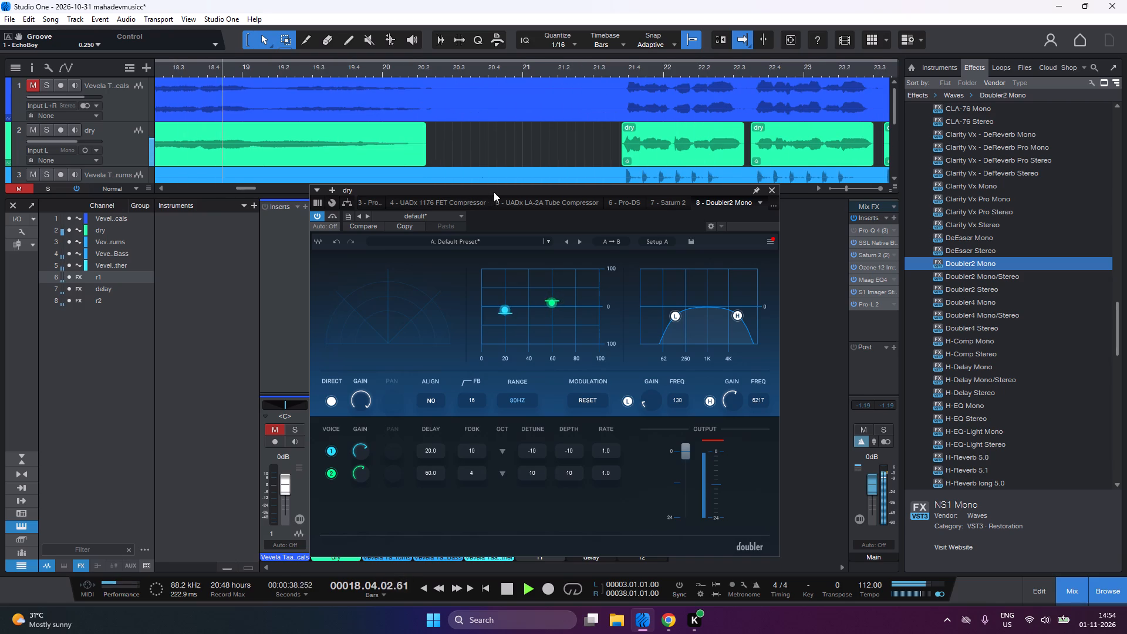
drag(500, 188, 485, 188)
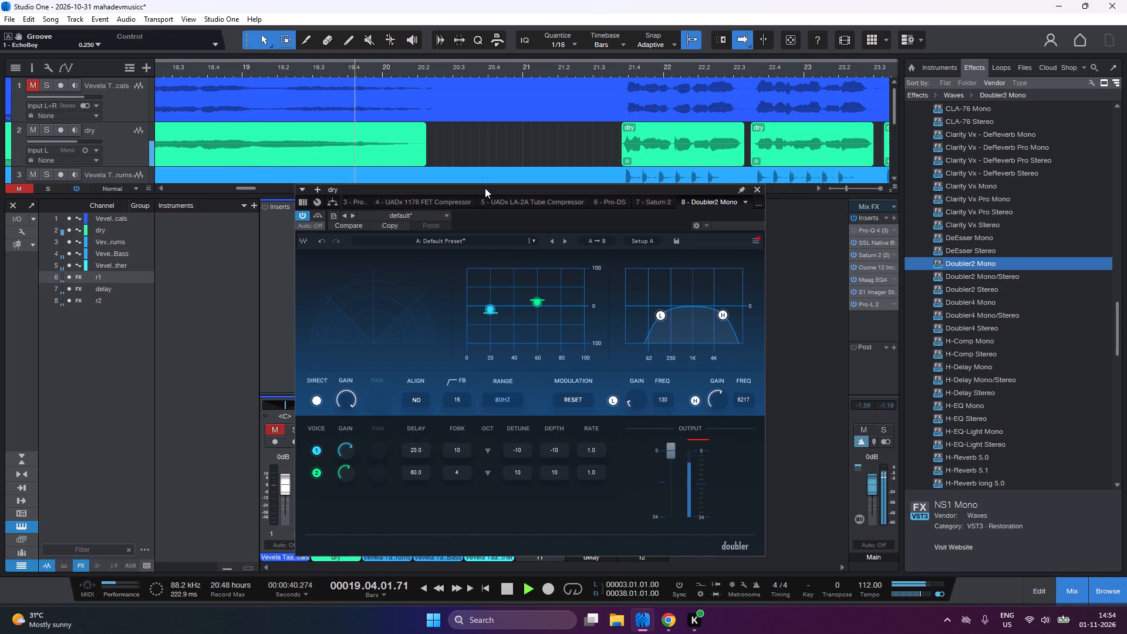
drag(485, 188, 487, 187)
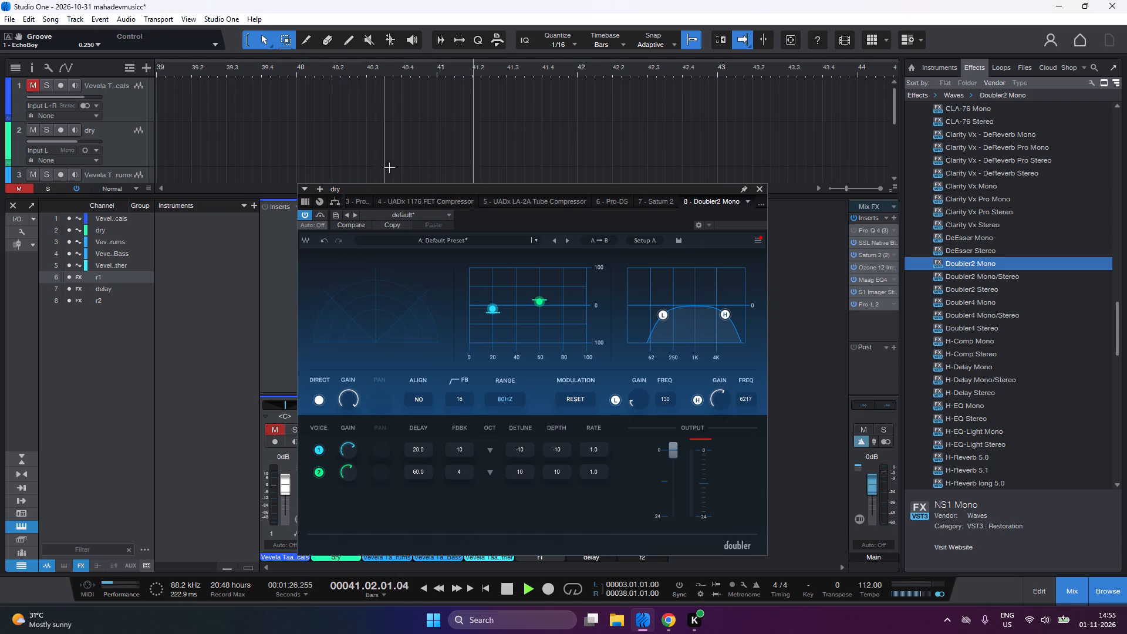
Replay the mix from bar 3 with the dry channel's Doubler2 Mono window kept open.
key(1)
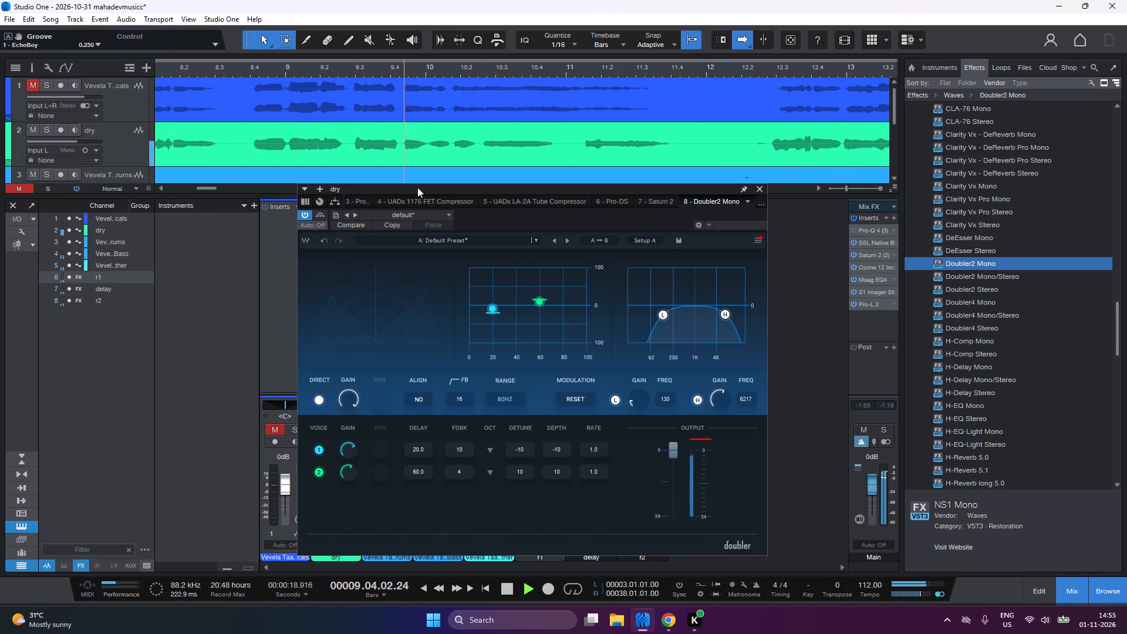
drag(419, 188, 448, 194)
key(1)
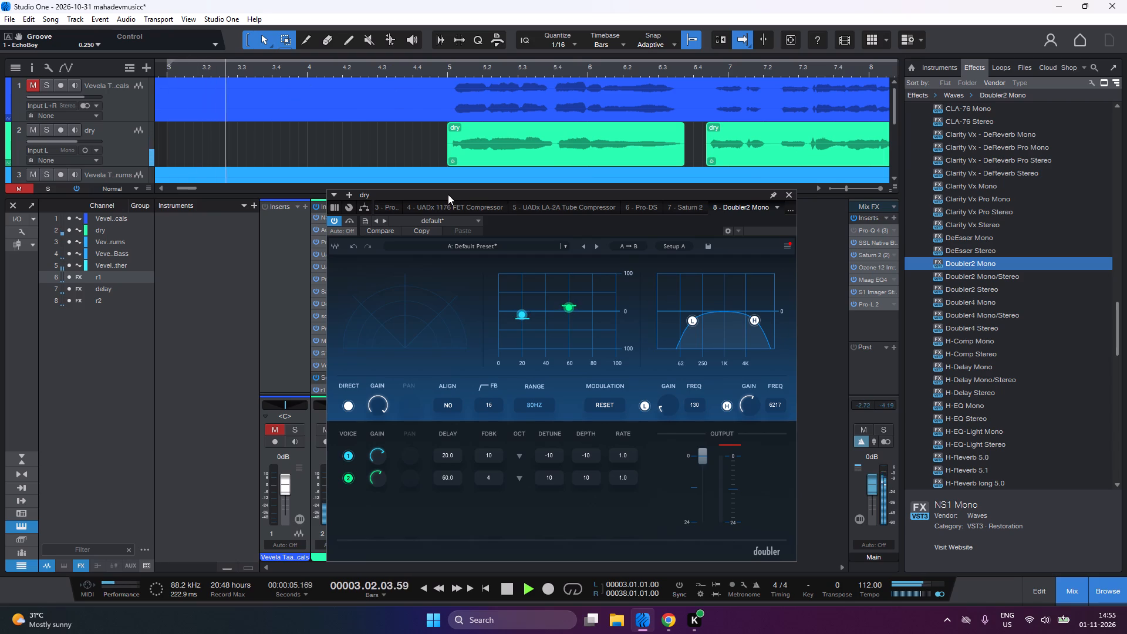
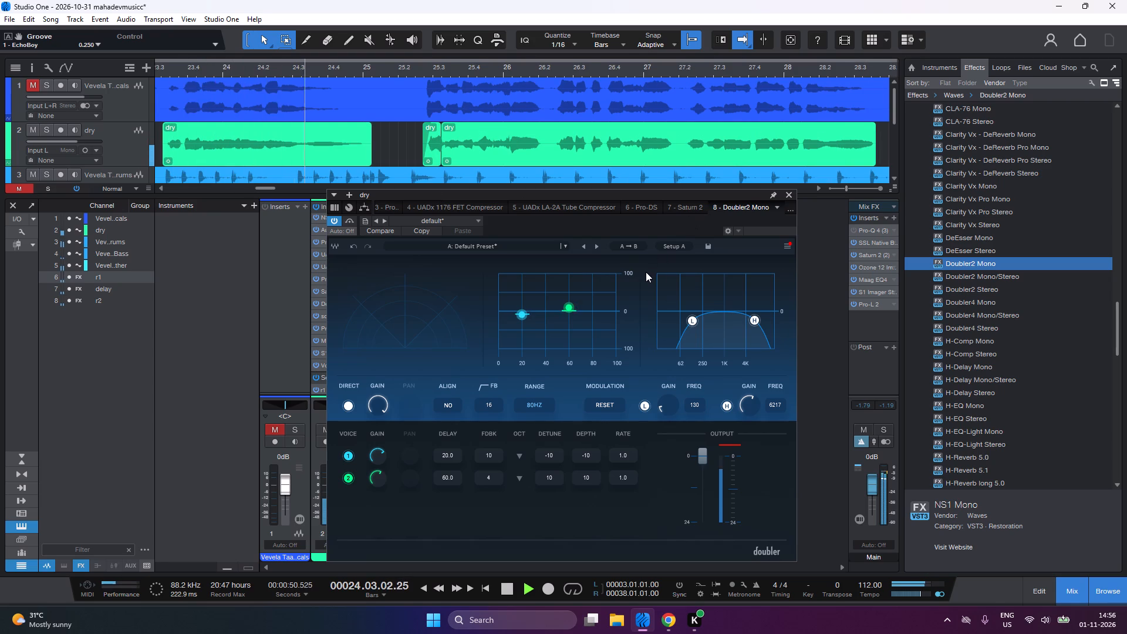
Replay the full mix from bar 3 and close the dry channel's Doubler2 Mono window.
key(1)
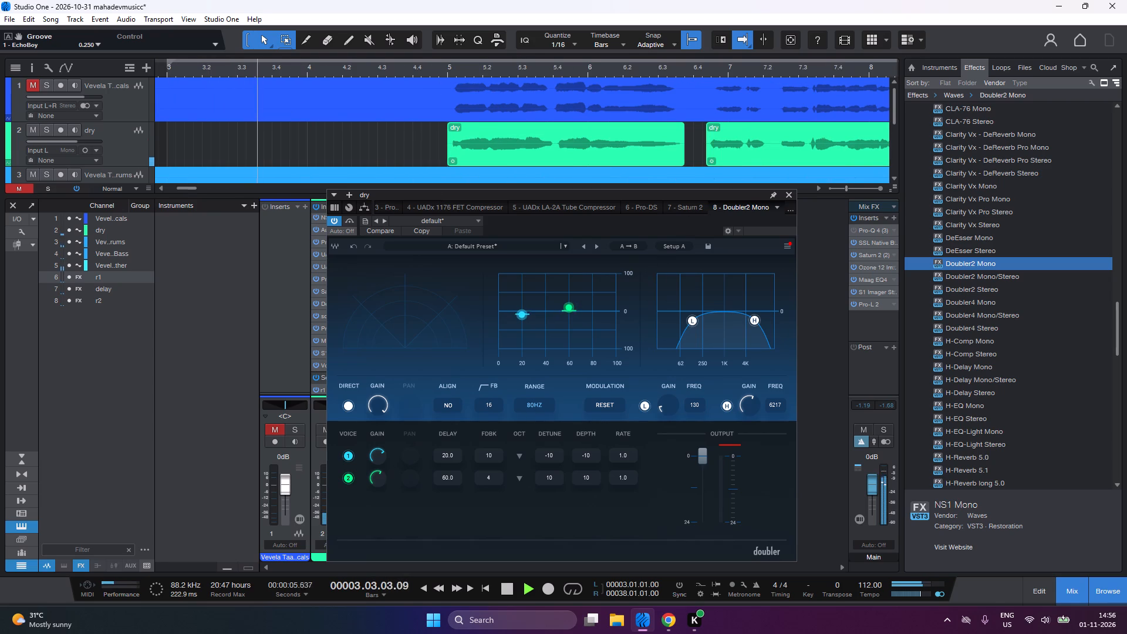
click(789, 197)
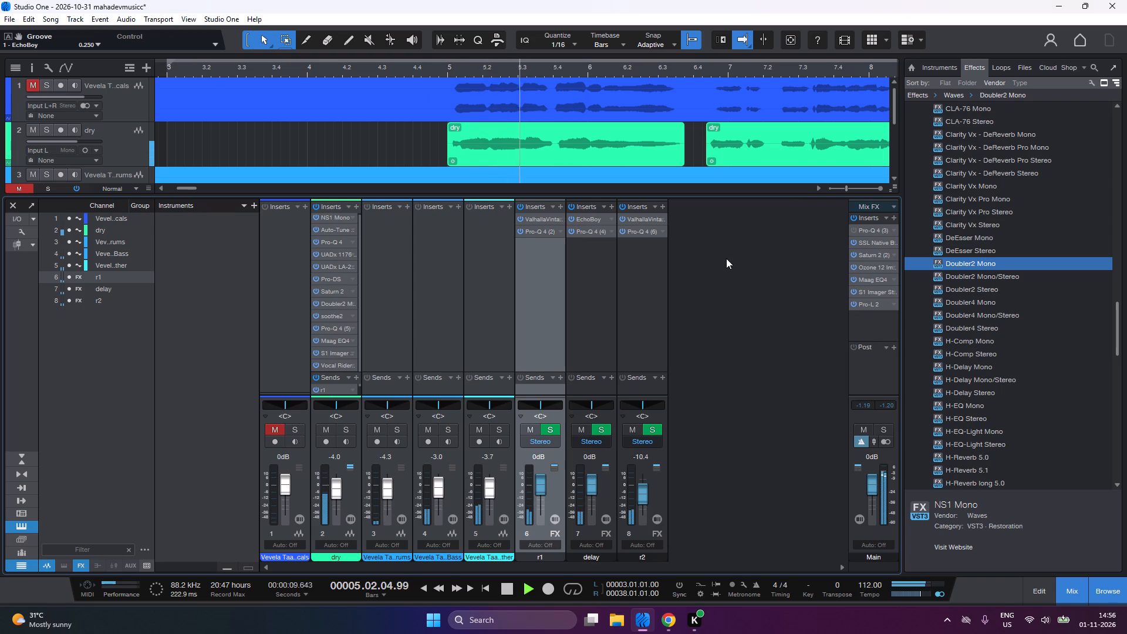
double_click(731, 279)
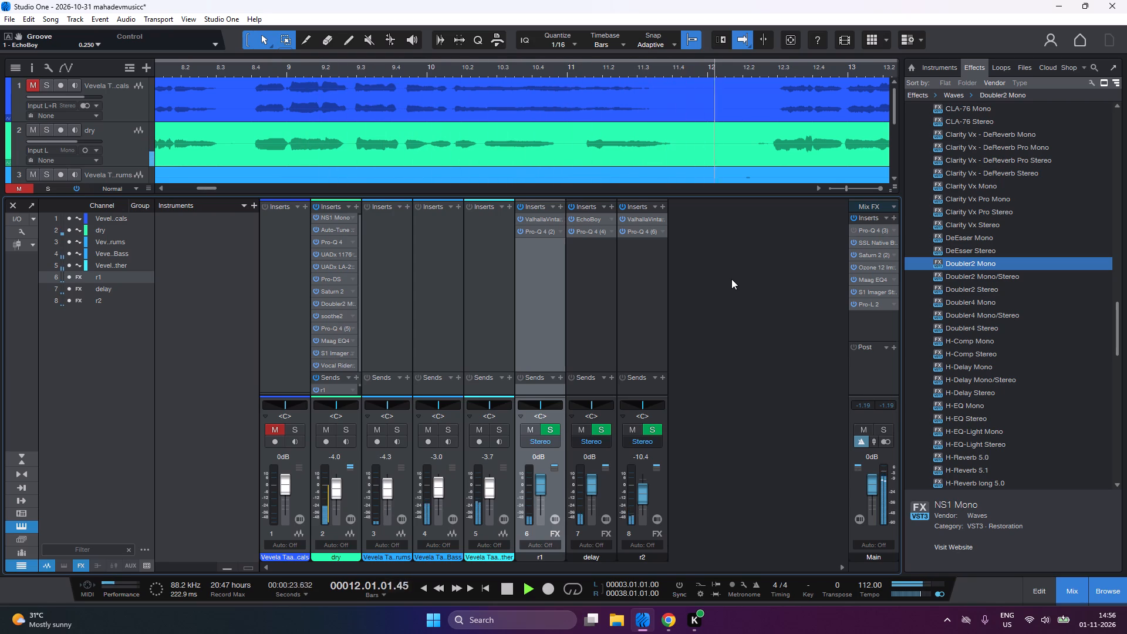
Open the soothe2 effect on the dry channel while the mix keeps playing.
click(353, 301)
click(291, 322)
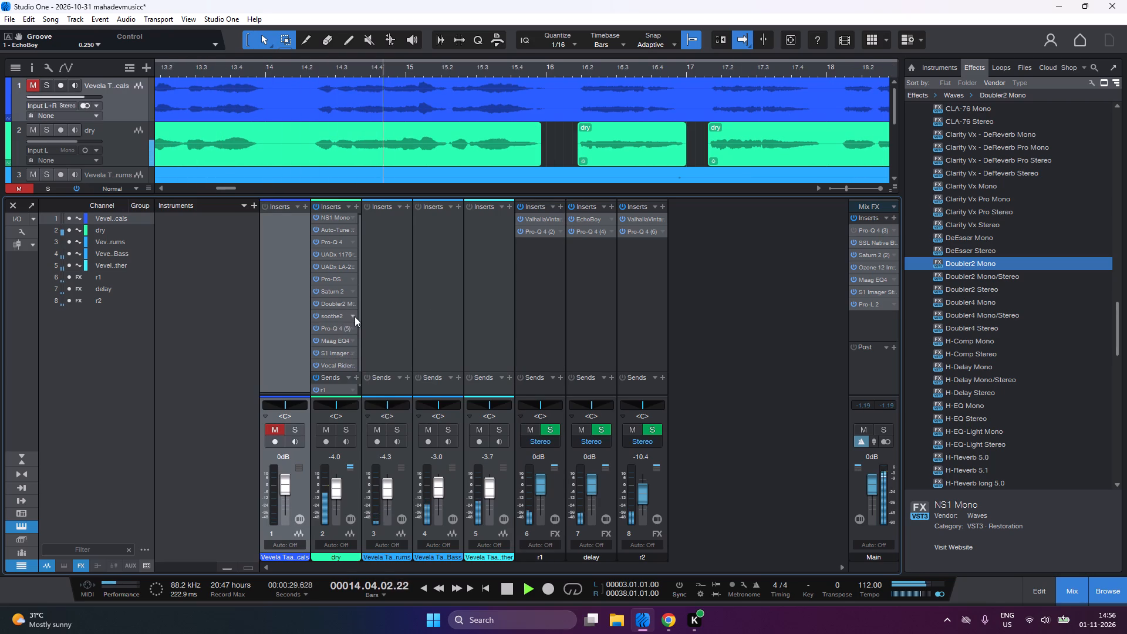
drag(355, 315, 359, 322)
click(362, 329)
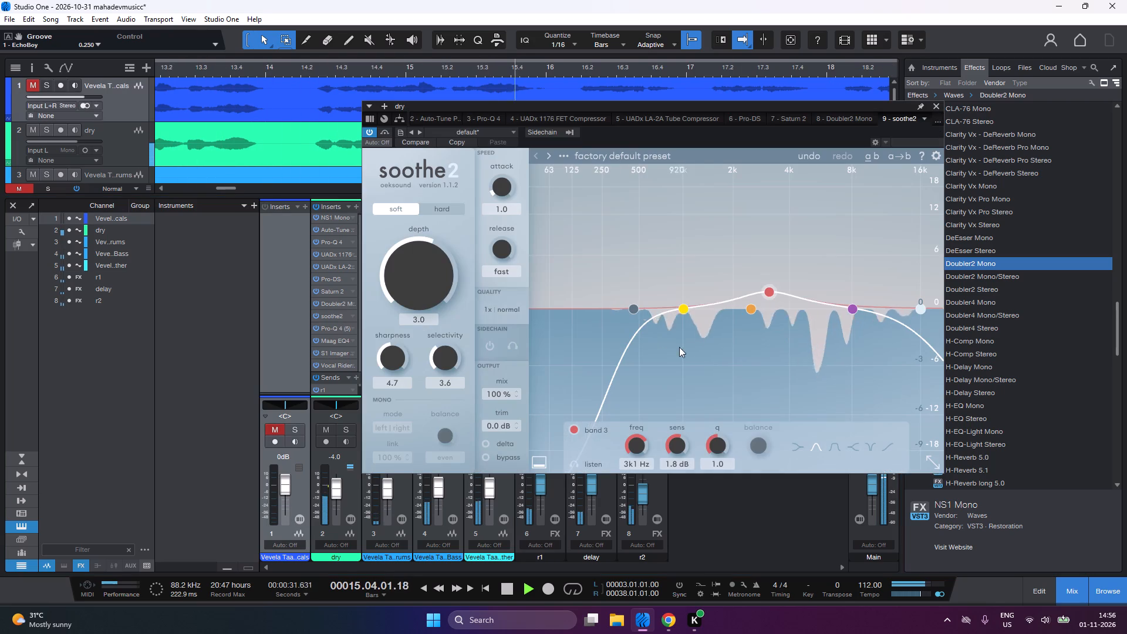
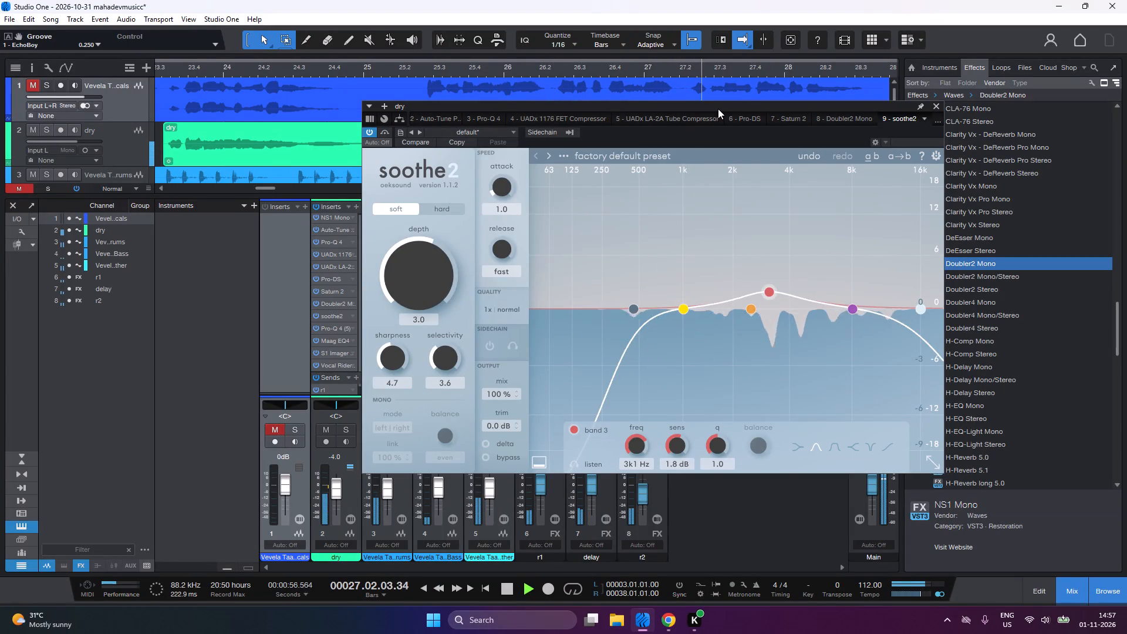
Replay the mix from bar 3, compare soothe2's soft and hard modes on the dry channel, keep hard and close the effect.
click(718, 109)
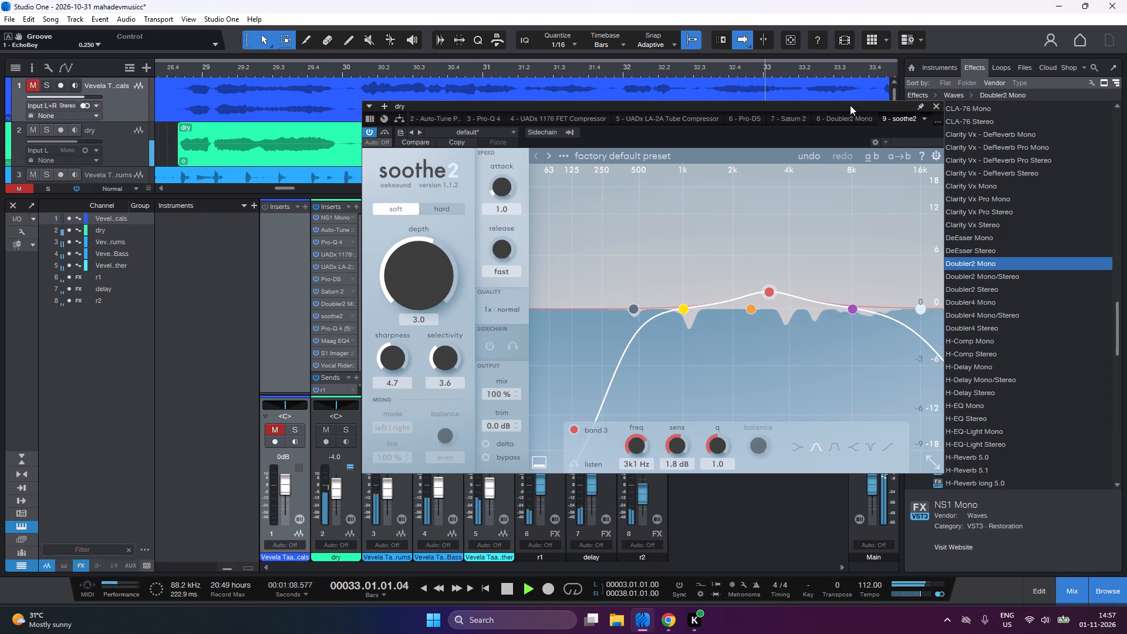
key(1)
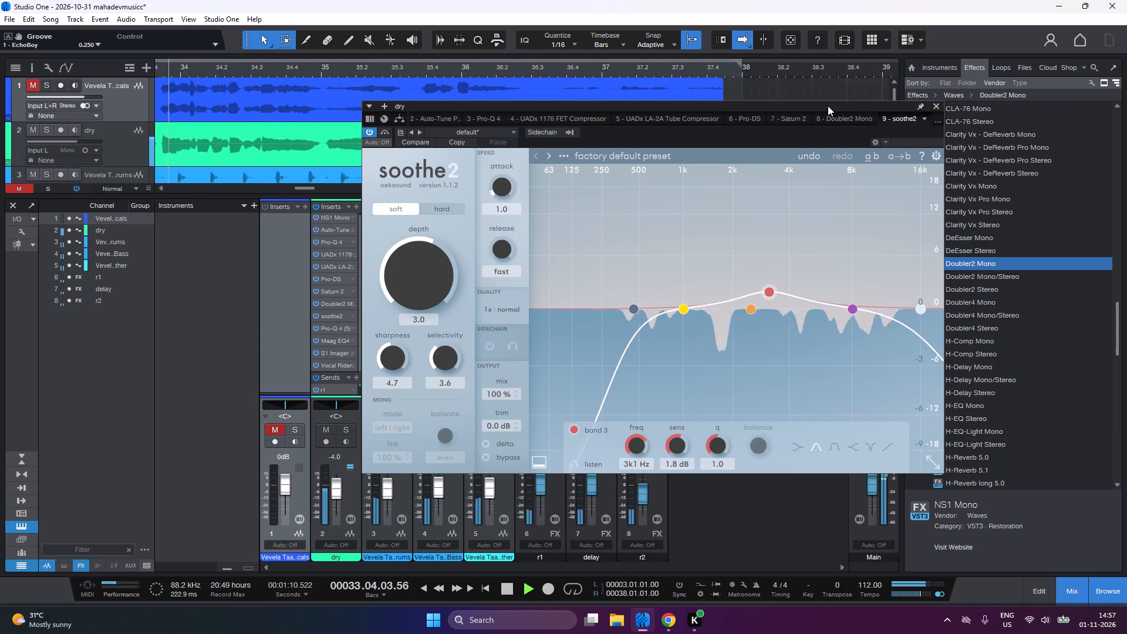
click(444, 211)
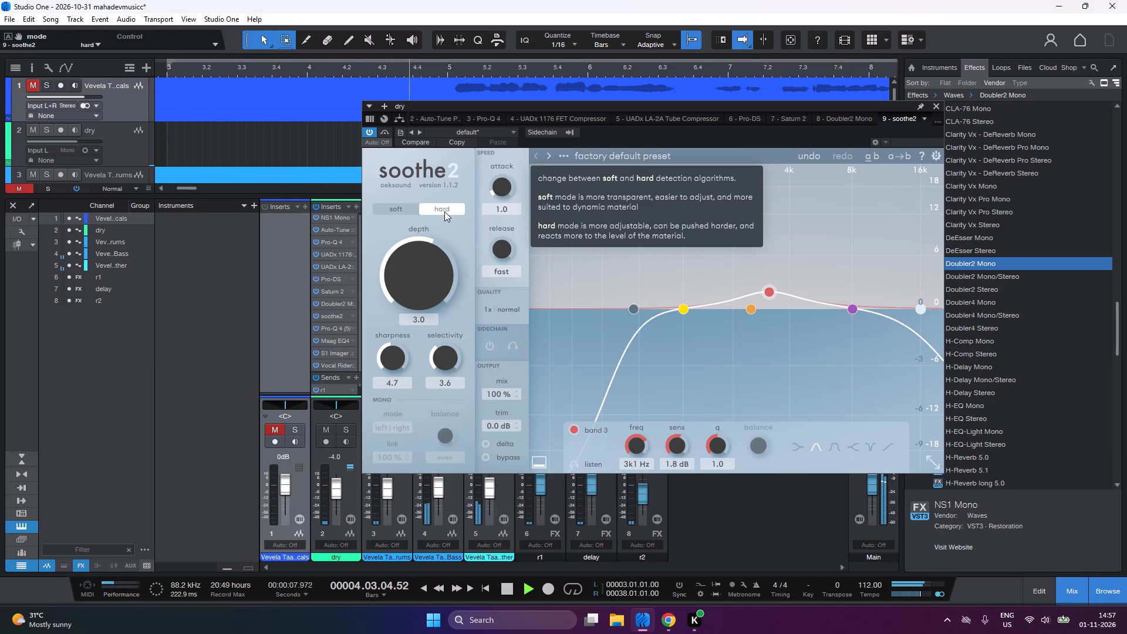
click(393, 208)
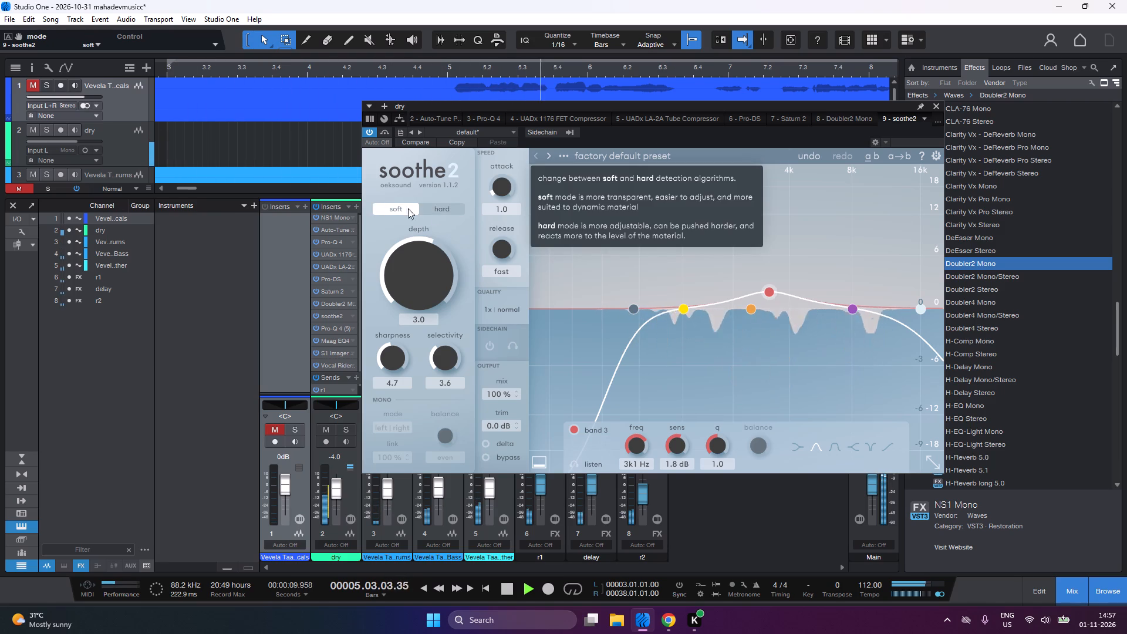
click(430, 210)
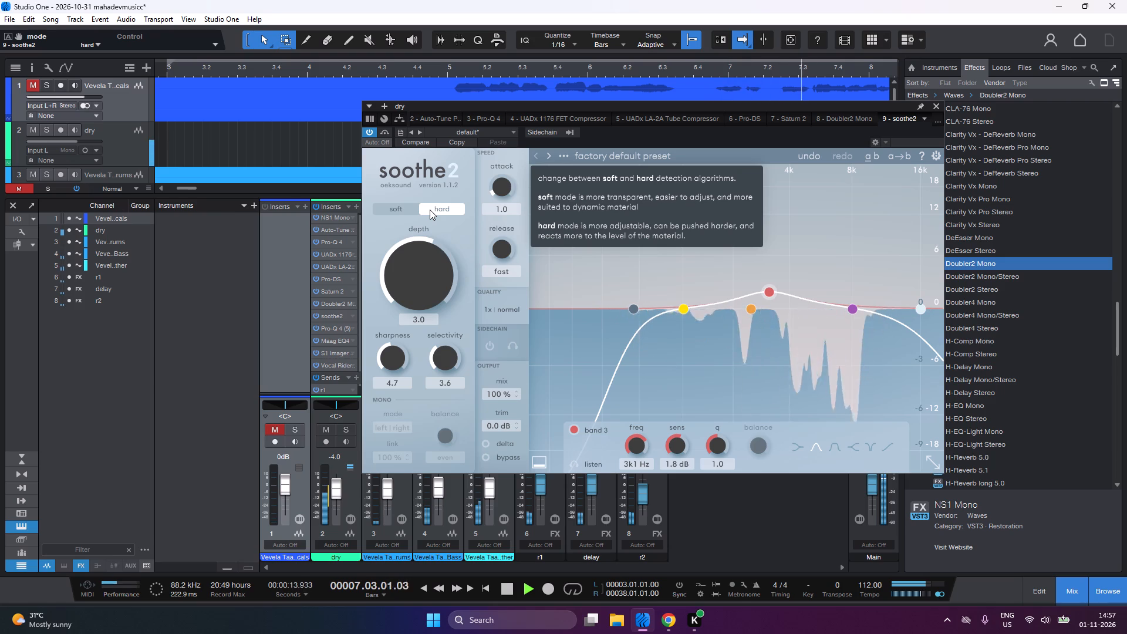
click(406, 212)
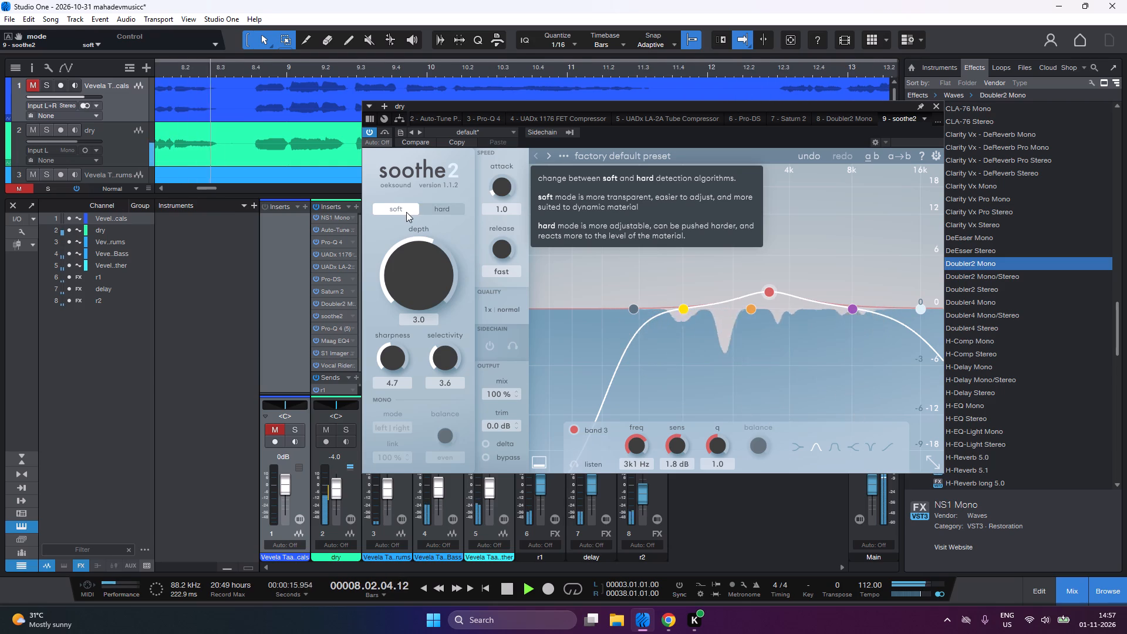
click(425, 213)
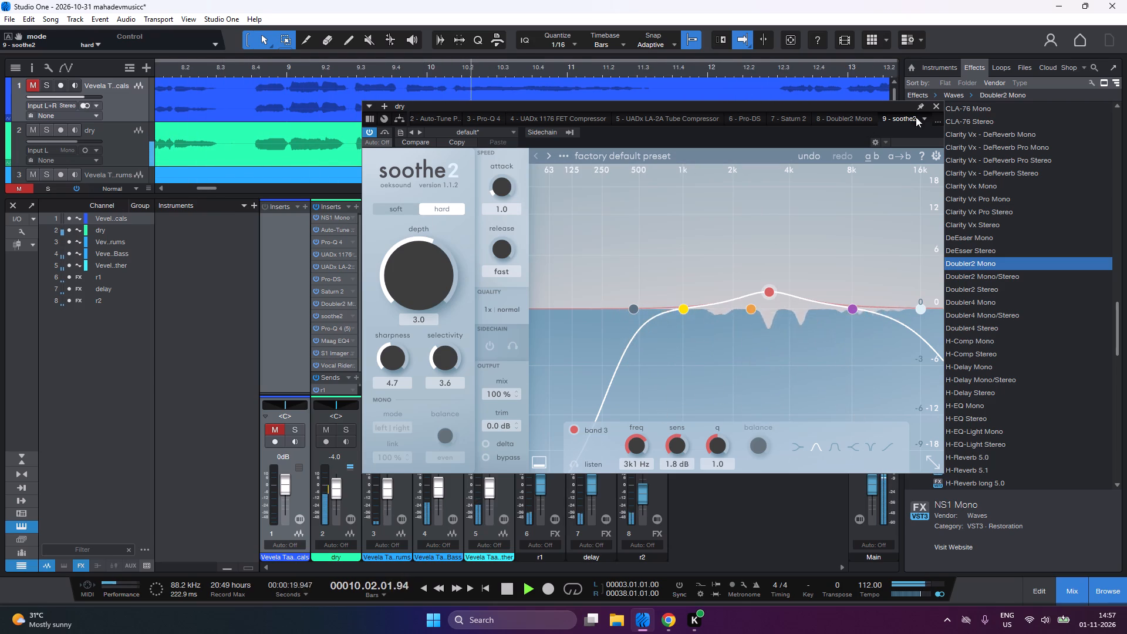
click(935, 107)
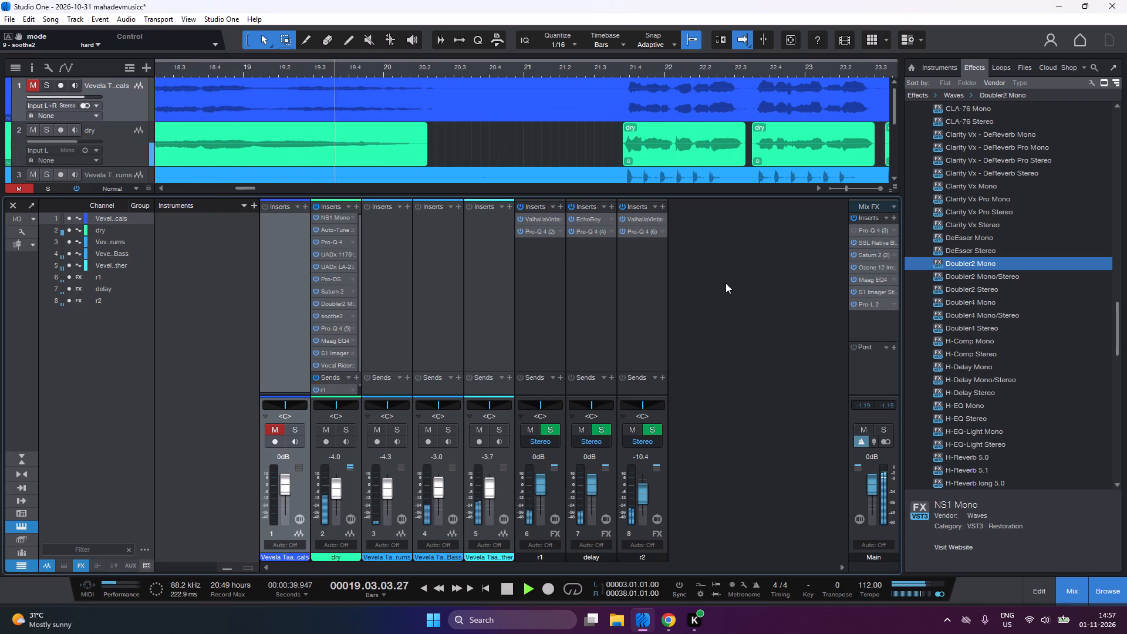
Listen on through the full mix and restart playback from bar 3.
click(712, 328)
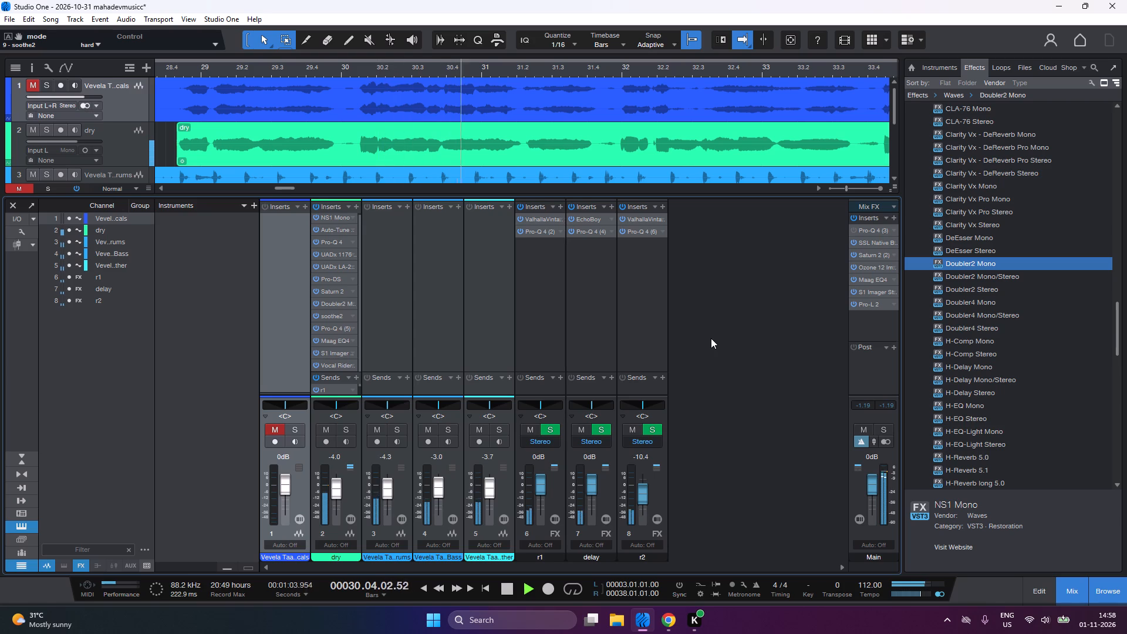
scroll(711, 338, right, 1)
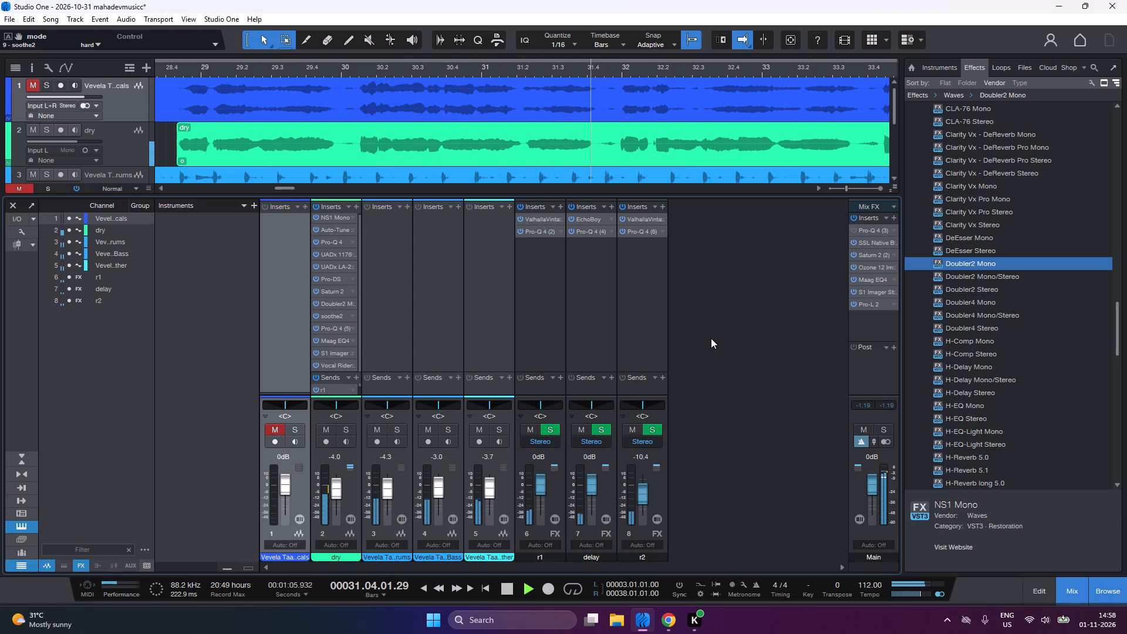
scroll(711, 338, right, 1)
key(1)
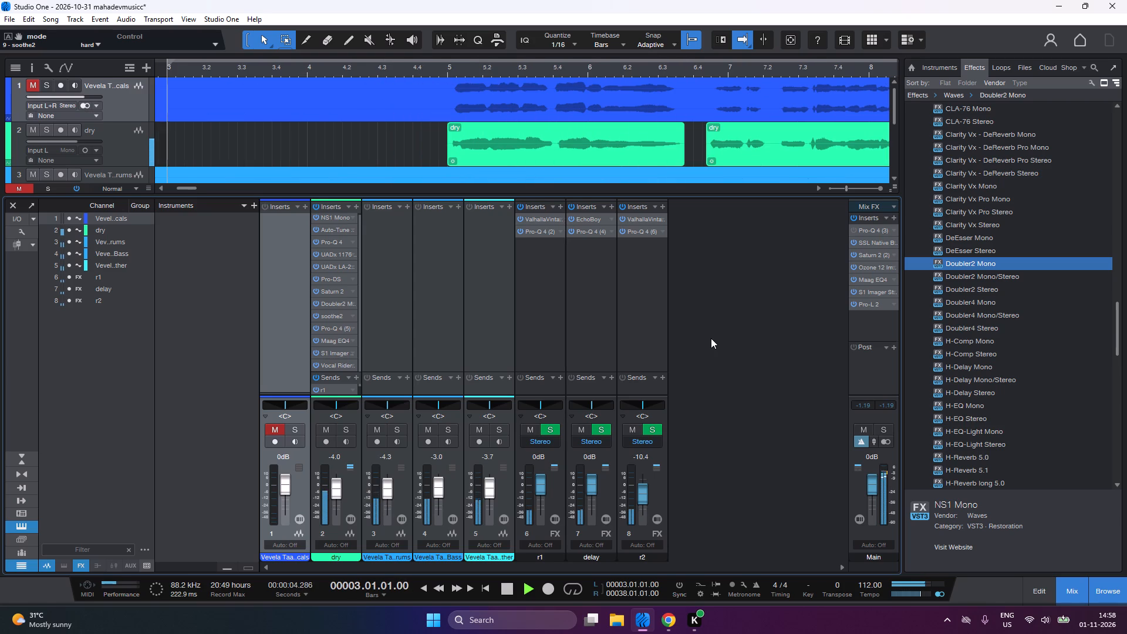
Set the dry channel's S1 Imager Stereo width to 1.06, replay the mix from bar 3 and close the effect.
click(353, 350)
click(367, 362)
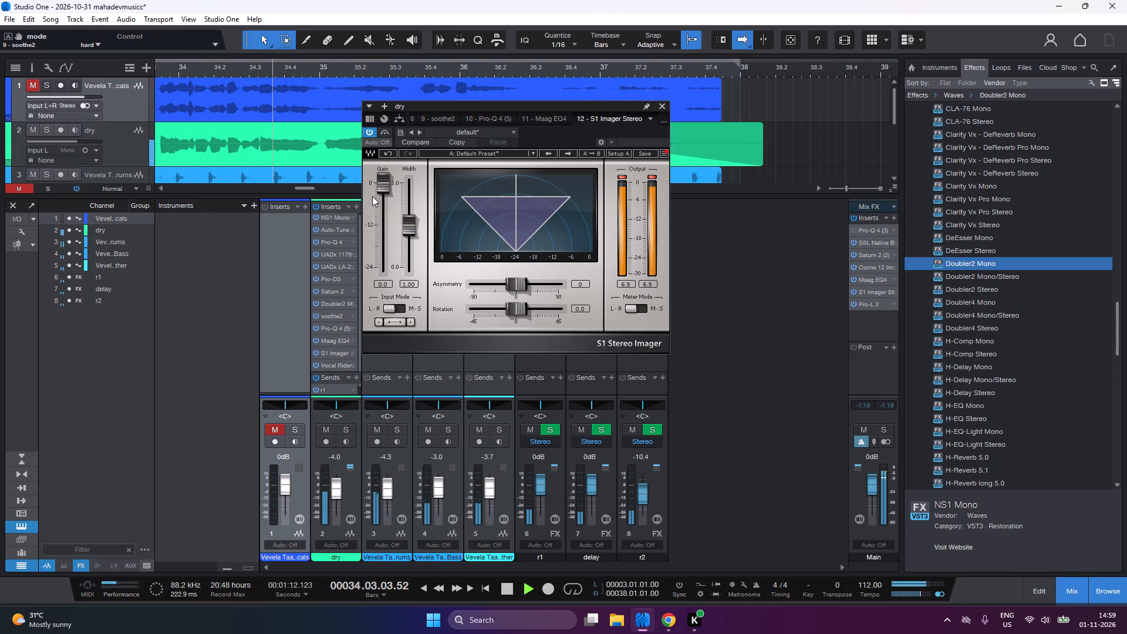
click(412, 230)
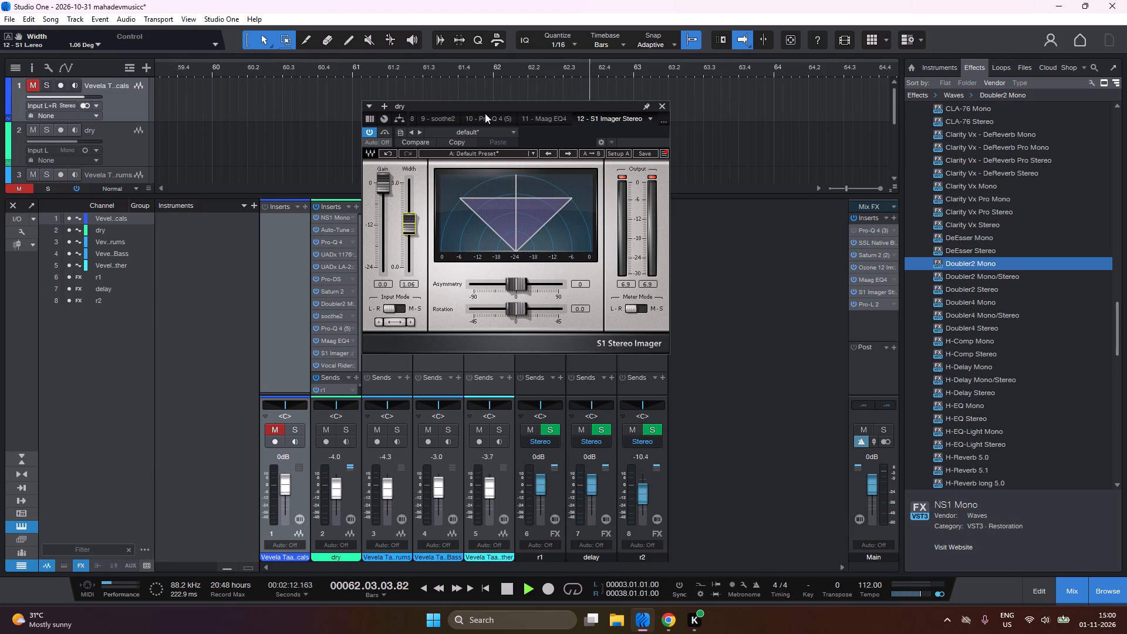
key(1)
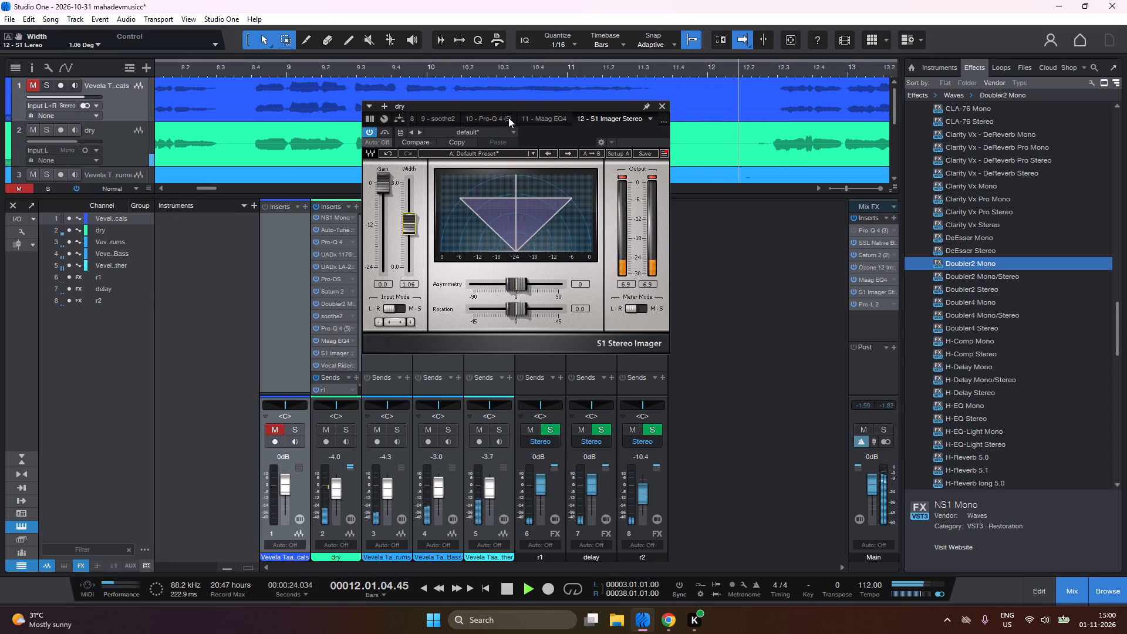
click(473, 107)
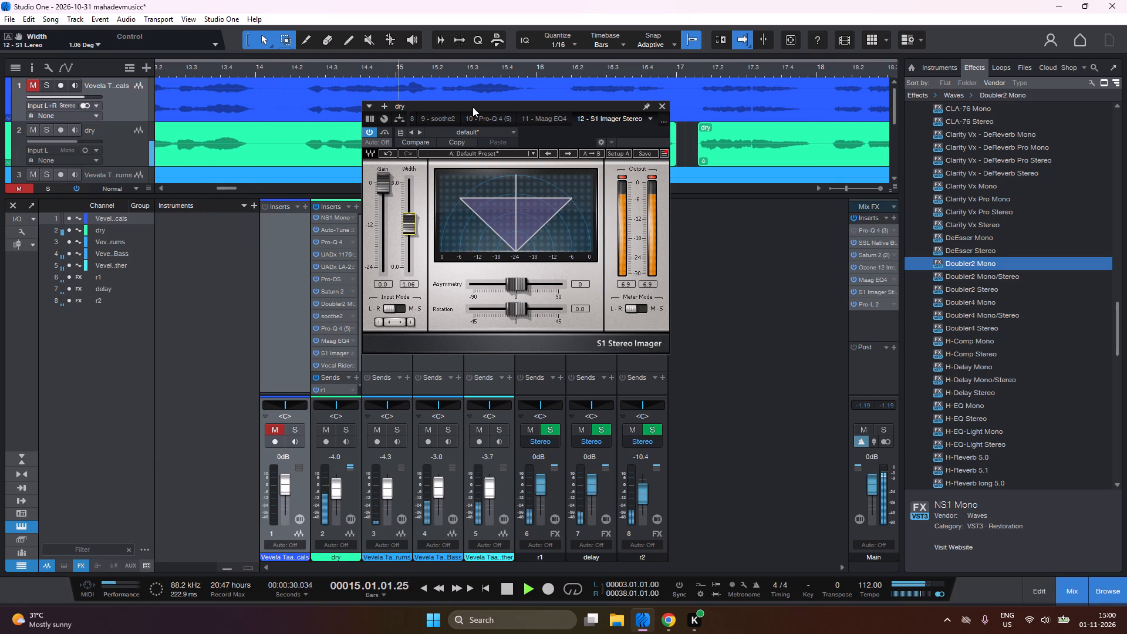
click(663, 106)
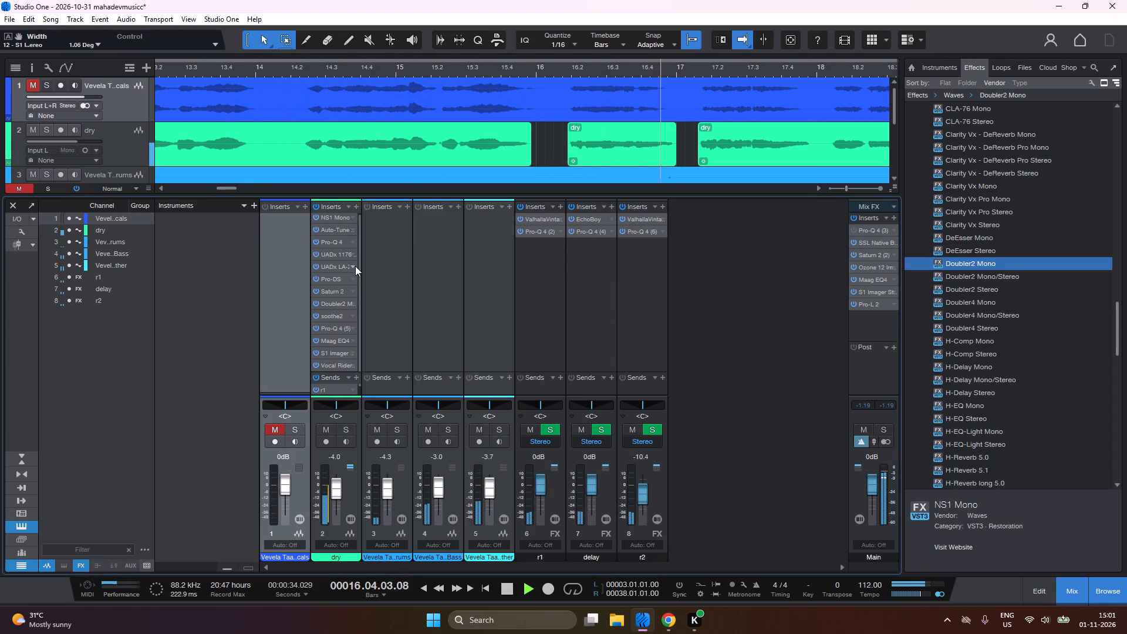
Compare the +10, +4 and Gain Reduction meter modes of the dry channel's UADx LA-2A, ending on Gain Reduction.
click(355, 266)
click(359, 276)
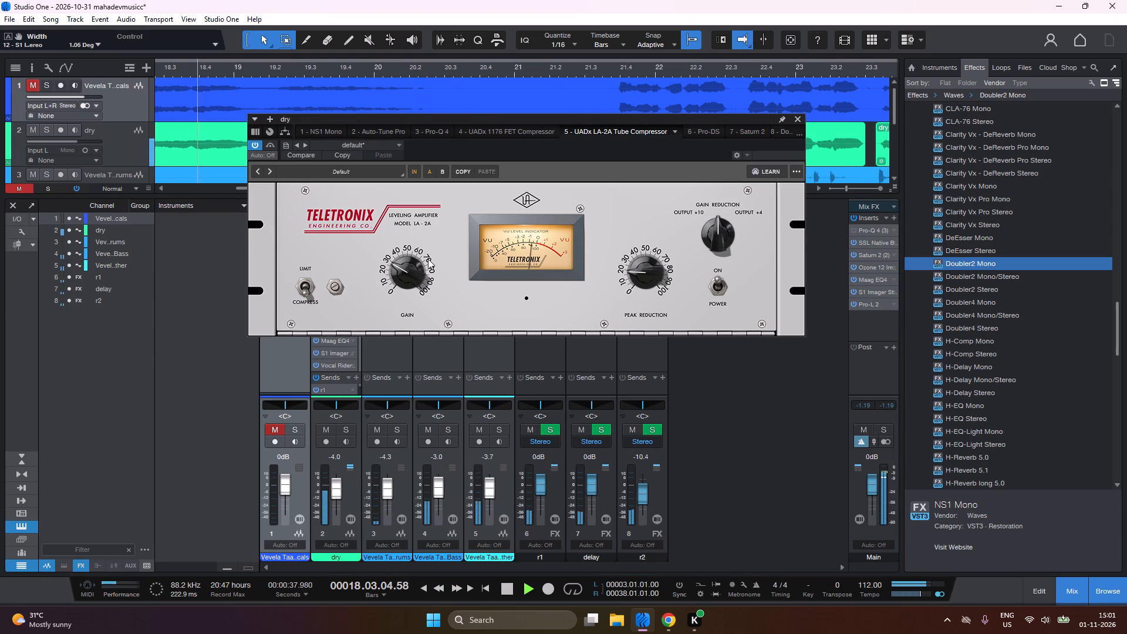
drag(718, 225, 710, 243)
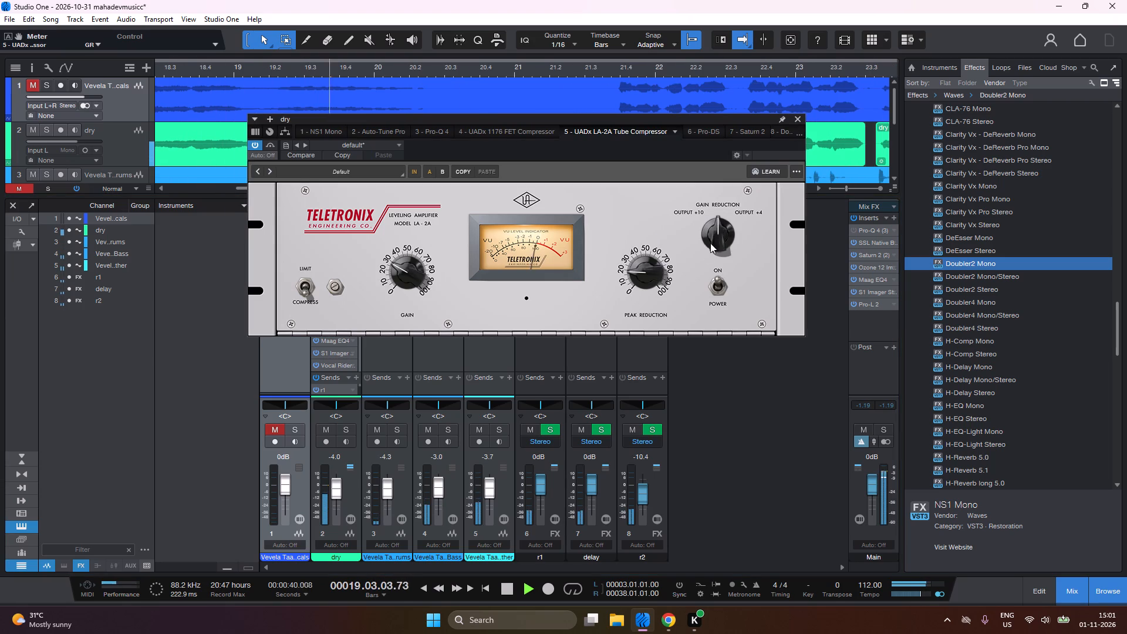
drag(710, 243, 696, 268)
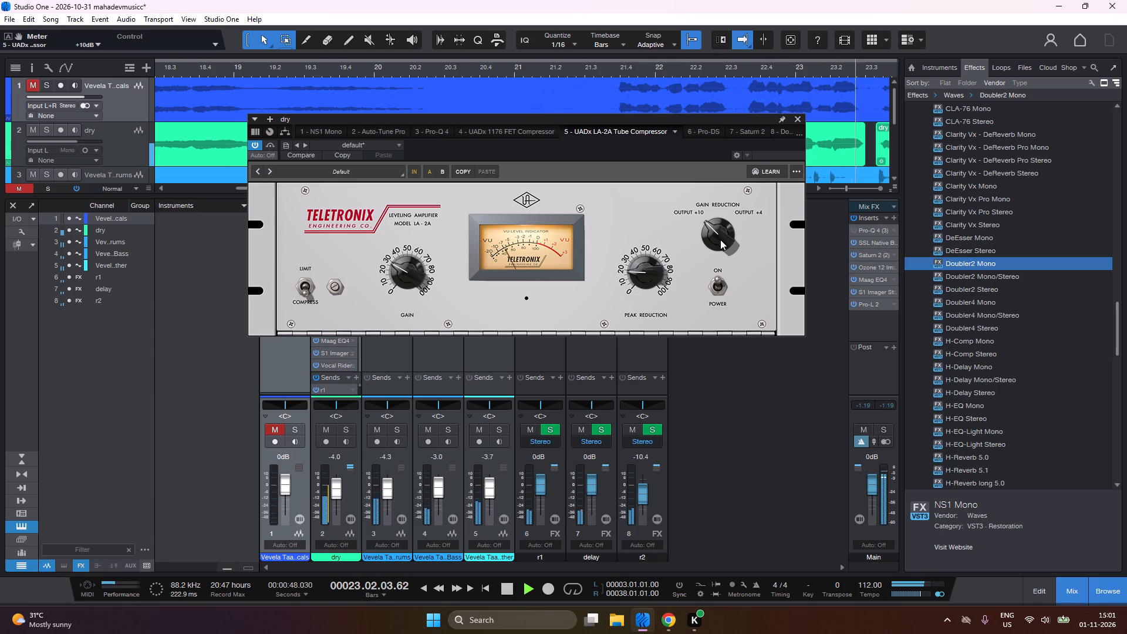
drag(720, 240, 708, 177)
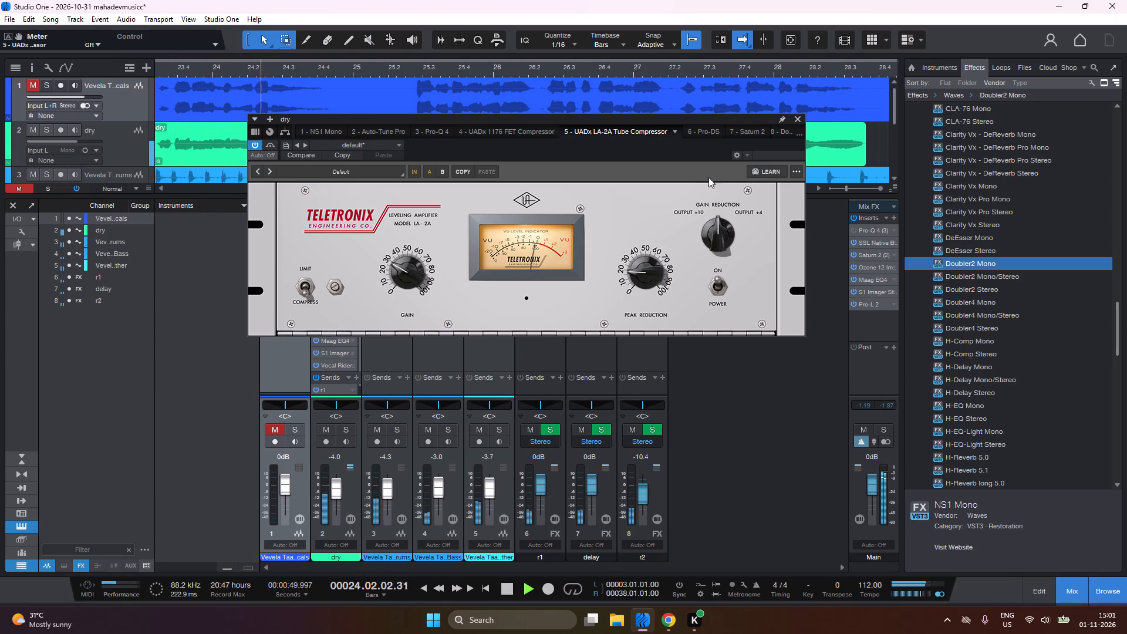
drag(708, 177, 702, 138)
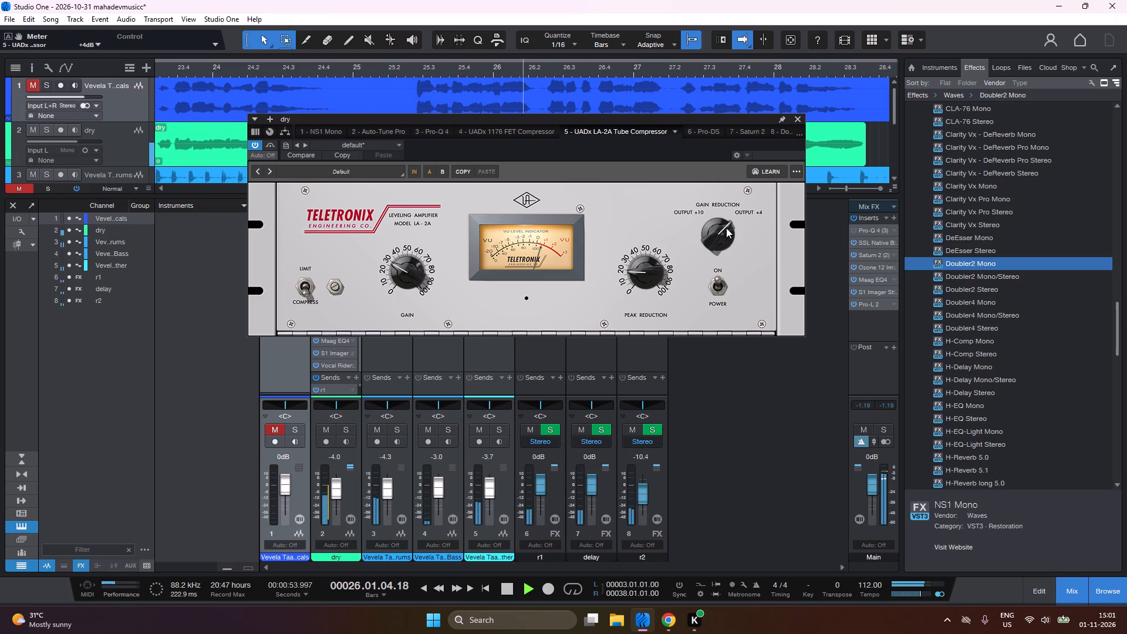
drag(720, 231, 717, 348)
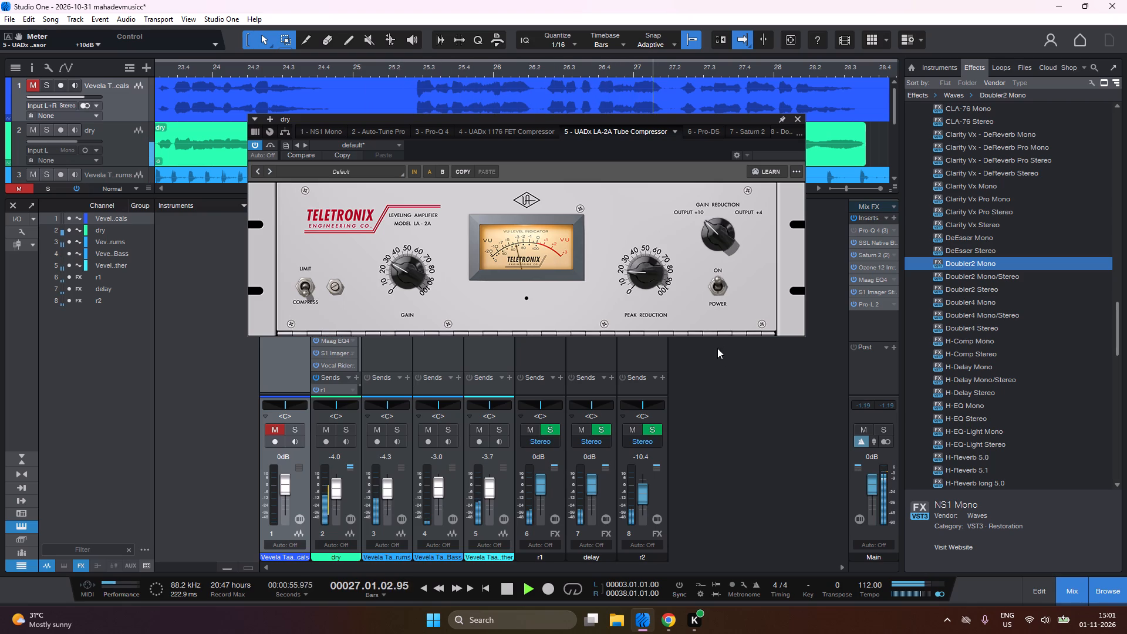
drag(717, 348, 718, 366)
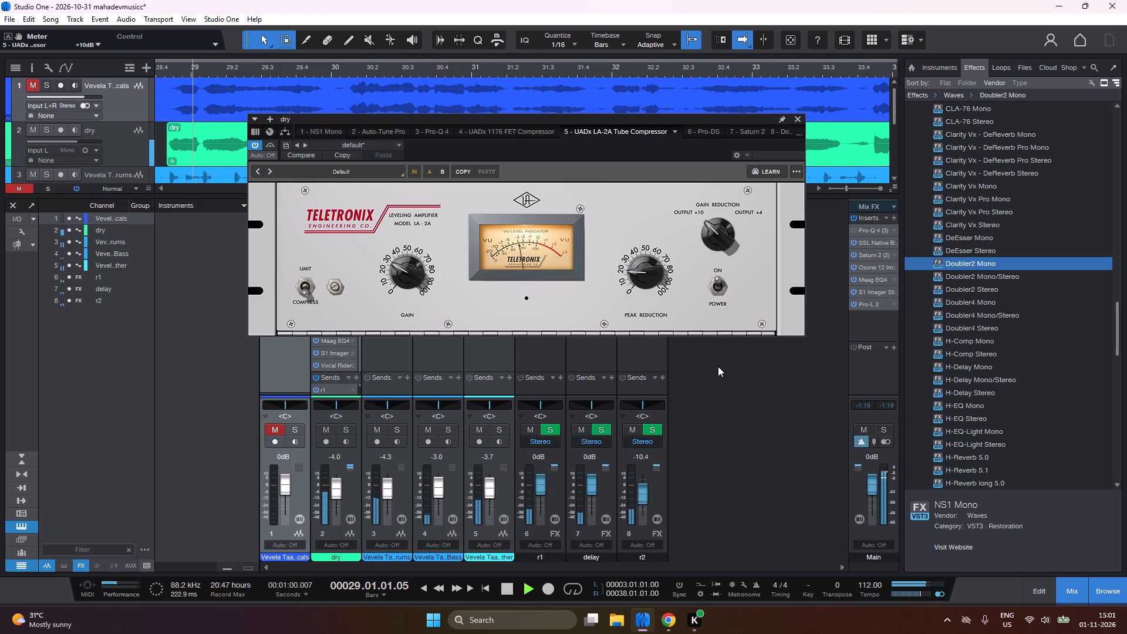
drag(715, 237, 717, 214)
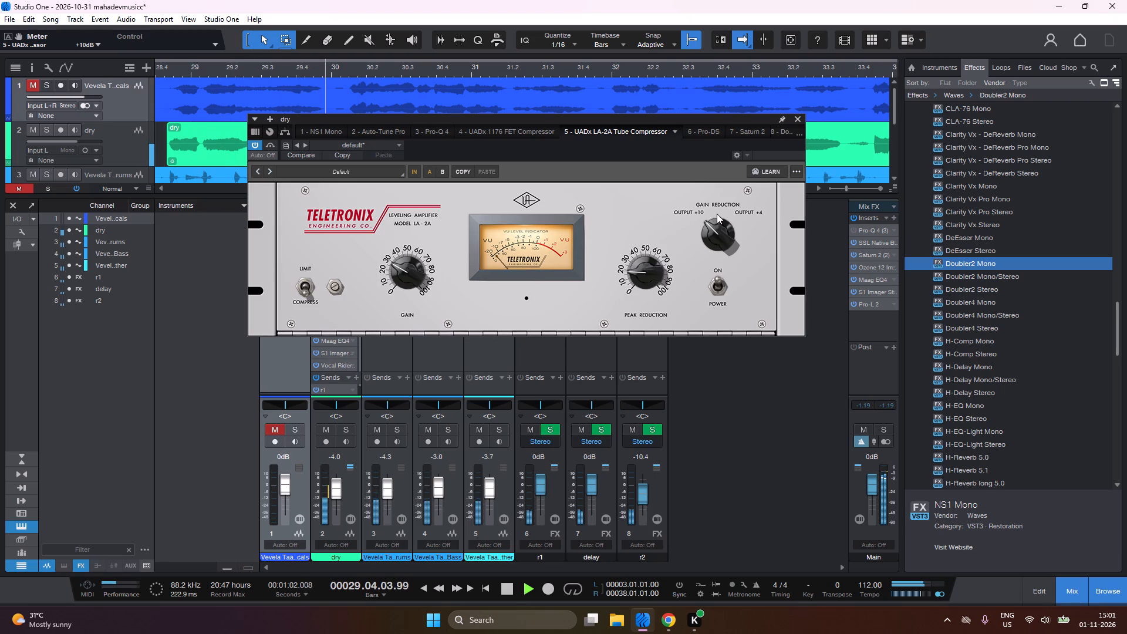
drag(717, 214, 721, 193)
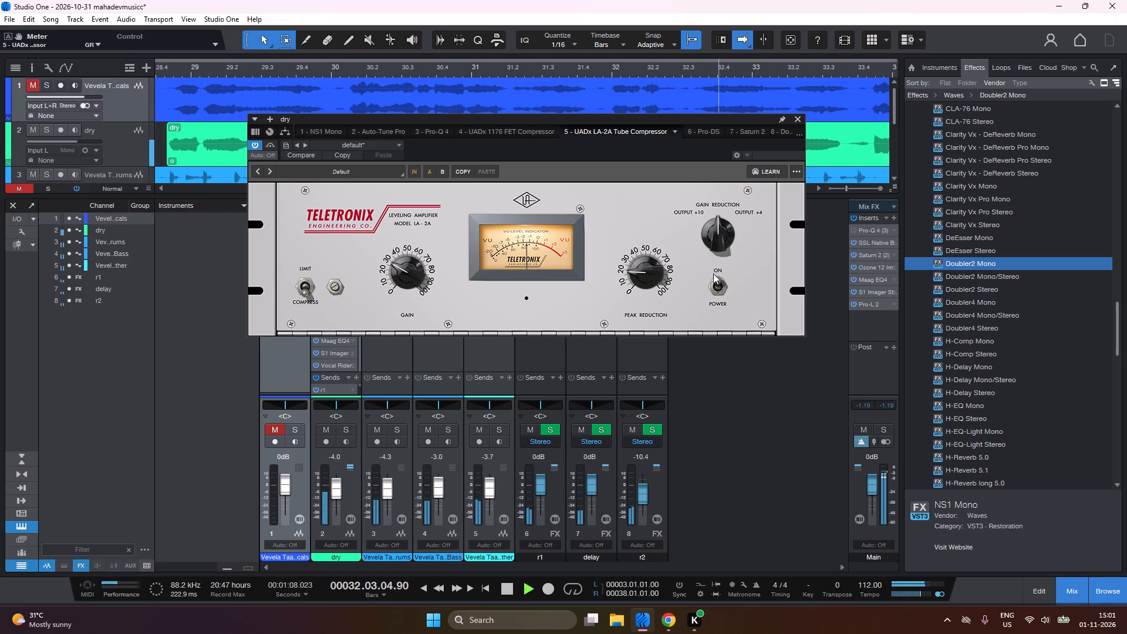
Compare the dry vocal with the LA-2A's power off and on, leaving it on.
click(718, 288)
click(718, 288)
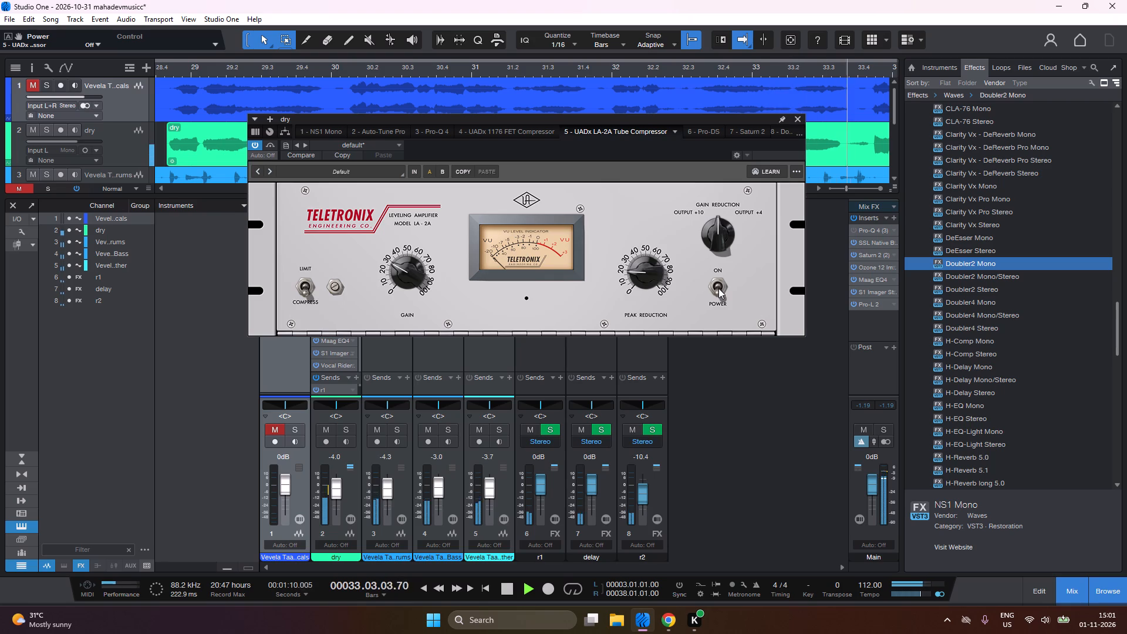
click(718, 288)
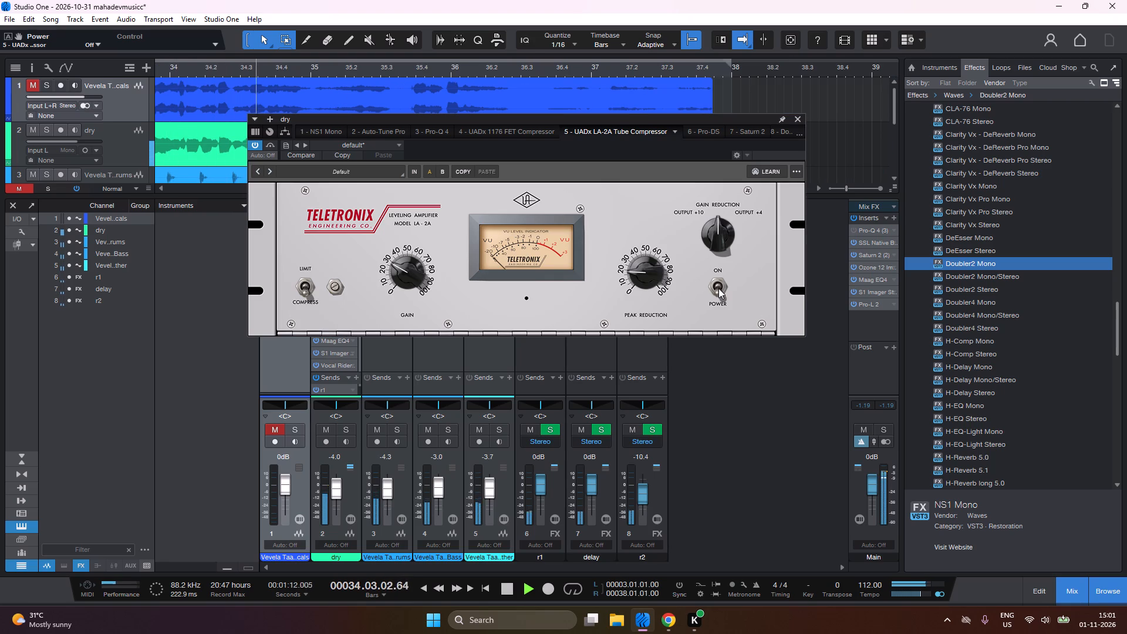
click(718, 288)
click(718, 279)
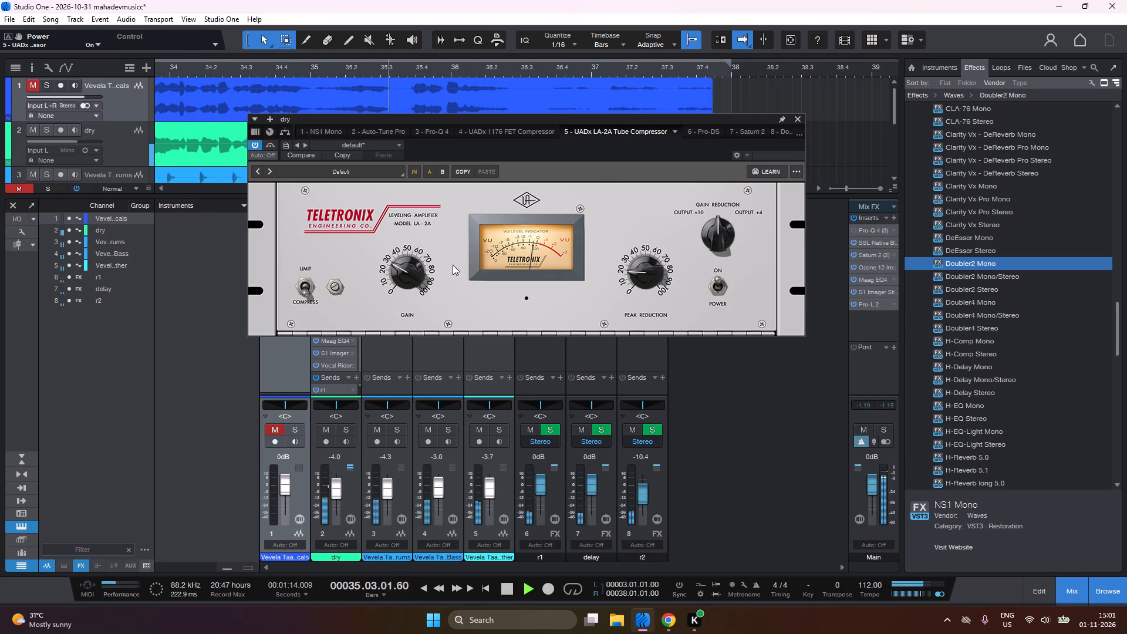
Try the LA-2A's Limit mode against Compress while replaying from bar 3, leave it on Compress and close the compressor.
click(309, 268)
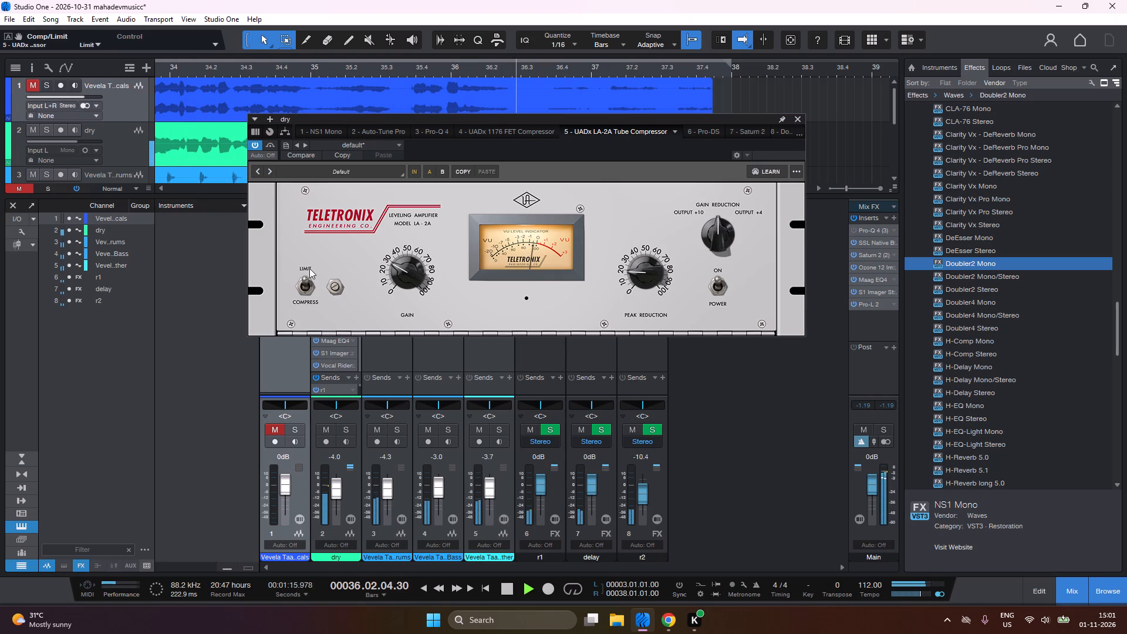
key(1)
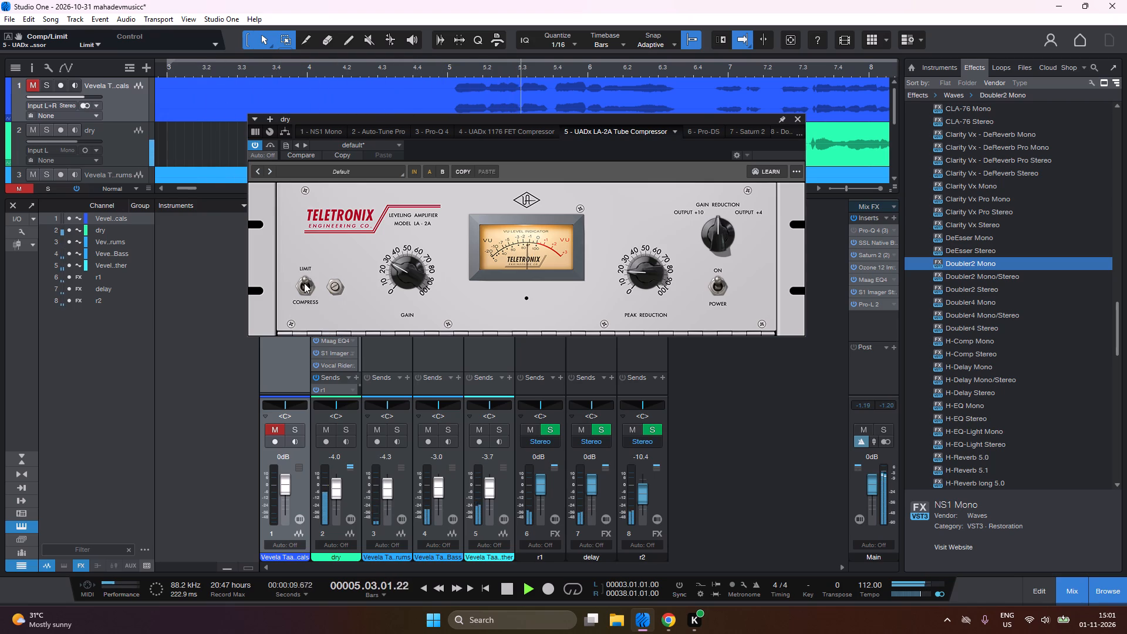
click(304, 283)
click(306, 299)
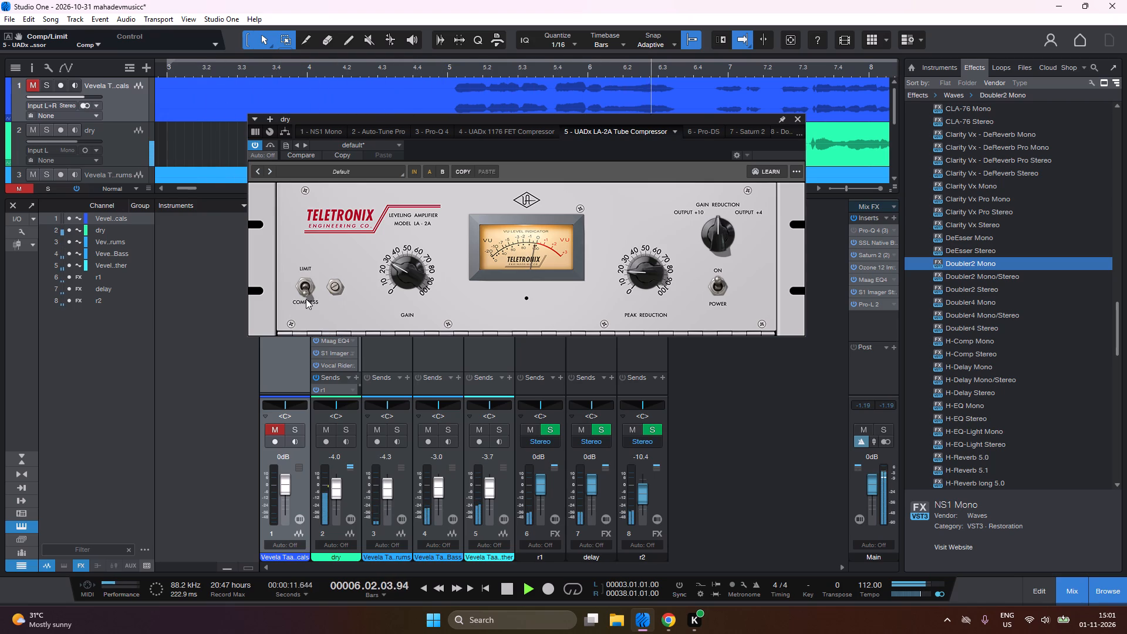
click(797, 122)
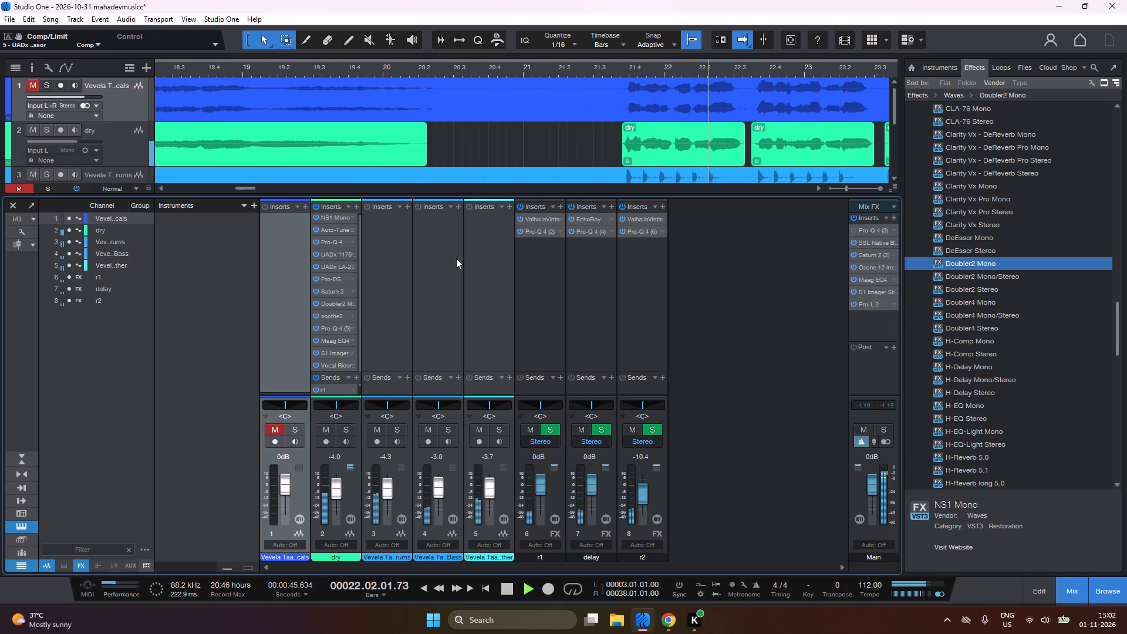
Inspect the r1 channel's Pro-Q 4 curve during playback and close the equalizer.
click(560, 232)
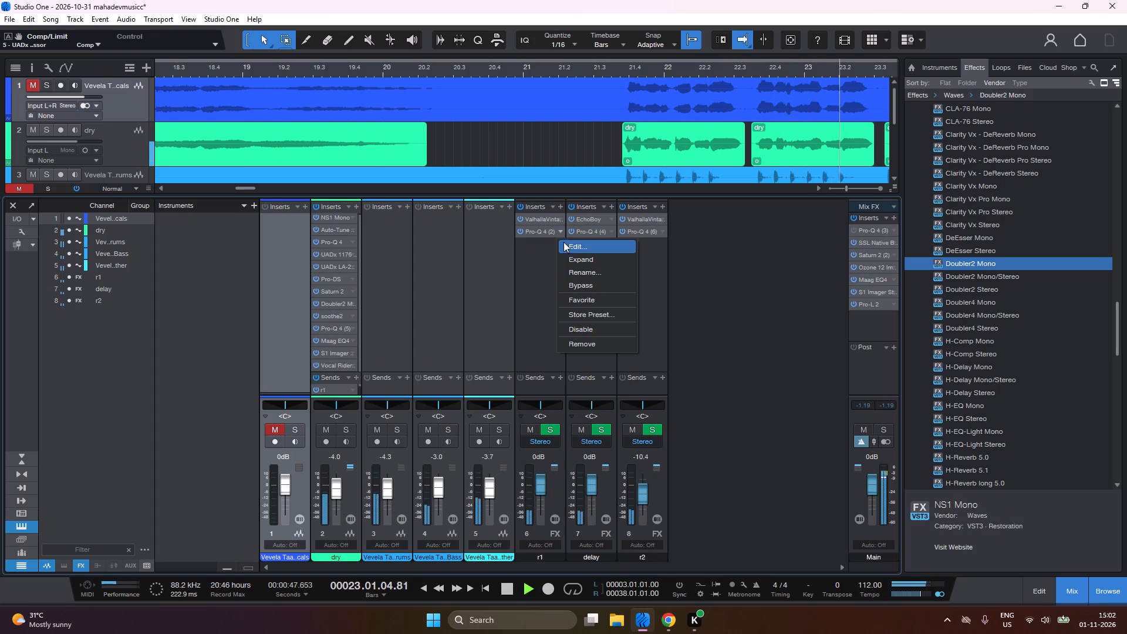
click(565, 244)
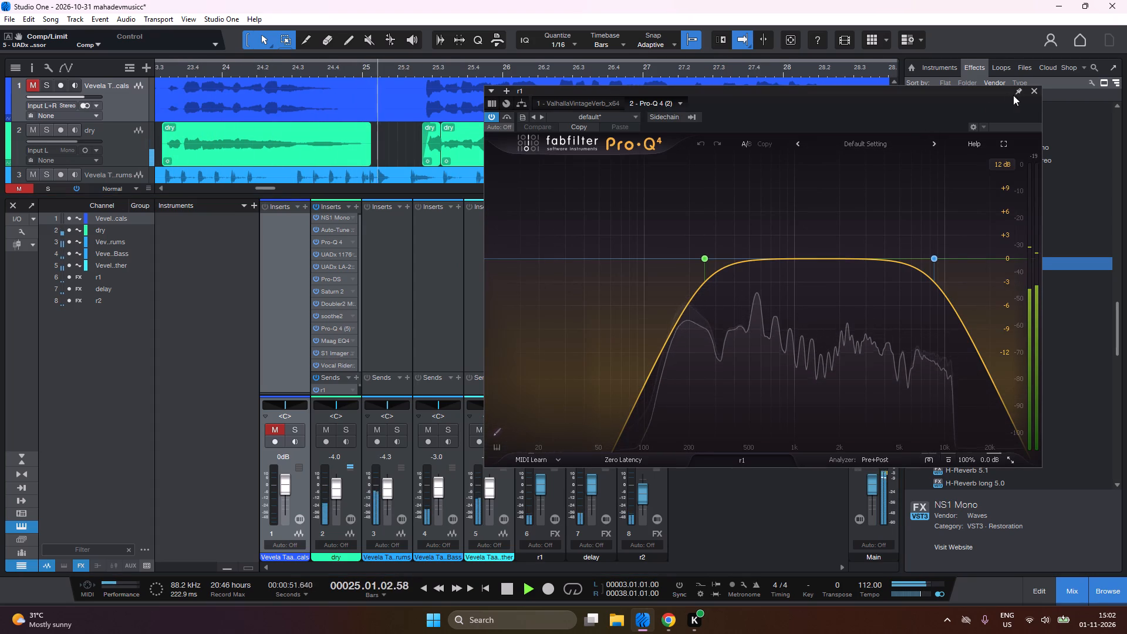
click(1031, 95)
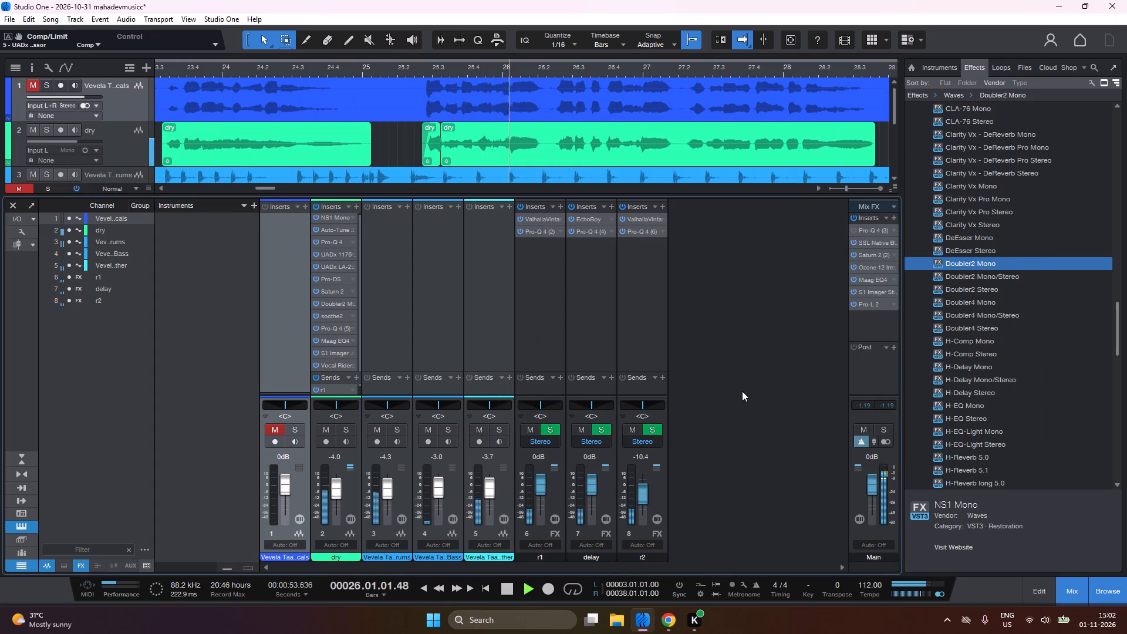
Inspect the dry channel's UADx 1176 FET Compressor during playback and close it.
click(724, 399)
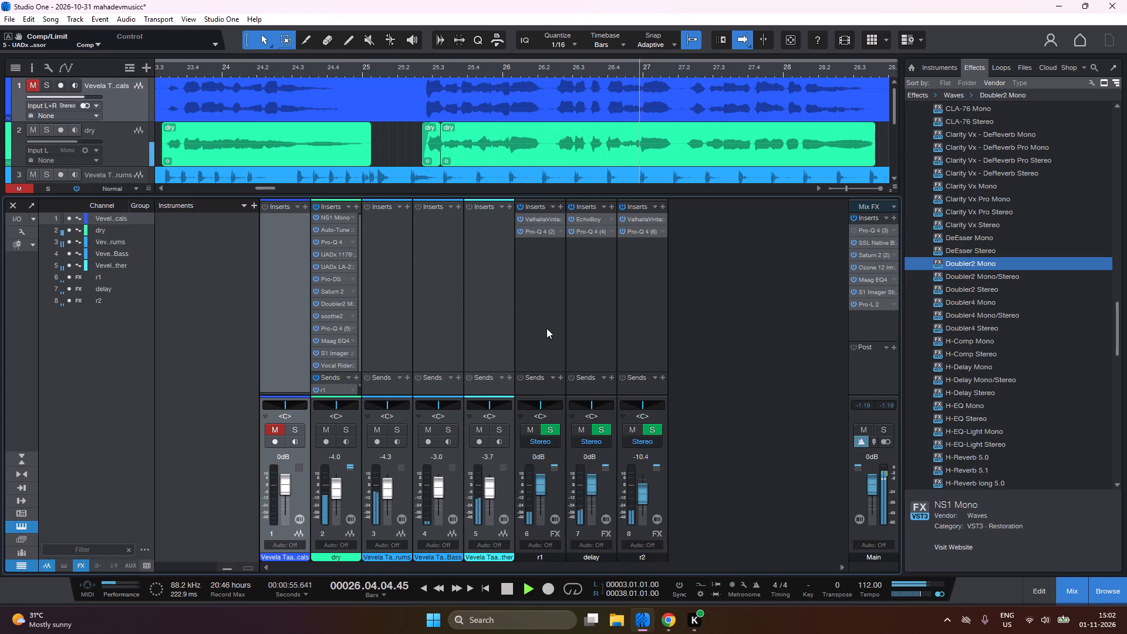
click(355, 254)
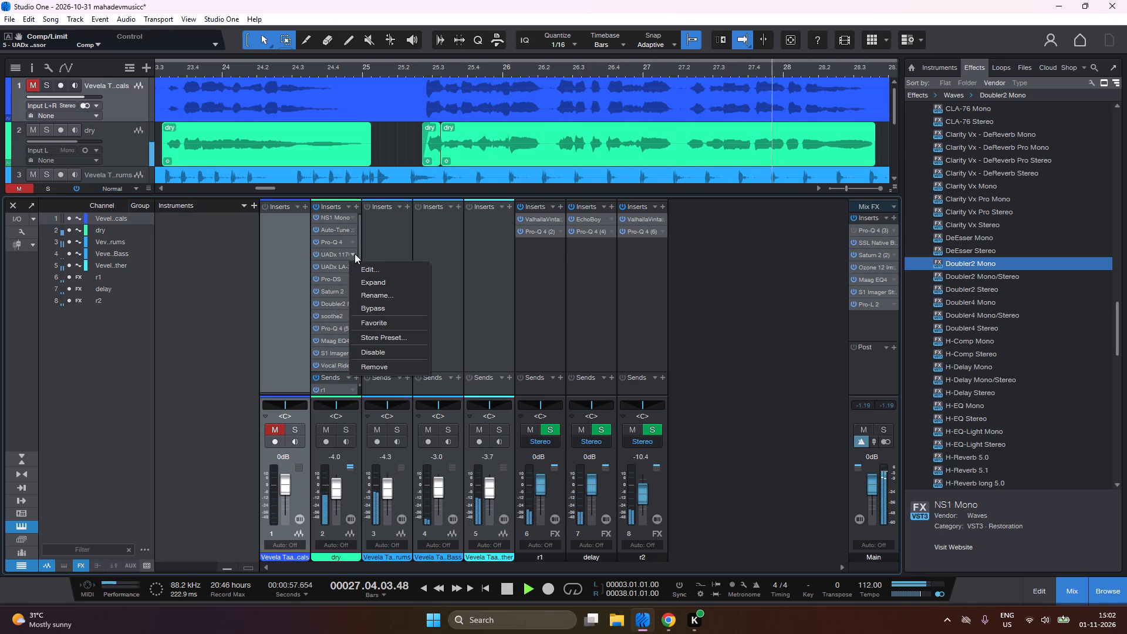
click(366, 264)
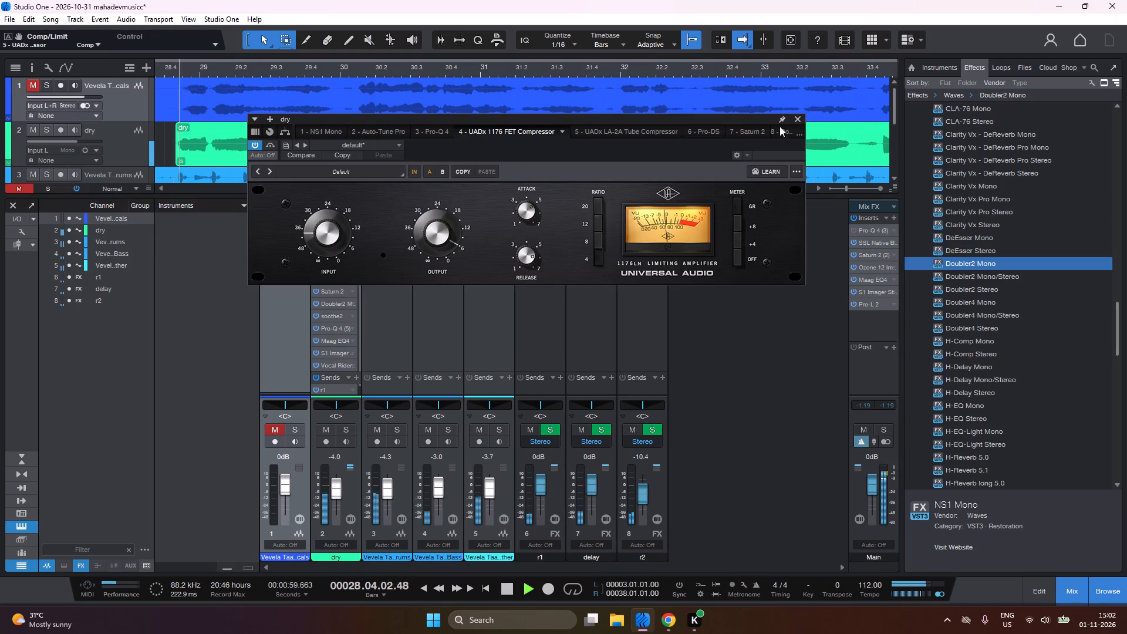
click(795, 122)
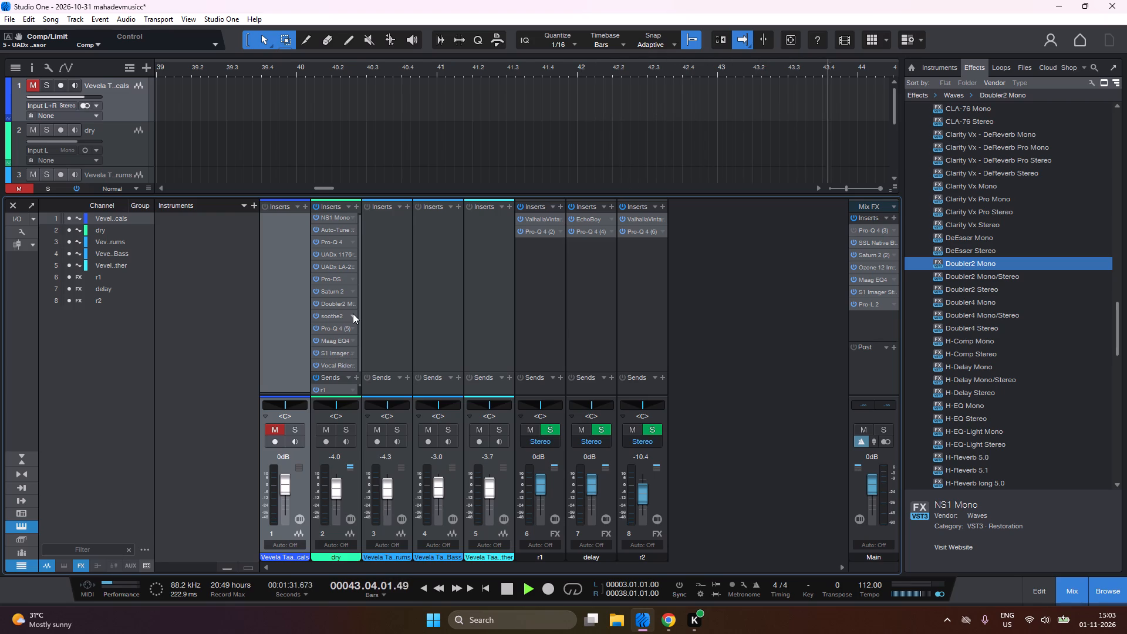
Replay the song from bar 3.
key(1)
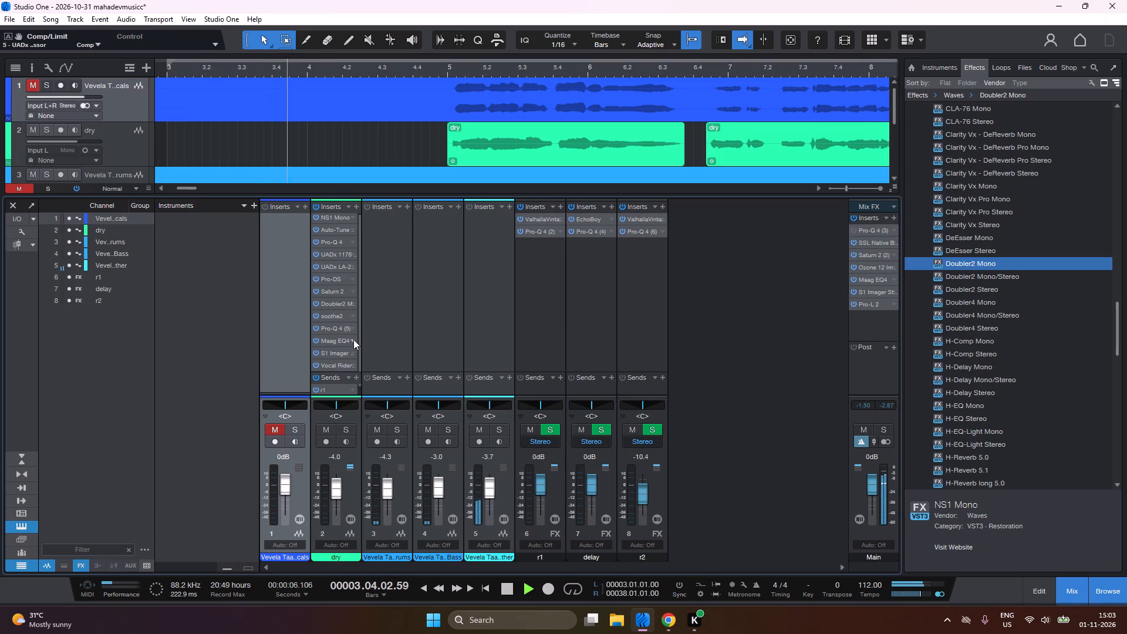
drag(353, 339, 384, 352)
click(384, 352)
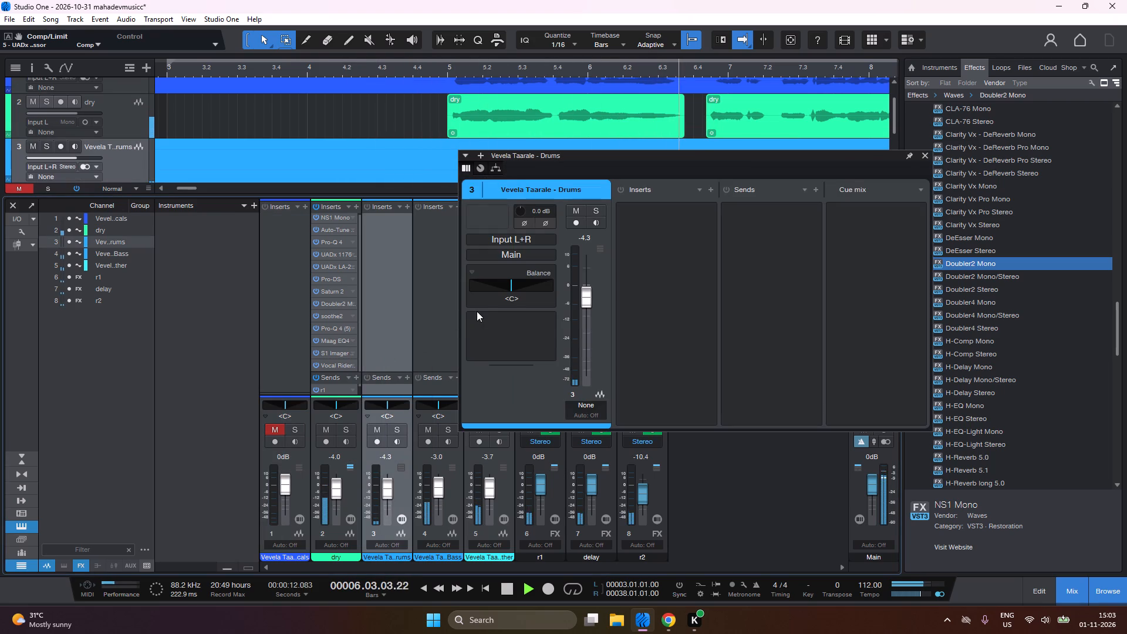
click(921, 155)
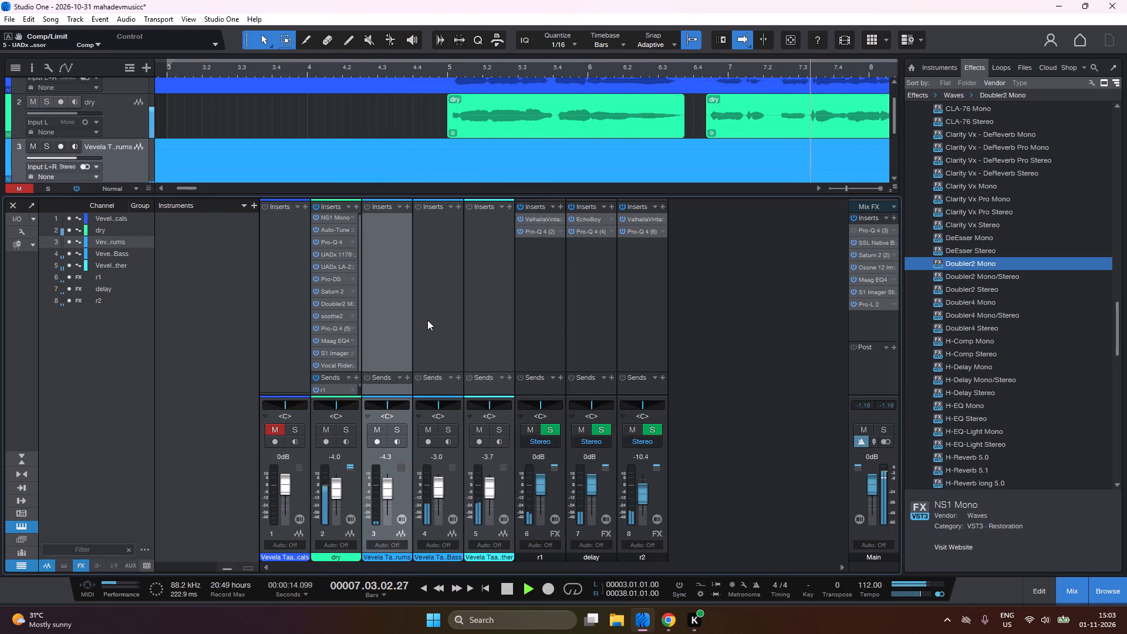
Open the Main channel's Ozone 12 insert for inspection during playback.
drag(892, 271, 891, 282)
click(896, 282)
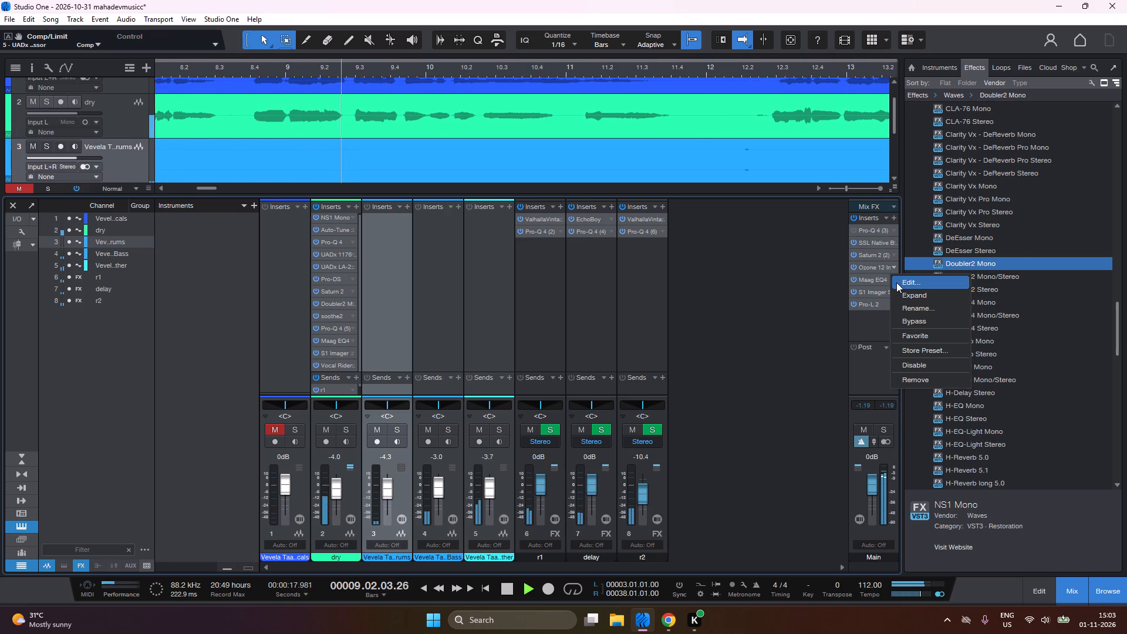
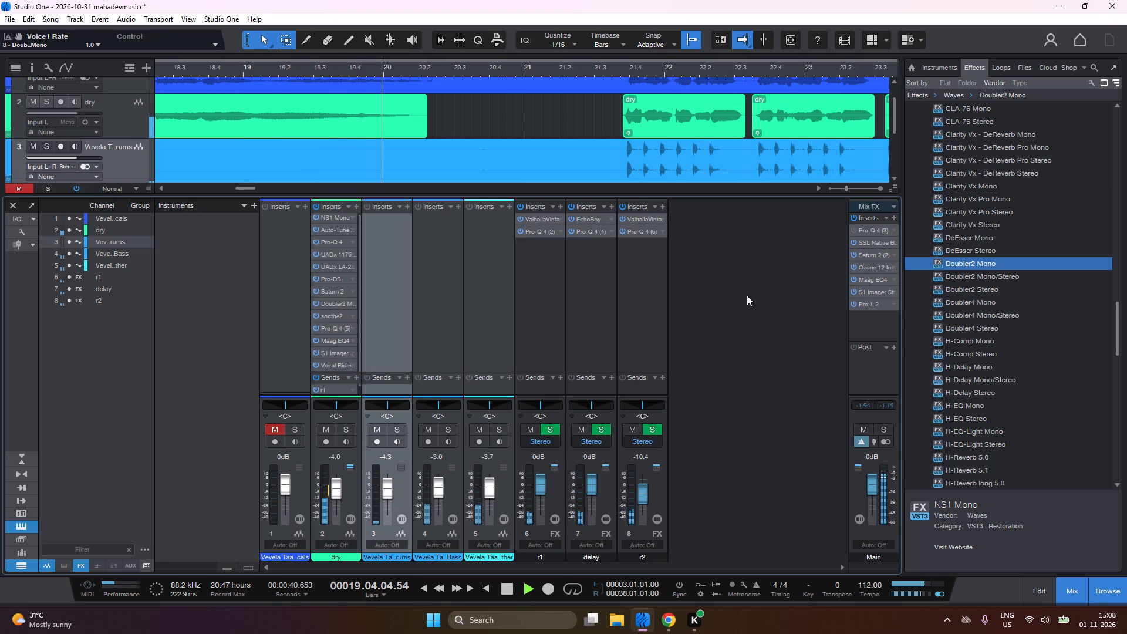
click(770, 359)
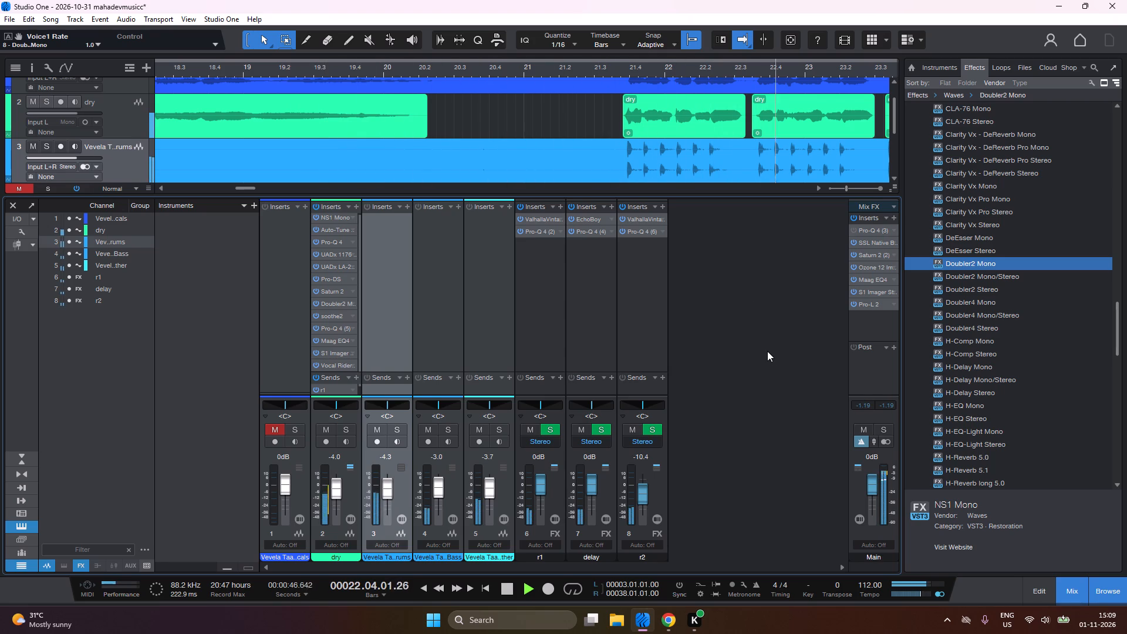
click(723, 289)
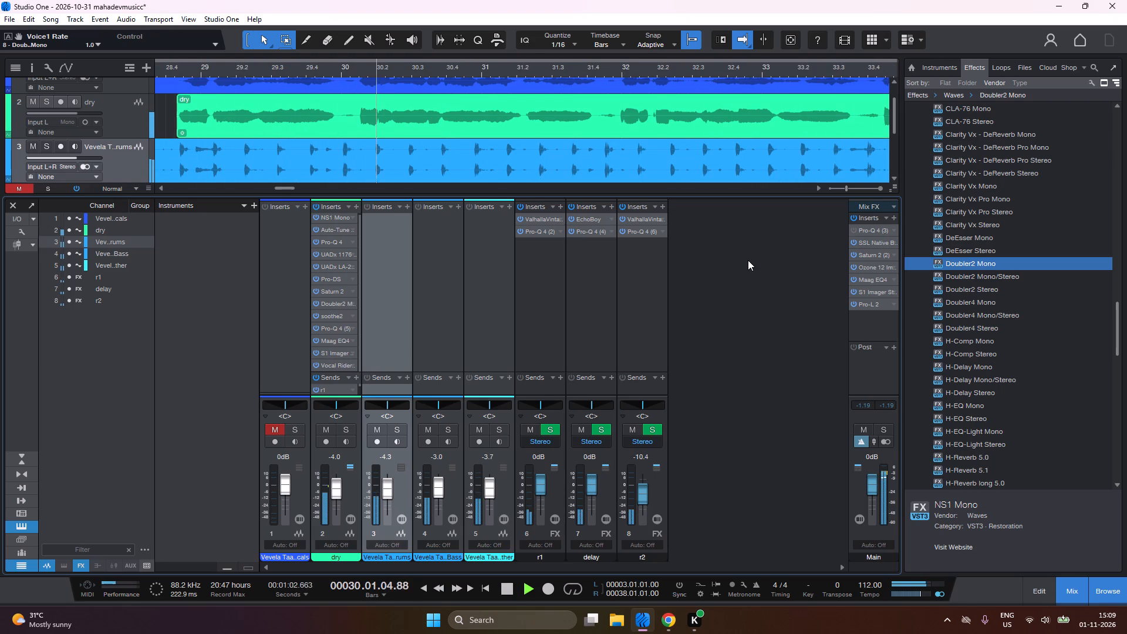
Replay the song from bar 3.
key(1)
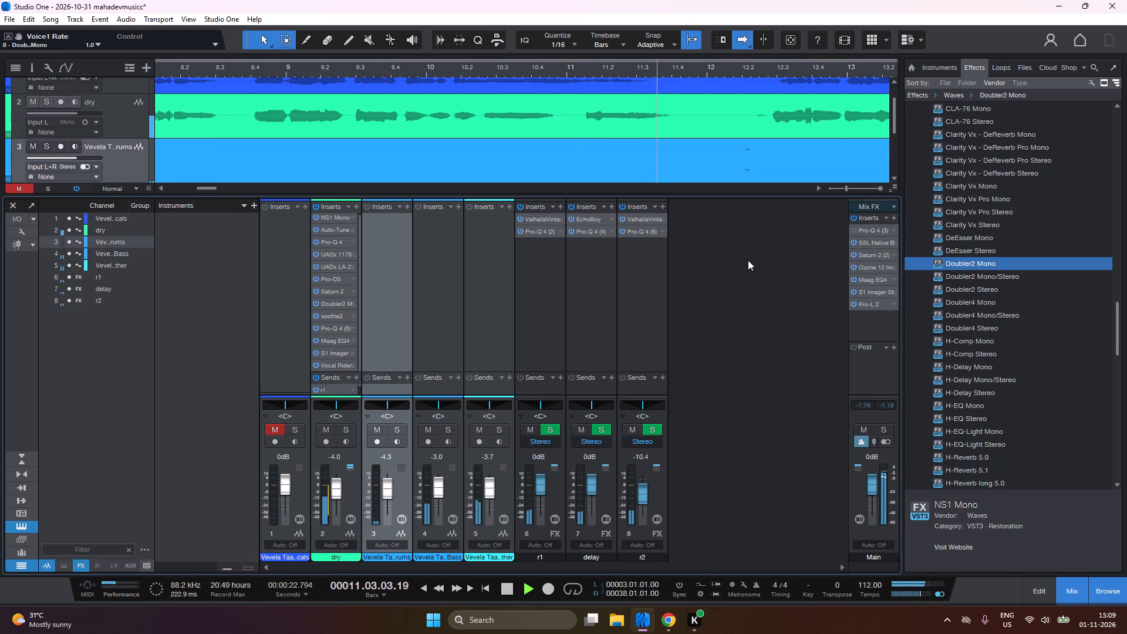
Move the blue low-mid cut, band 2, in the dry channel's first Pro-Q 4 to about 220 Hz during playback.
drag(353, 240, 355, 249)
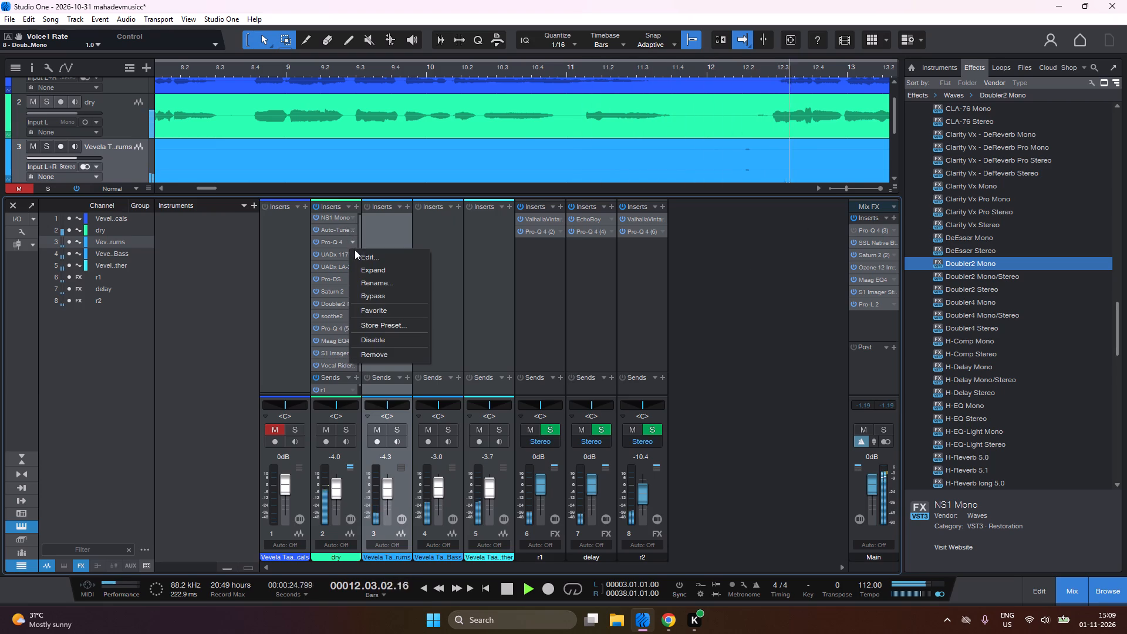
drag(355, 249, 355, 250)
click(360, 255)
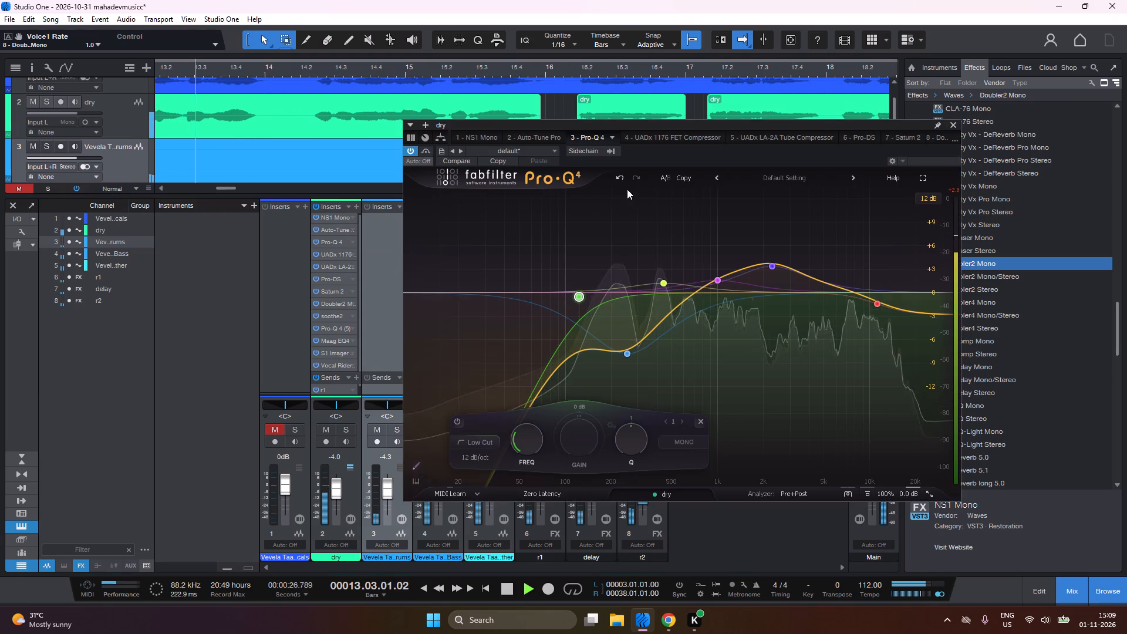
click(690, 122)
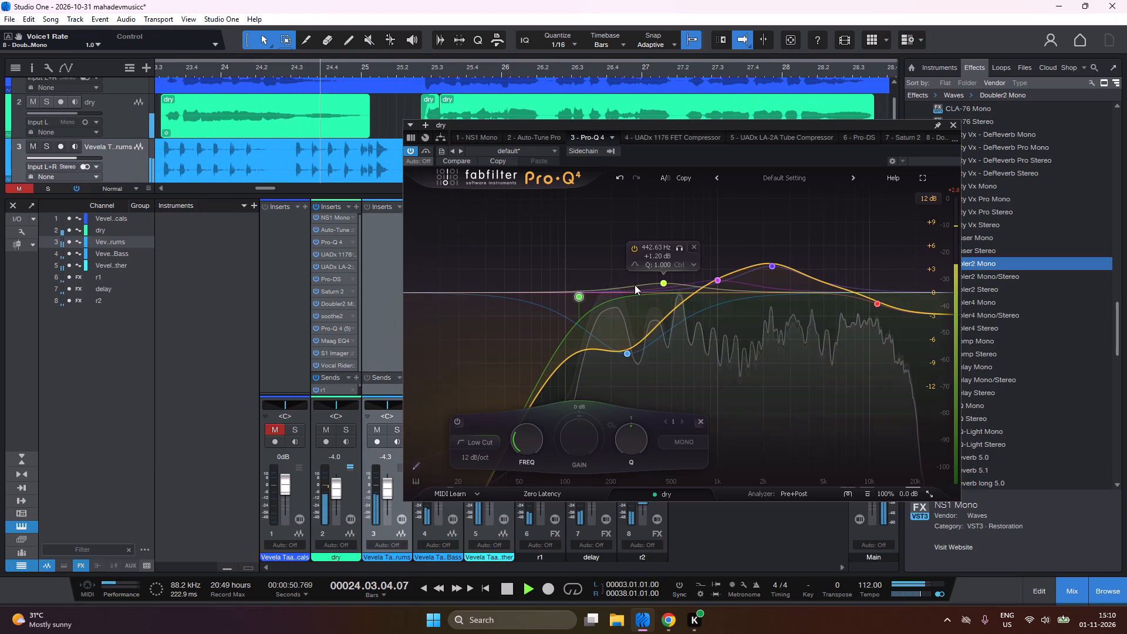
drag(624, 353, 615, 334)
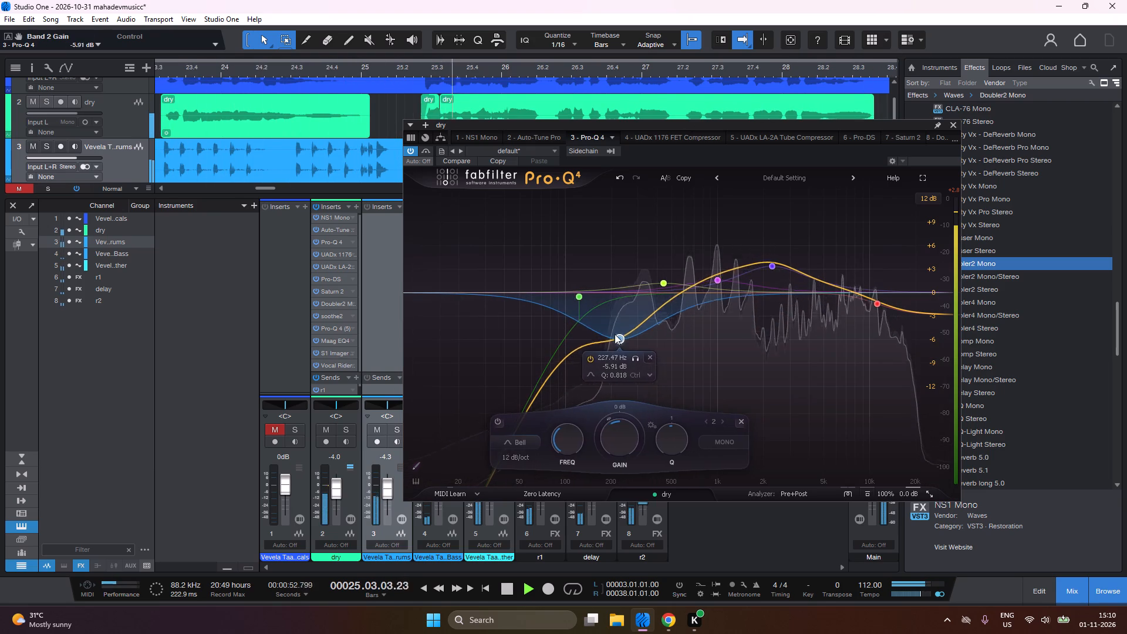
drag(615, 334, 613, 347)
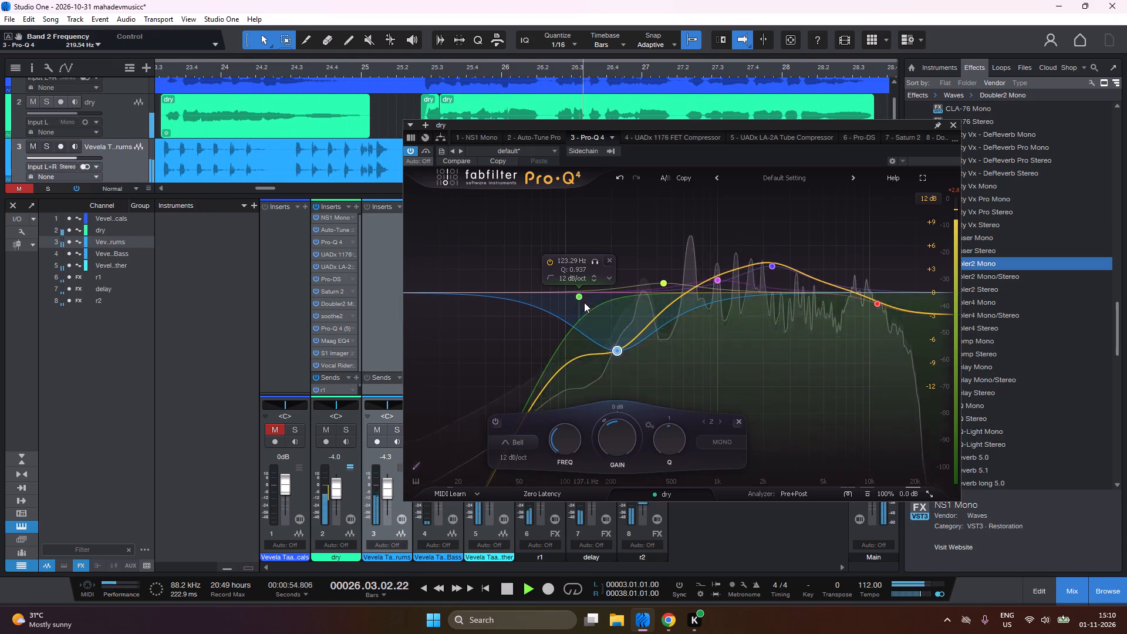
Lower the dry vocal's Pro-Q 4 low cut to about 99 Hz with a Q of about 1, and close the equalizer.
drag(580, 298, 570, 286)
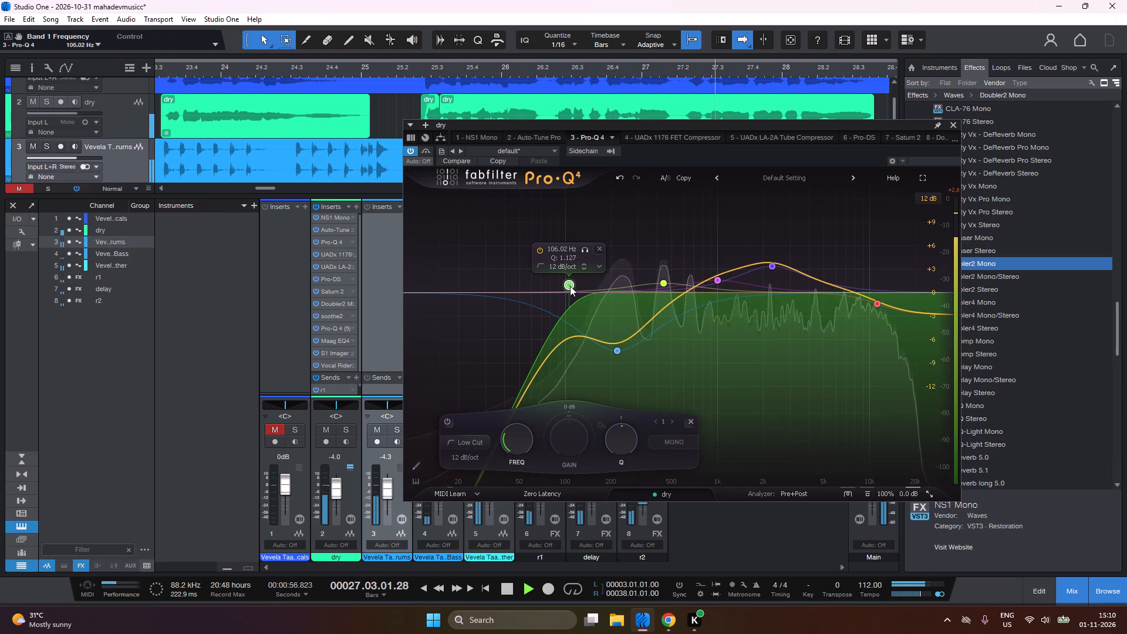
drag(570, 286, 565, 292)
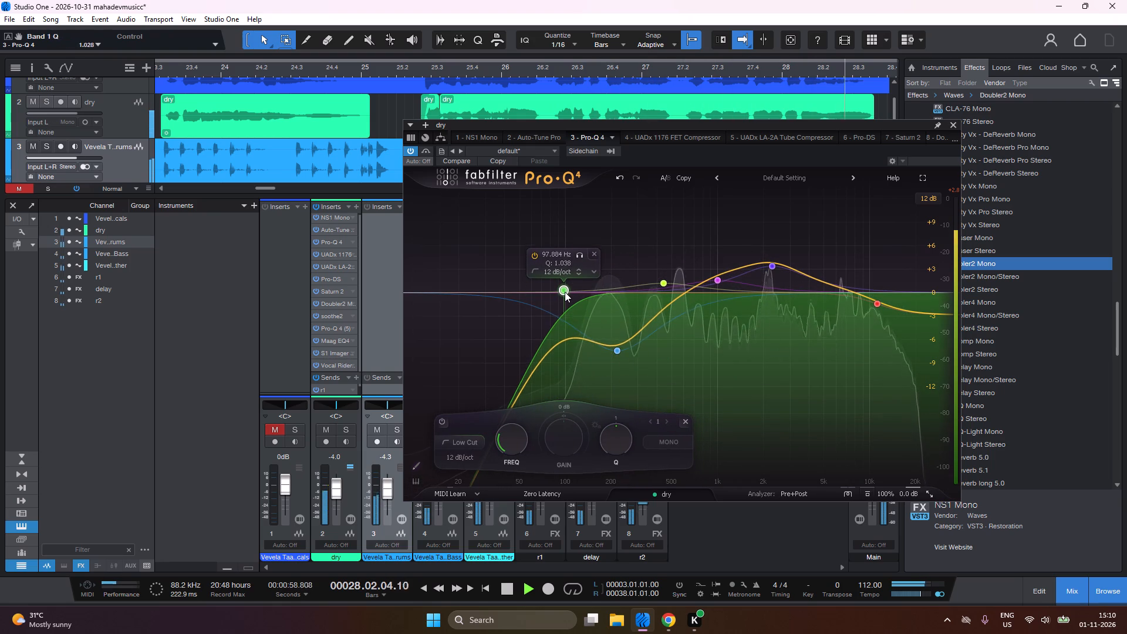
drag(565, 292, 565, 292)
click(957, 127)
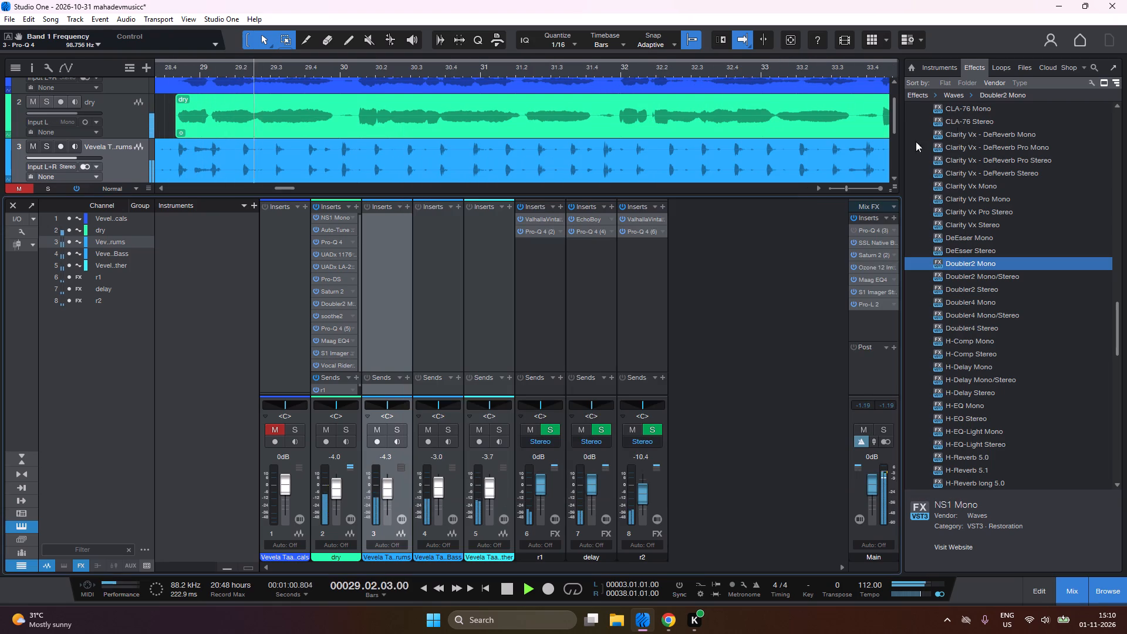
Replay the song from bar 3 to hear the equalizer changes.
key(1)
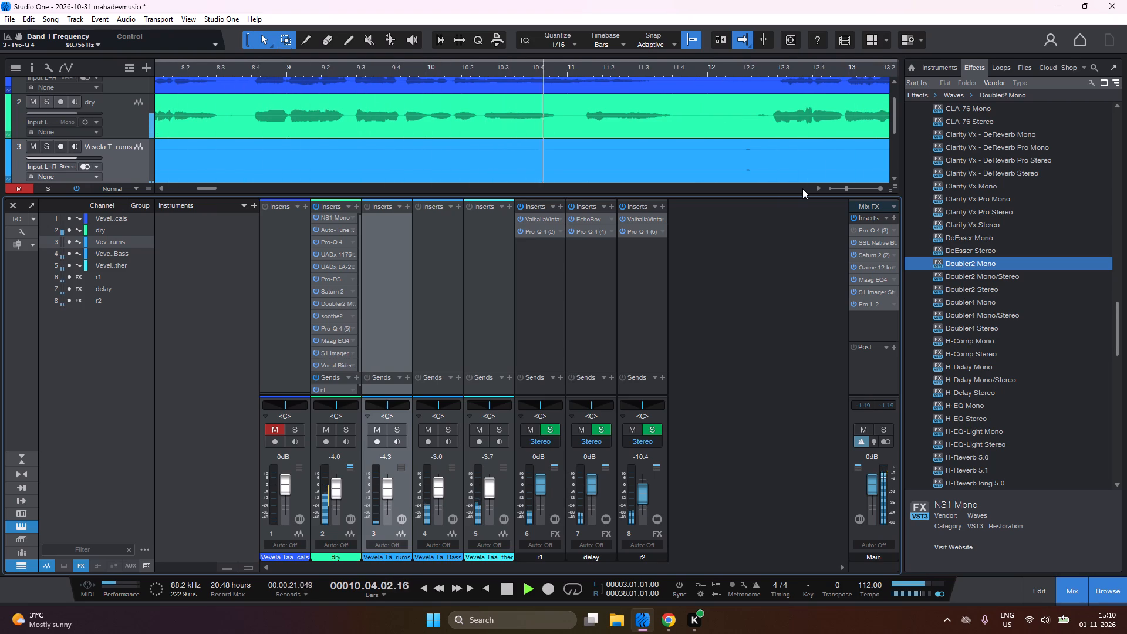
Enlarge the mixer's Sends area to show the dry channel's r1, delay and r2 sends.
drag(377, 369, 447, 286)
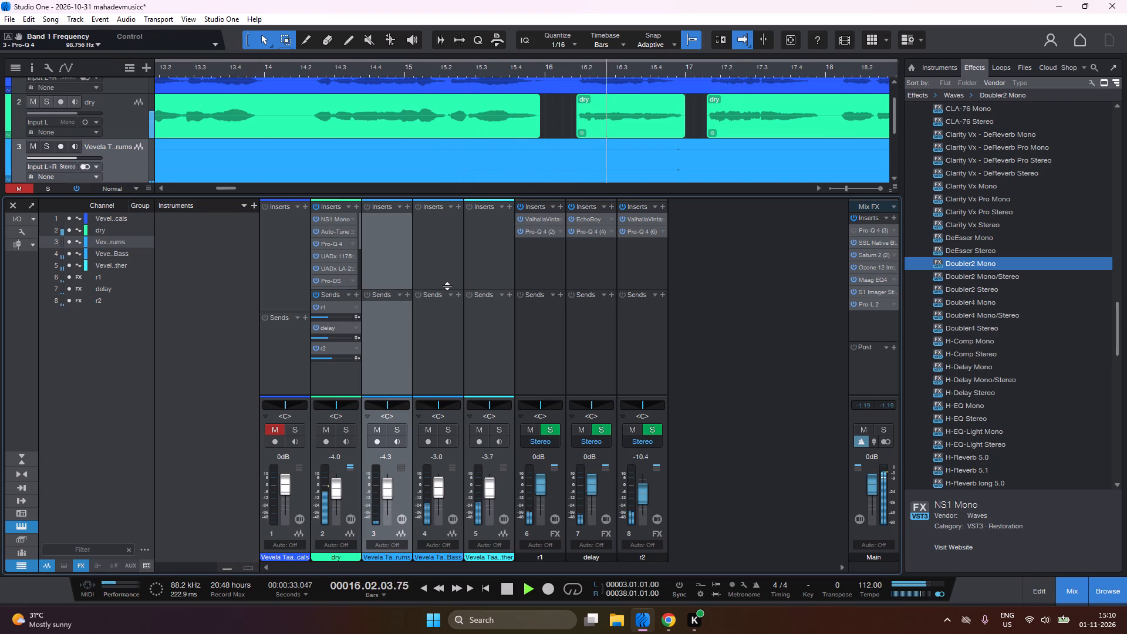
Replay the song from bar 3 again.
key(1)
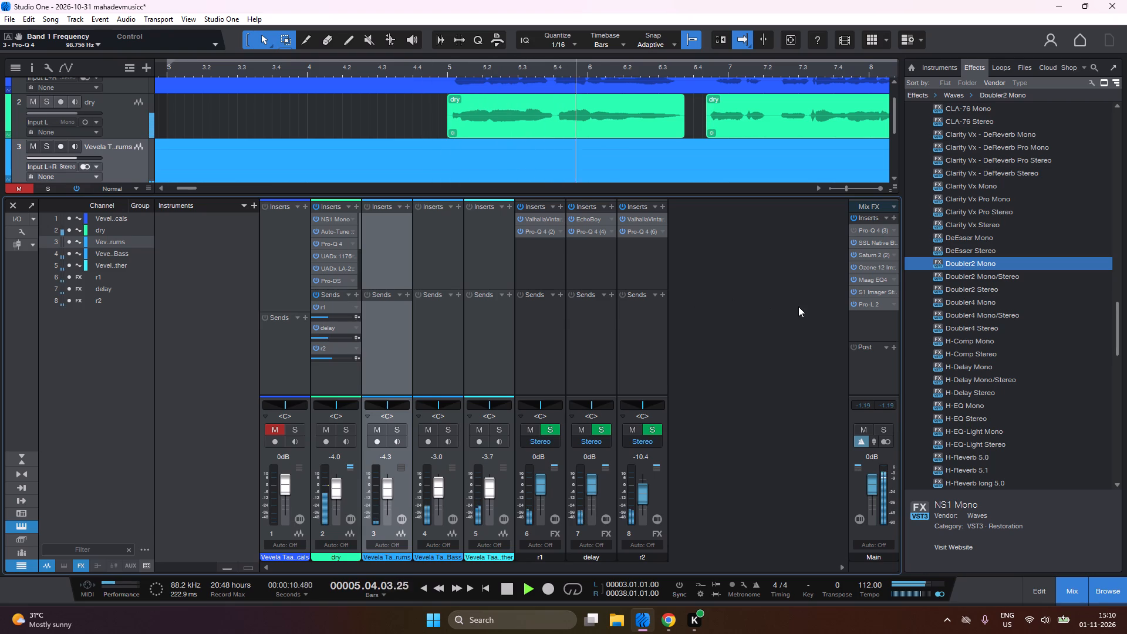
Open the Main channel's Maag EQ4 and inspect its band settings during playback.
drag(892, 281, 907, 303)
click(866, 281)
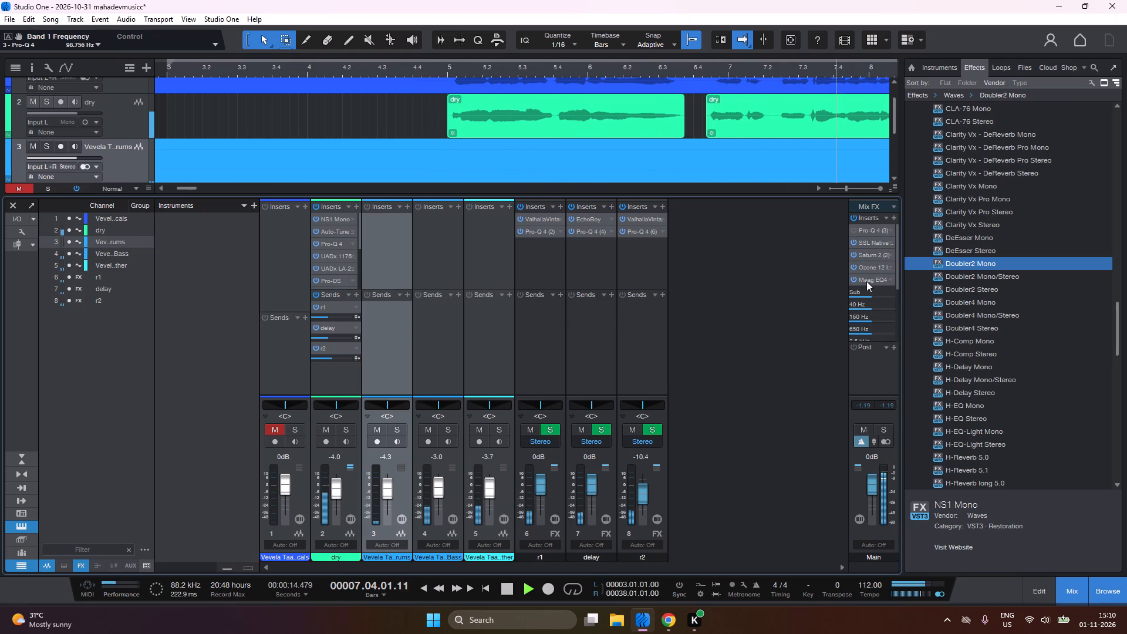
drag(895, 278, 904, 291)
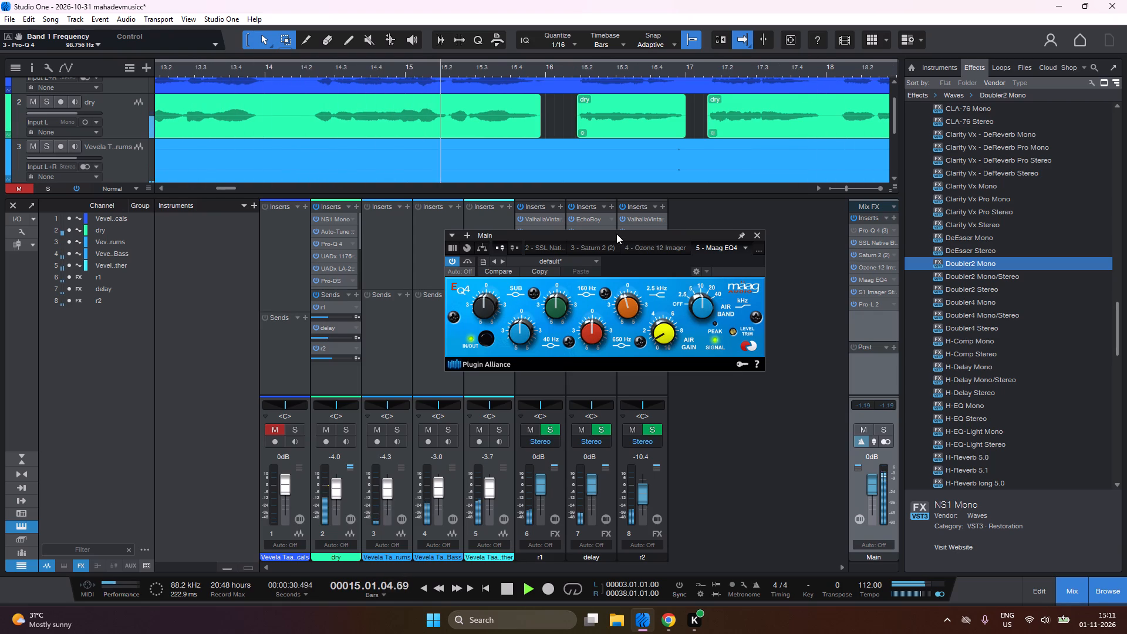
drag(616, 232, 653, 244)
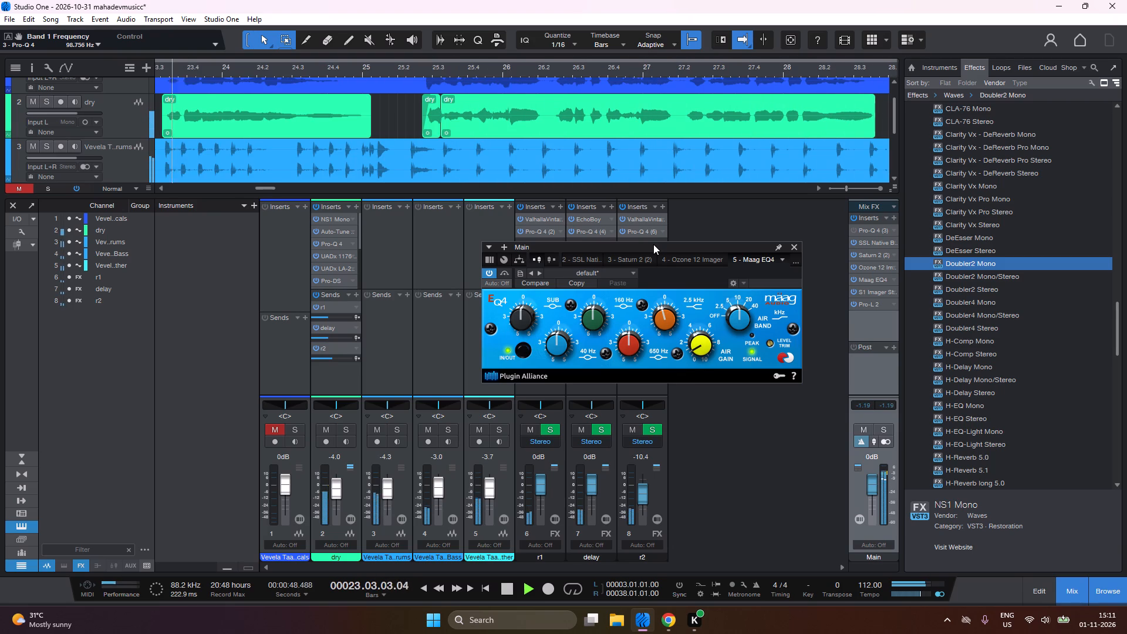
click(653, 244)
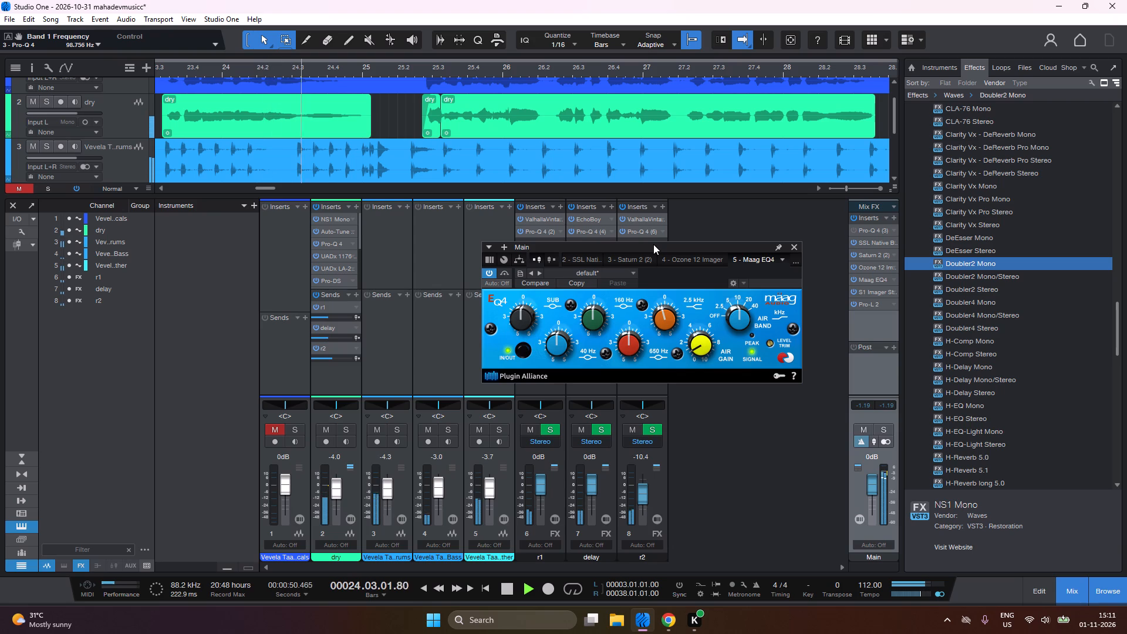
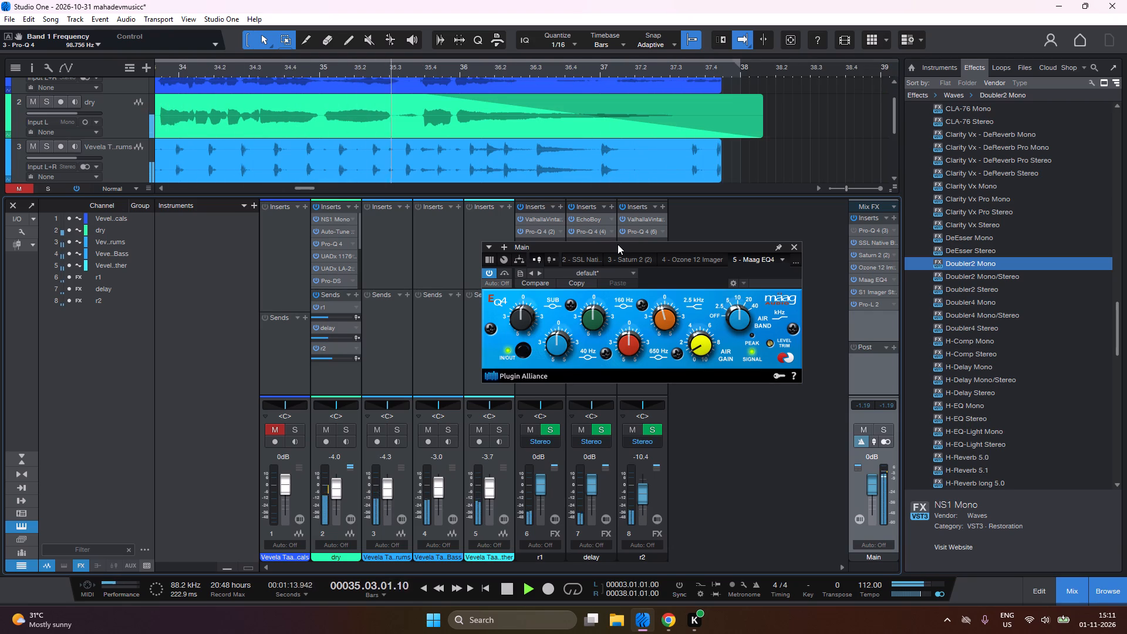
Replay the song from bar 3 with the Main channel's Maag EQ4 open for inspection, and close the equalizer.
click(618, 244)
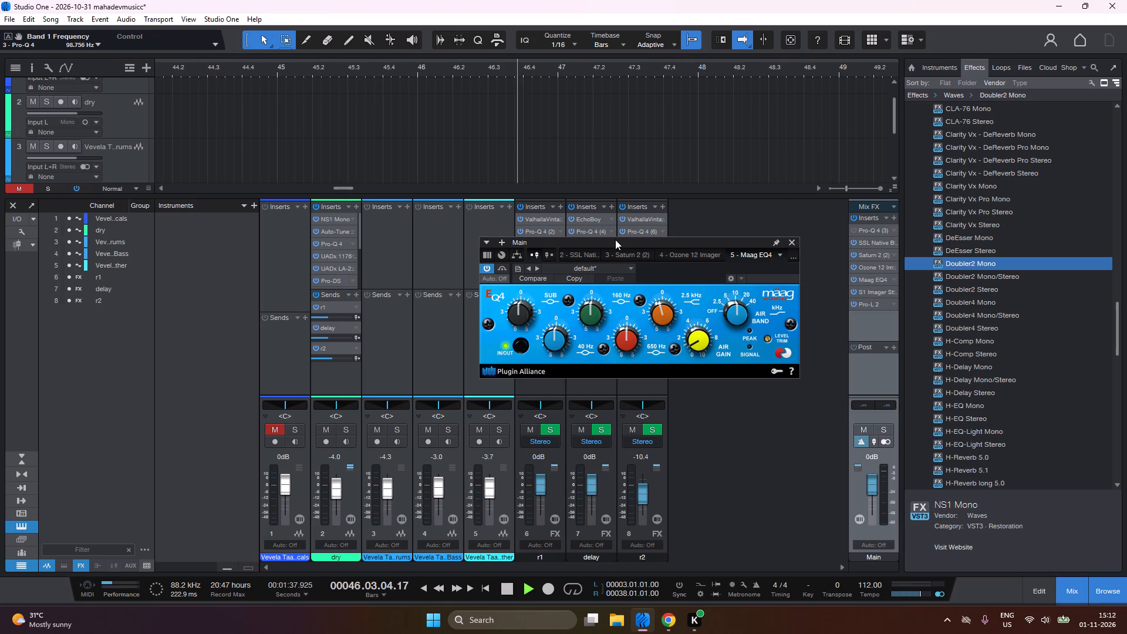
drag(615, 240, 574, 244)
key(1)
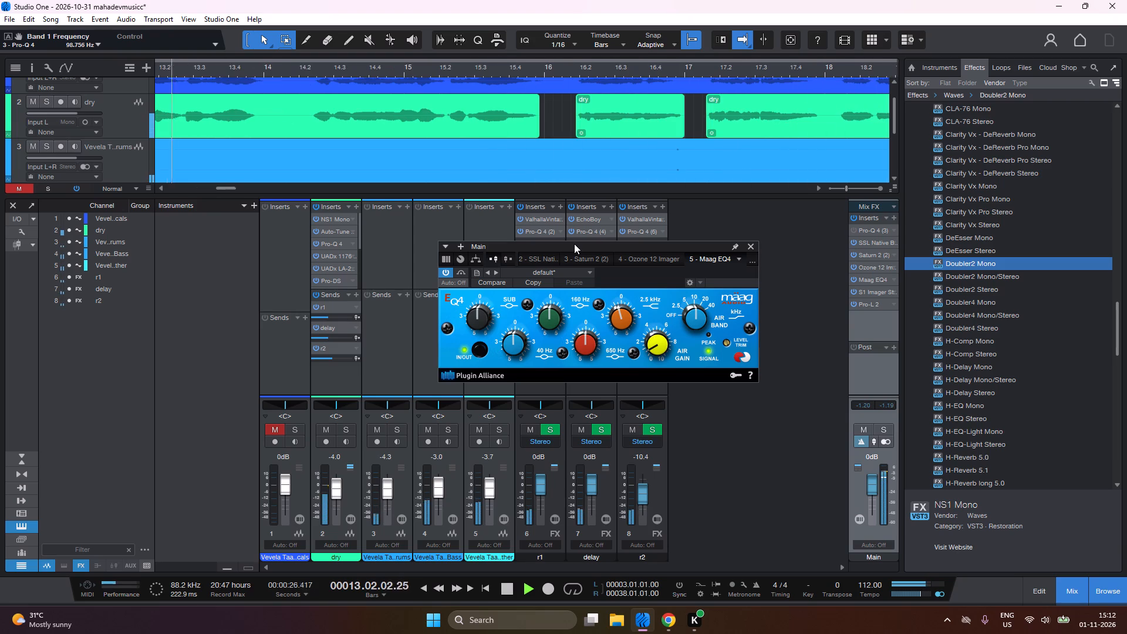
key(1)
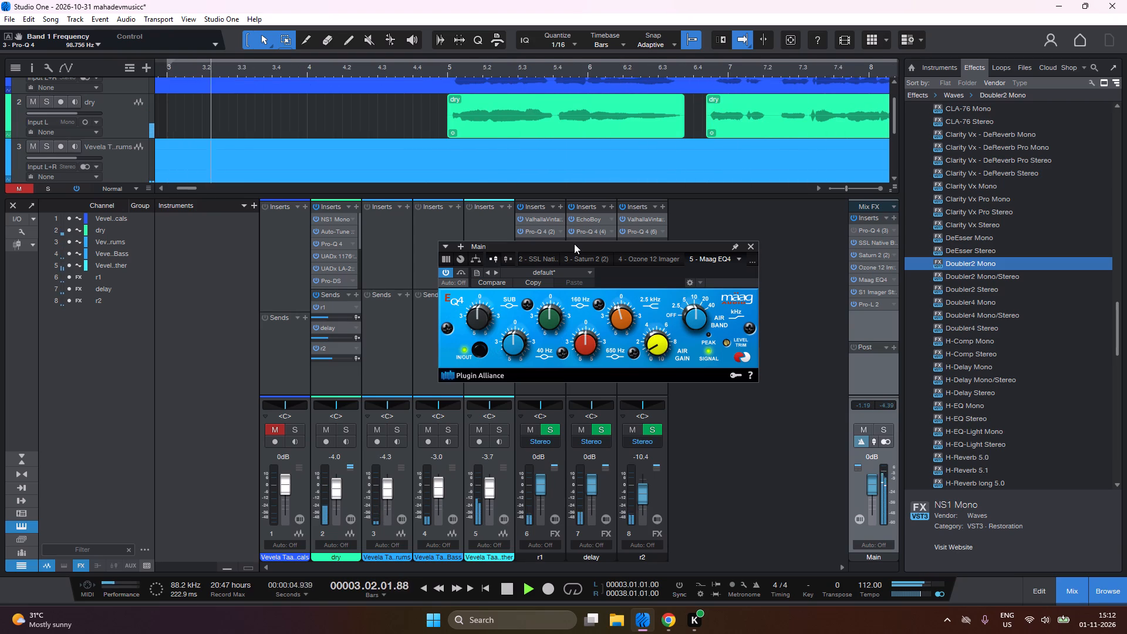
drag(574, 244, 330, 407)
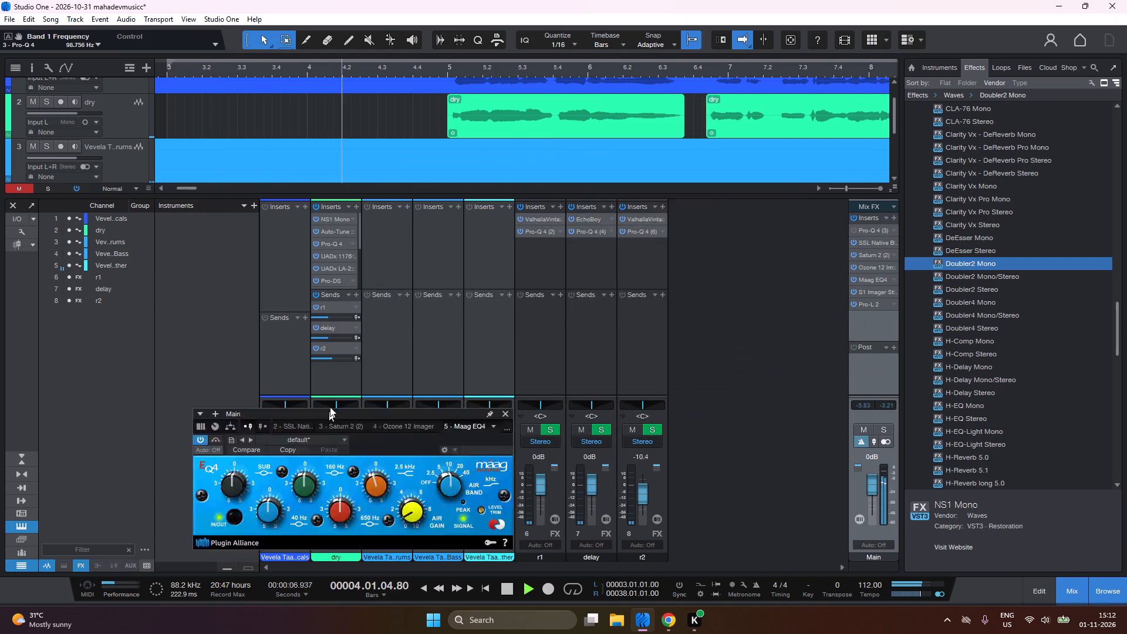
drag(330, 407, 600, 195)
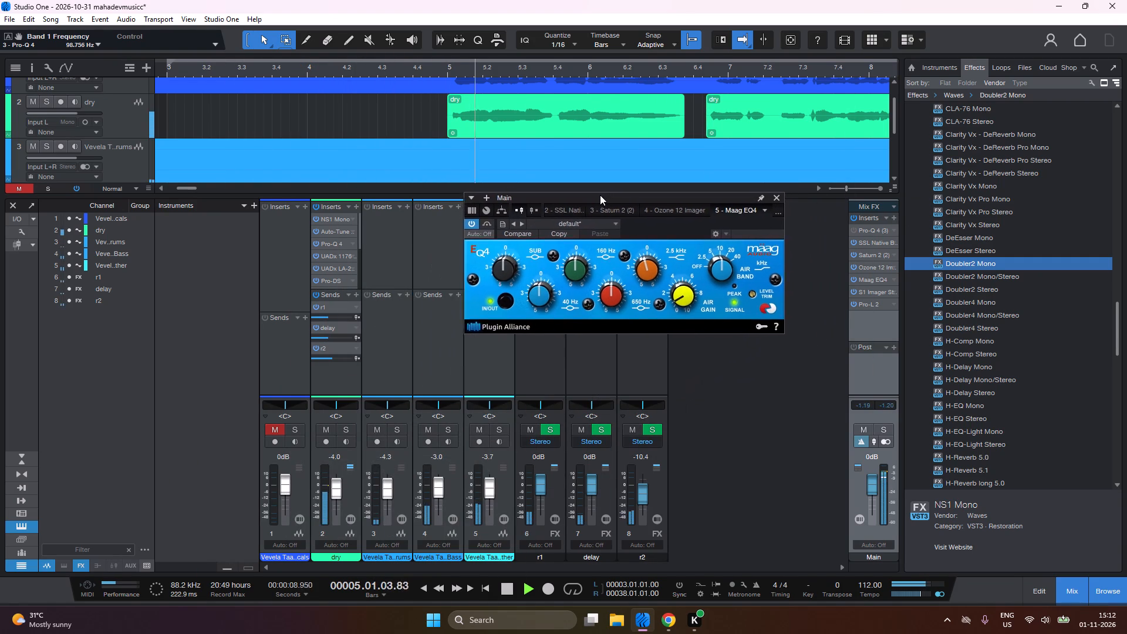
drag(600, 195, 610, 191)
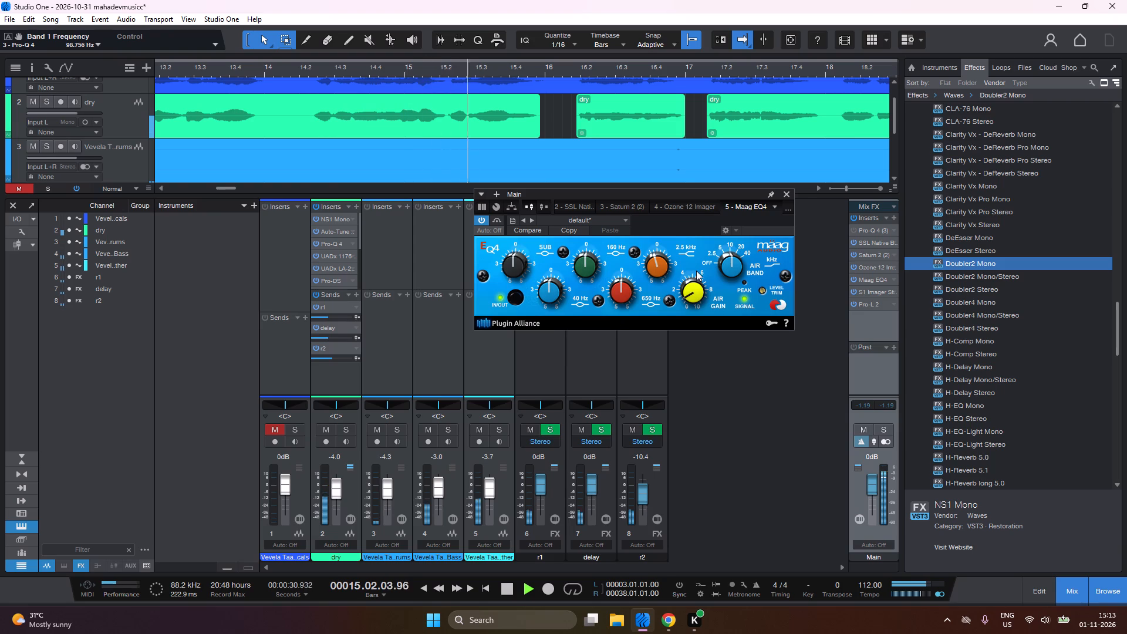
click(786, 197)
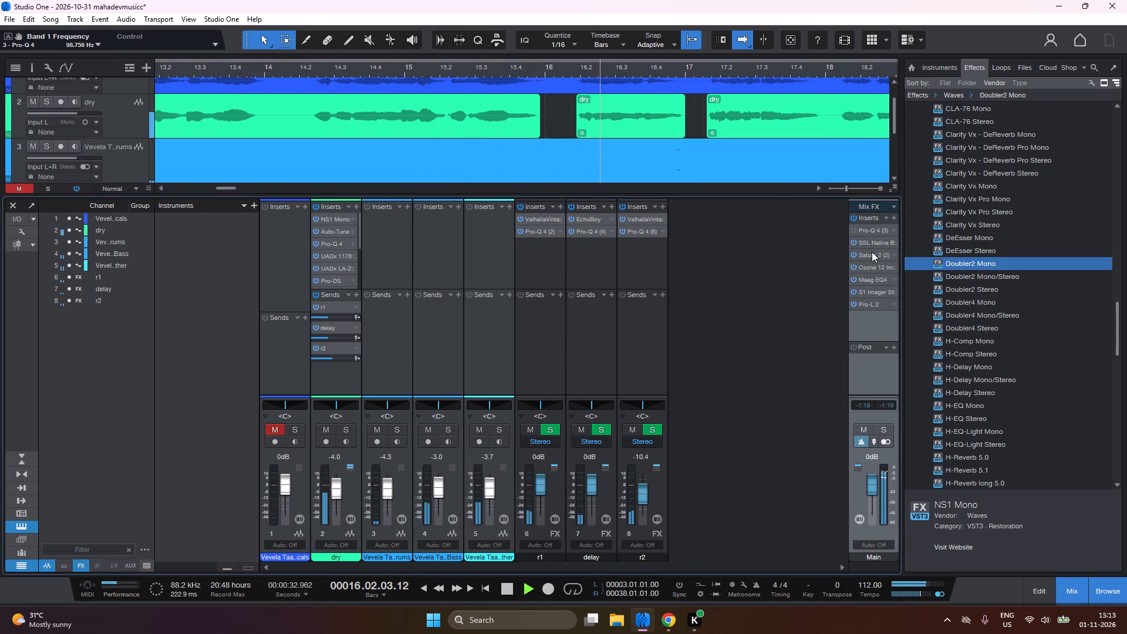
Change the Main channel's Saturn 2 style to Gentle Saturation, comparing it with Subtle Saturation during playback.
drag(892, 256, 893, 272)
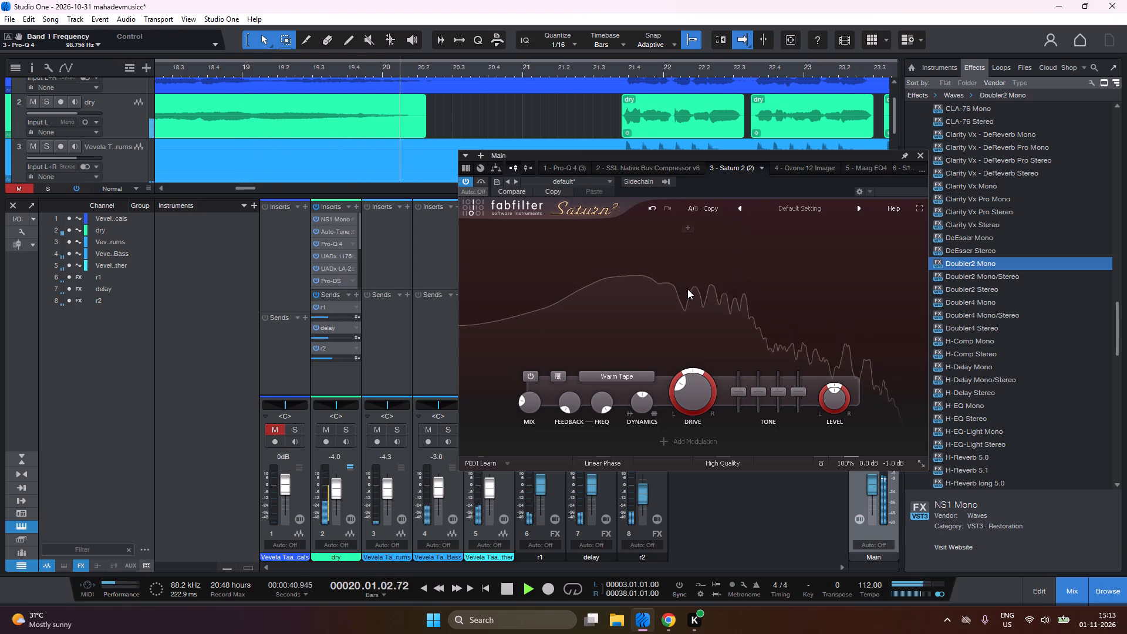
click(725, 152)
click(725, 152)
drag(730, 157, 679, 144)
click(584, 364)
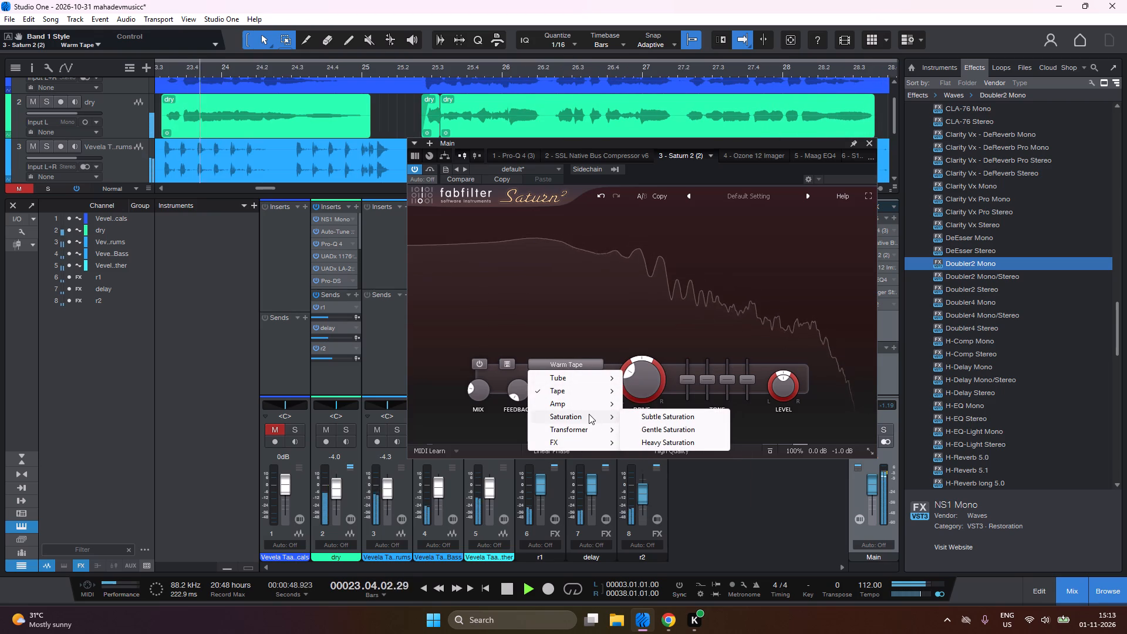
click(658, 426)
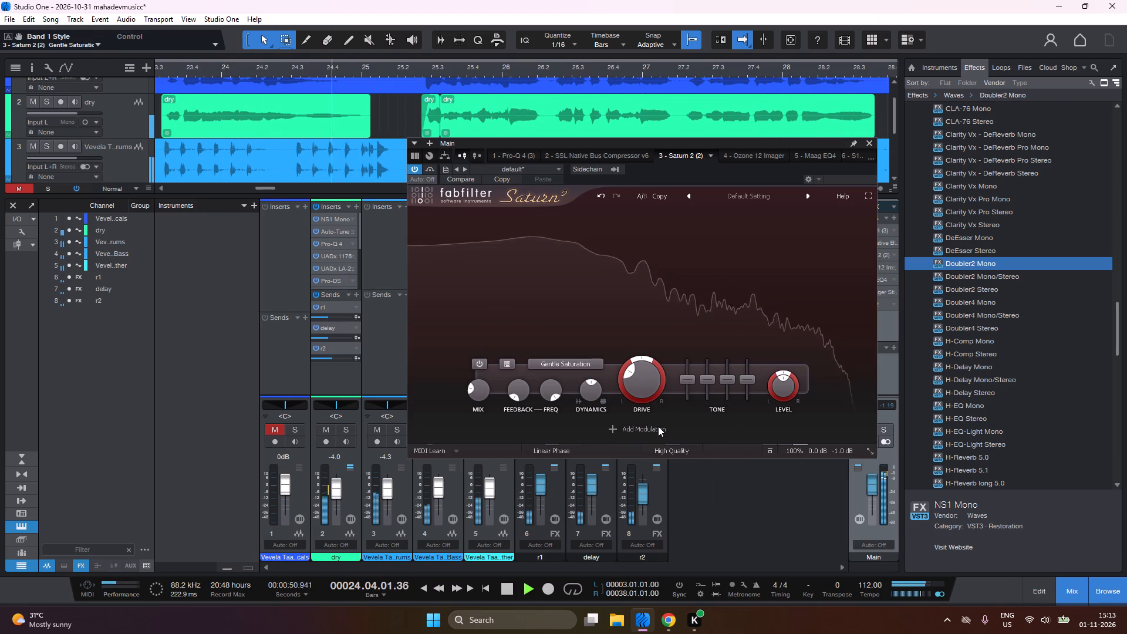
click(573, 359)
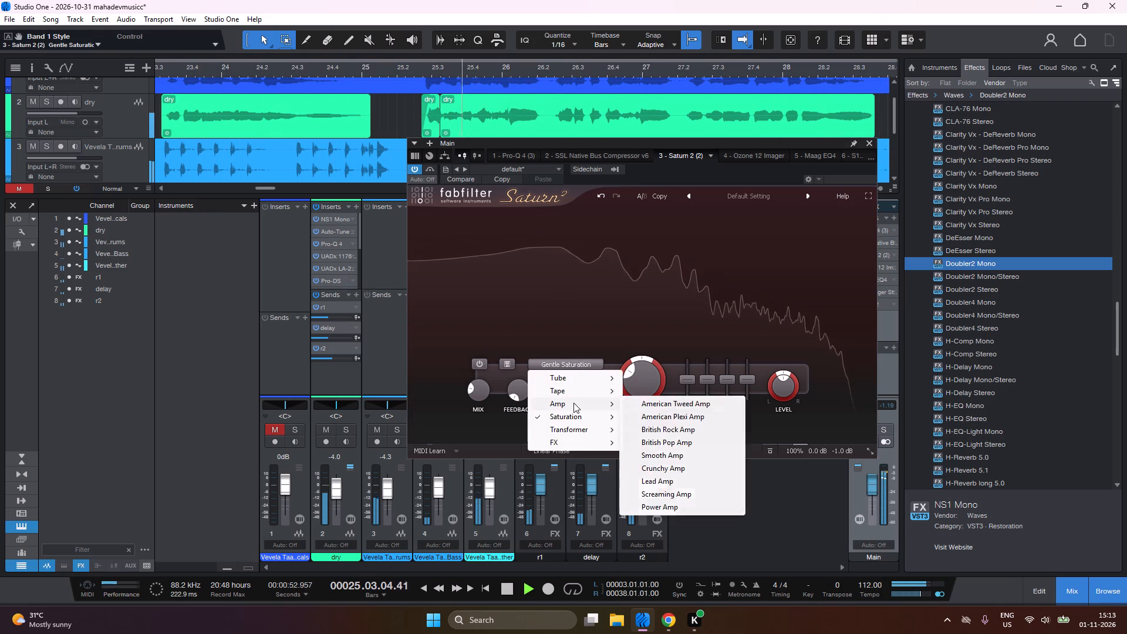
click(666, 417)
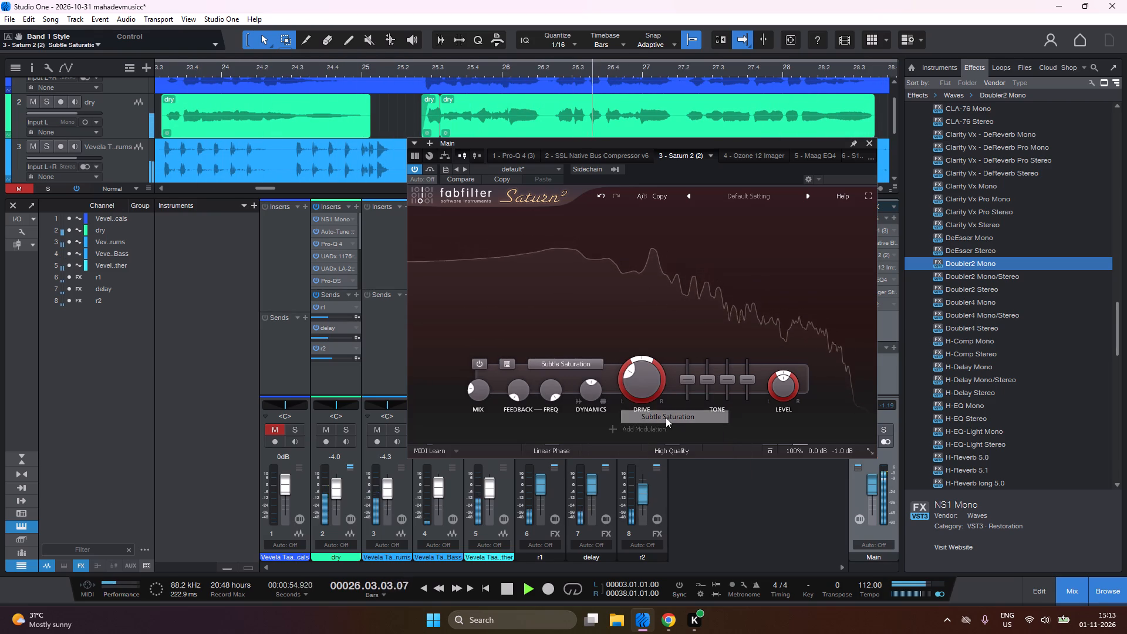
drag(575, 369, 593, 404)
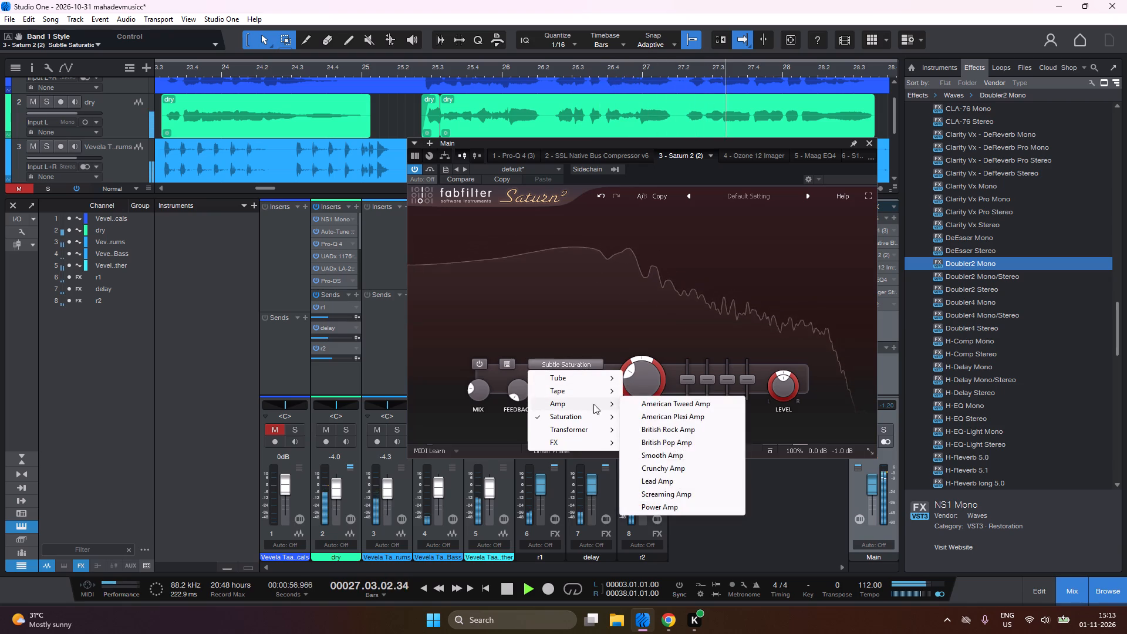
drag(593, 404, 609, 416)
click(644, 434)
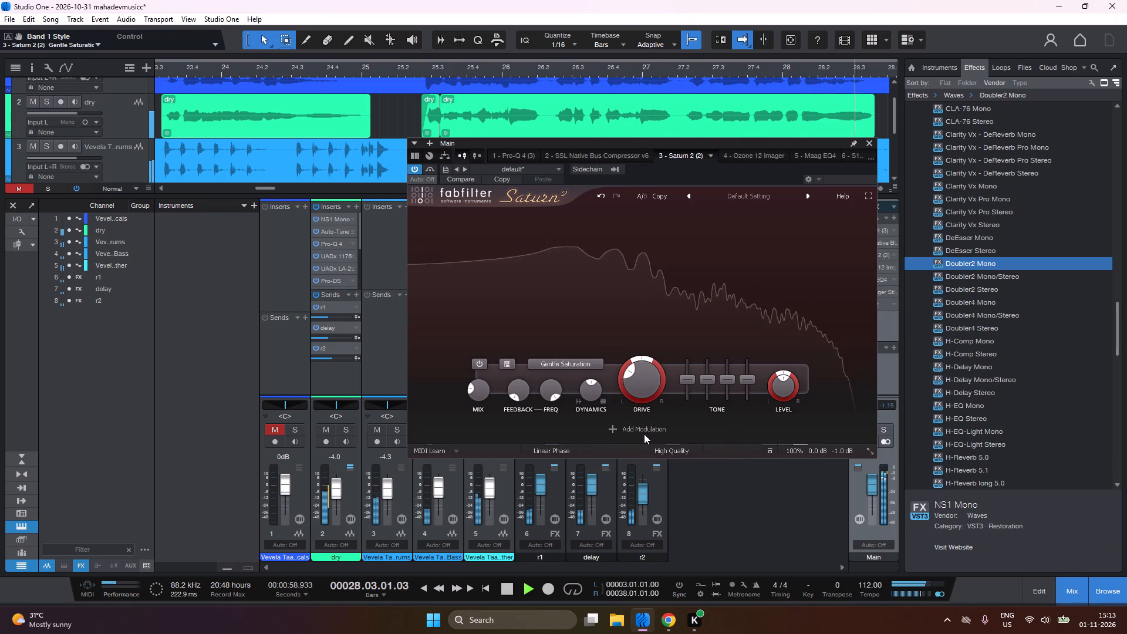
click(872, 143)
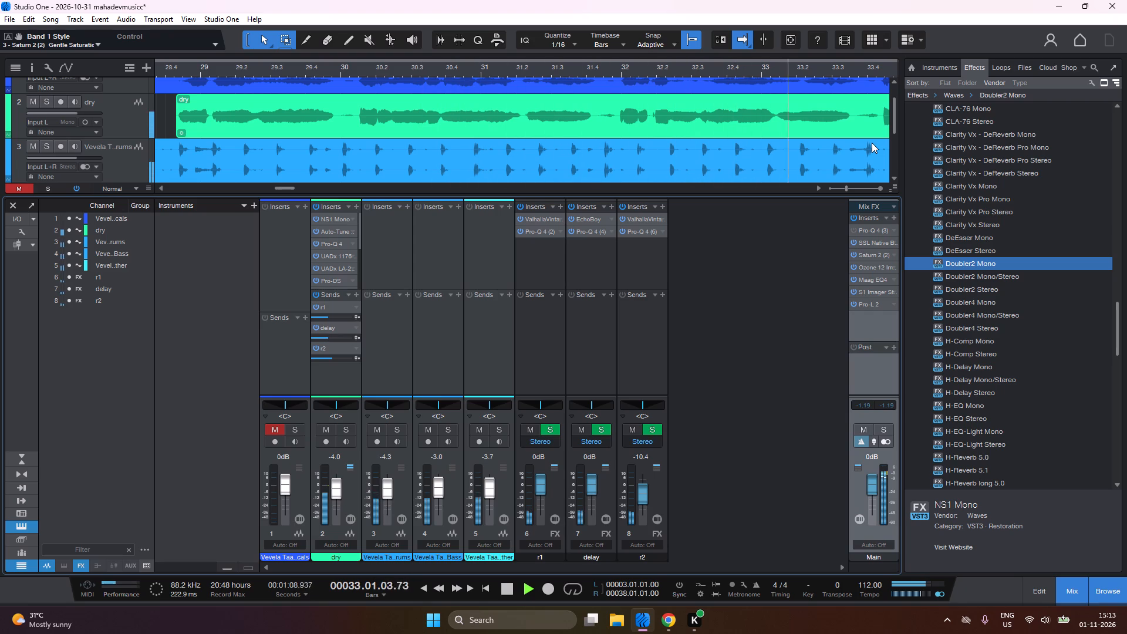
Browse the effects list by vendor and select the iZotope Ozone 12 Maximizer.
scroll(973, 163, up, 1)
scroll(973, 163, down, 3)
scroll(973, 163, up, 1)
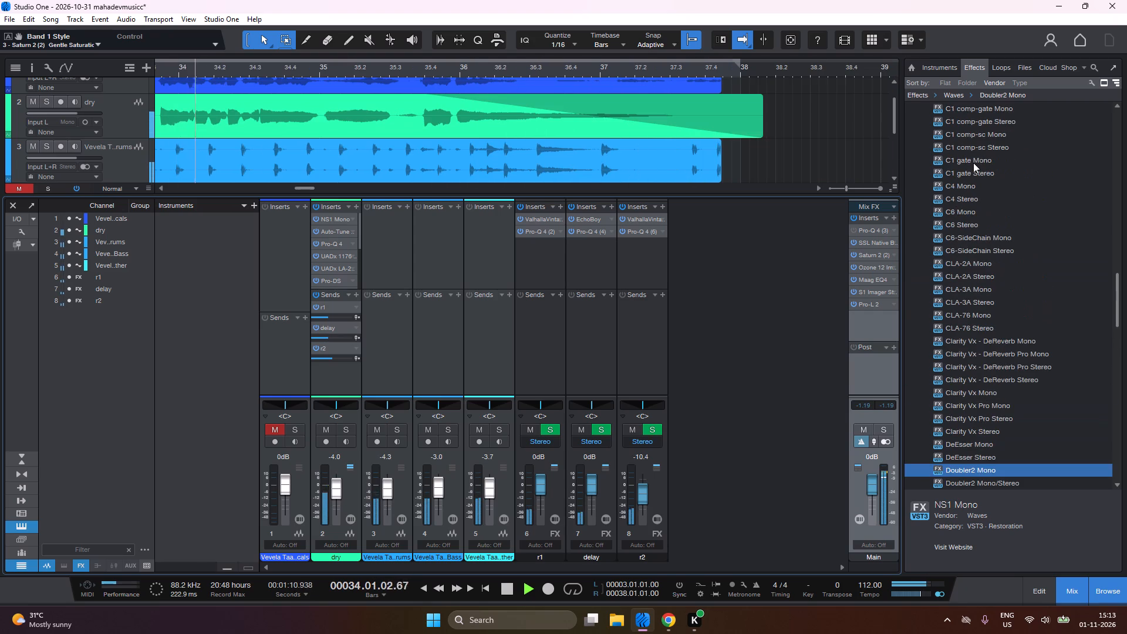
scroll(973, 163, up, 5)
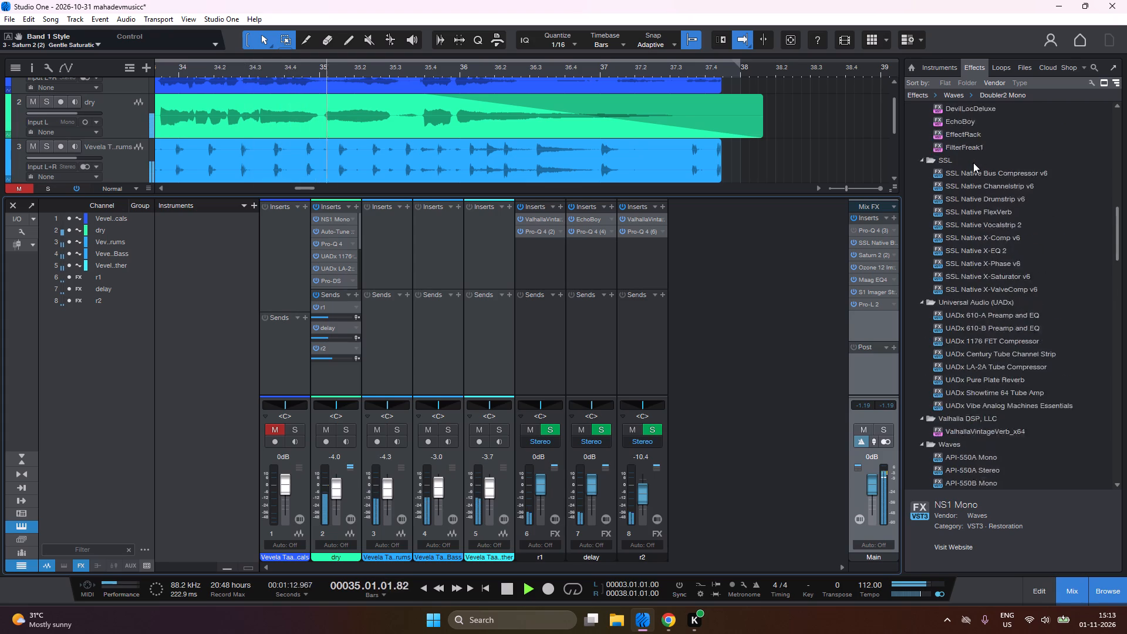
scroll(973, 163, up, 1)
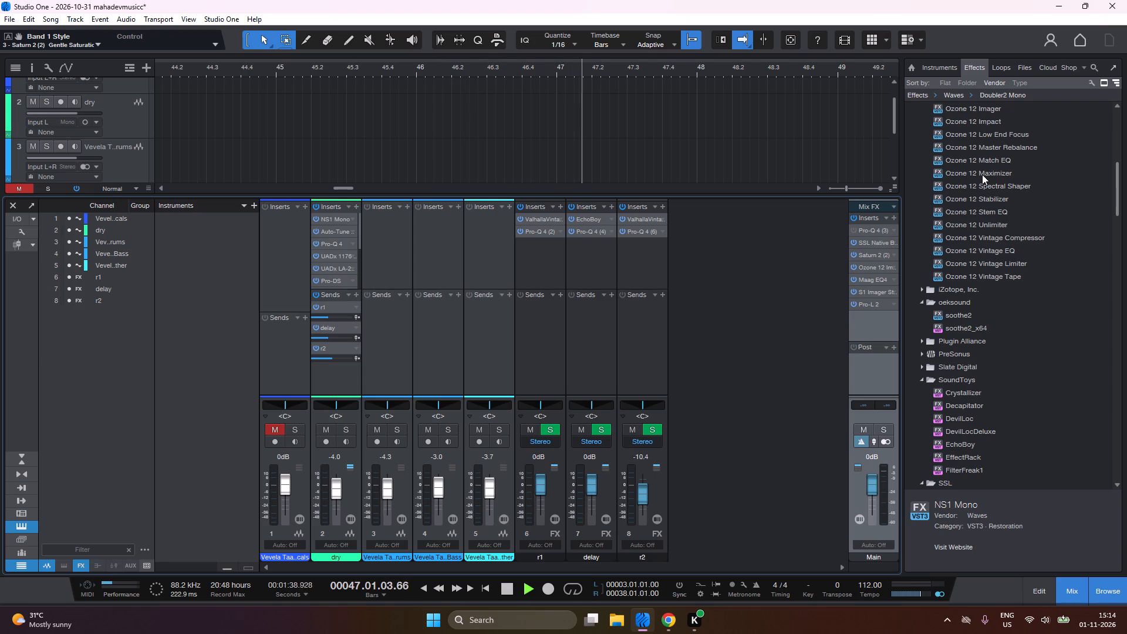
click(954, 173)
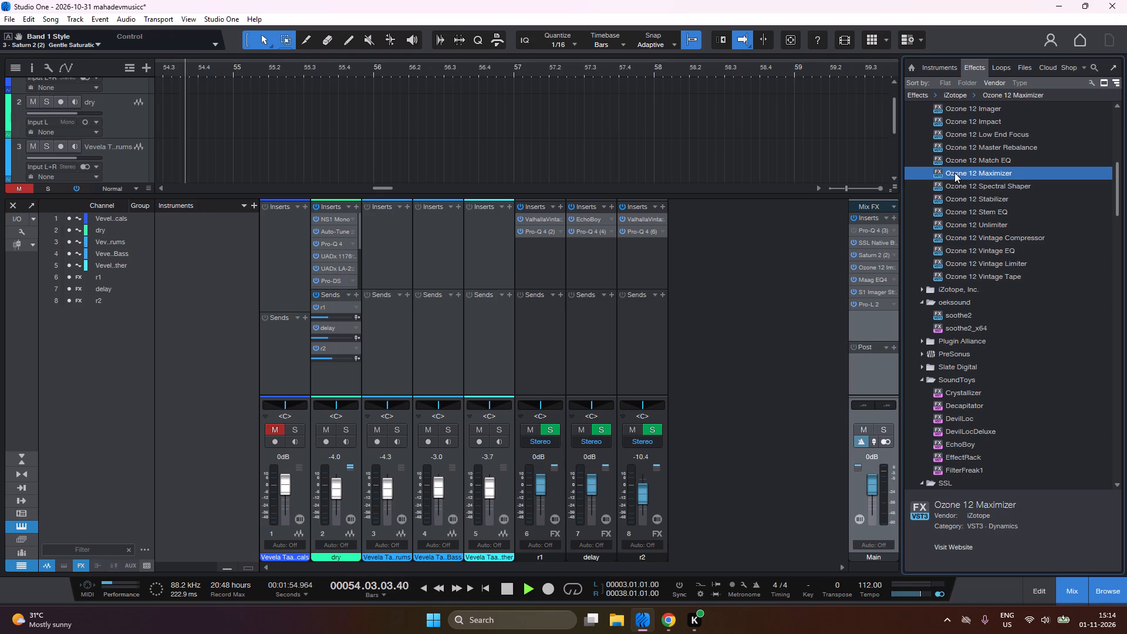
Replay the song from bar 3 and inspect the Main channel's Maag EQ4 settings.
key(1)
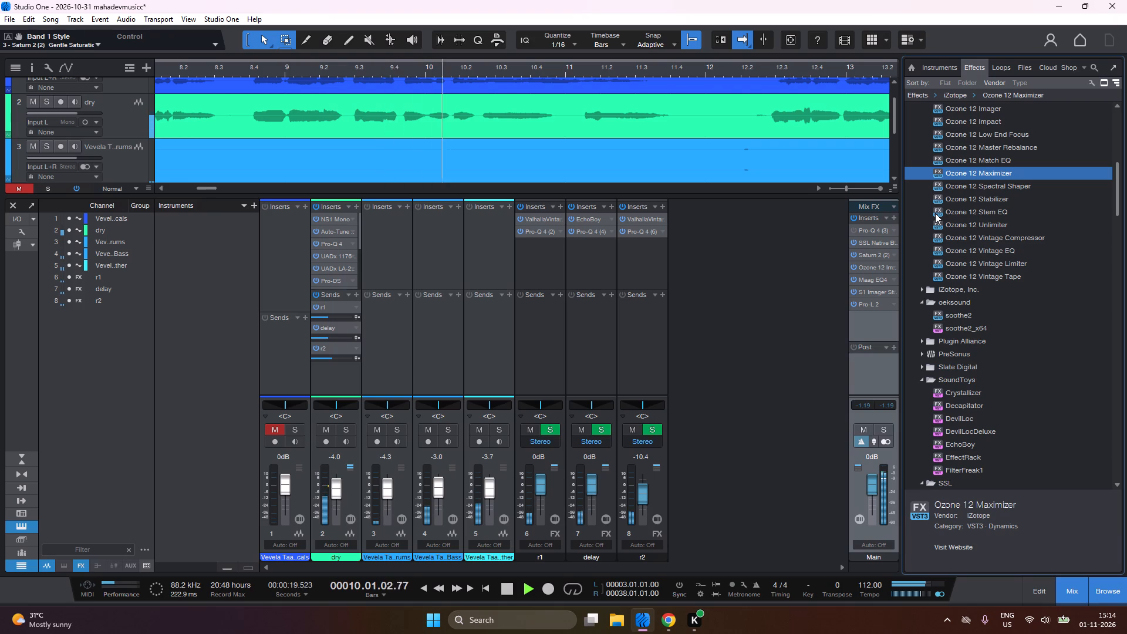
click(892, 279)
click(899, 294)
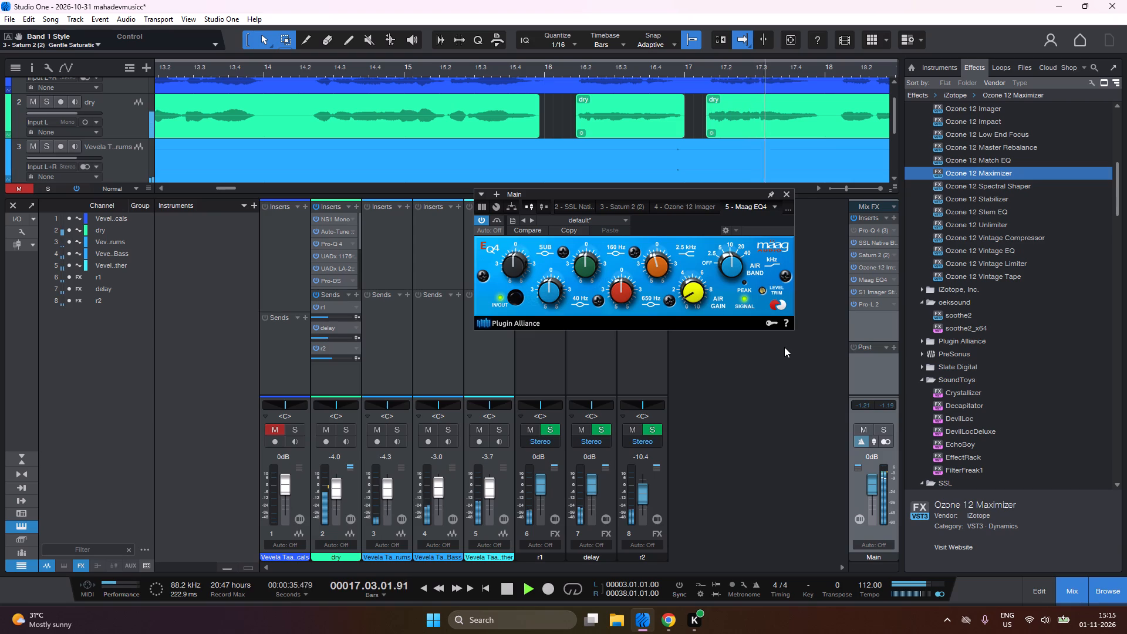
click(785, 194)
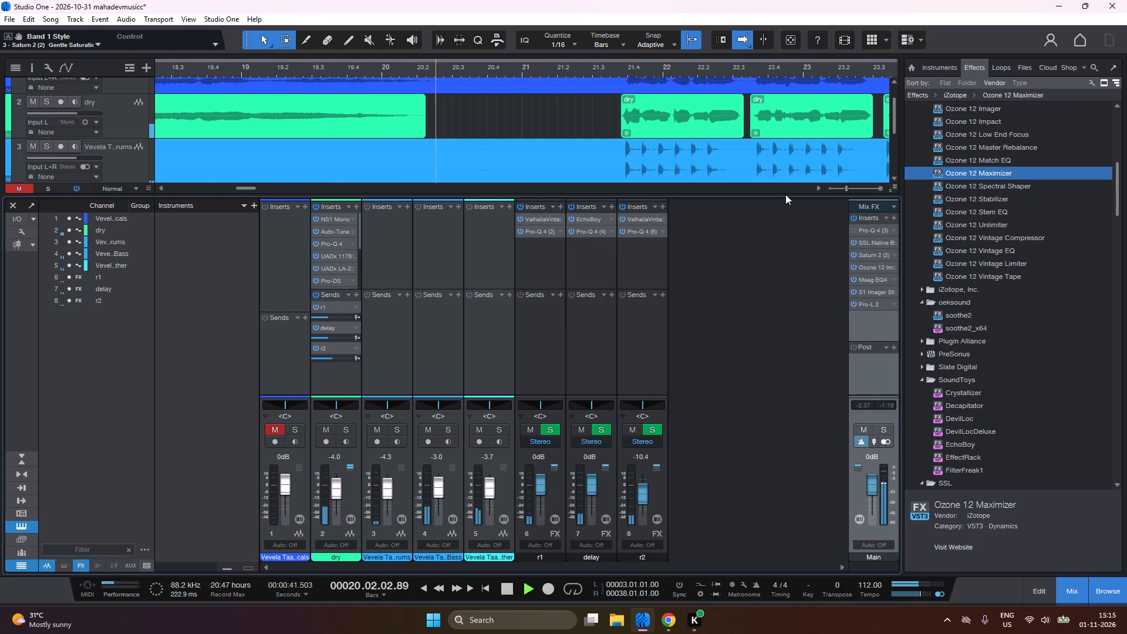
click(772, 202)
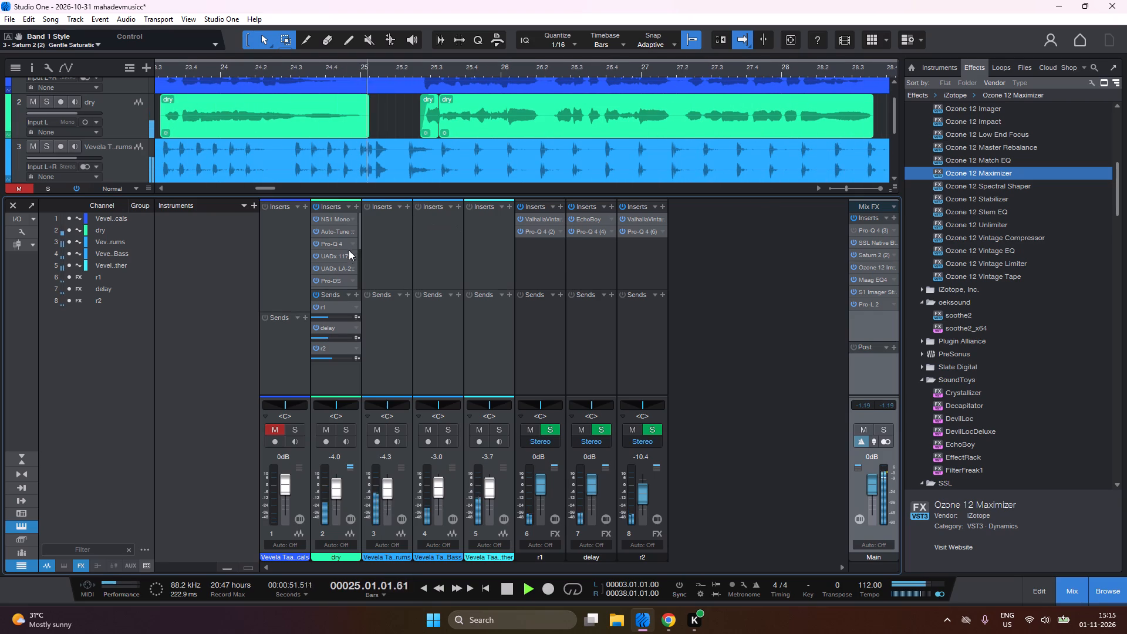
Try Peak Reduction at 88 and 29 on the dry channel's UADx LA-2A compressor, and settle on 17.
drag(352, 270, 359, 278)
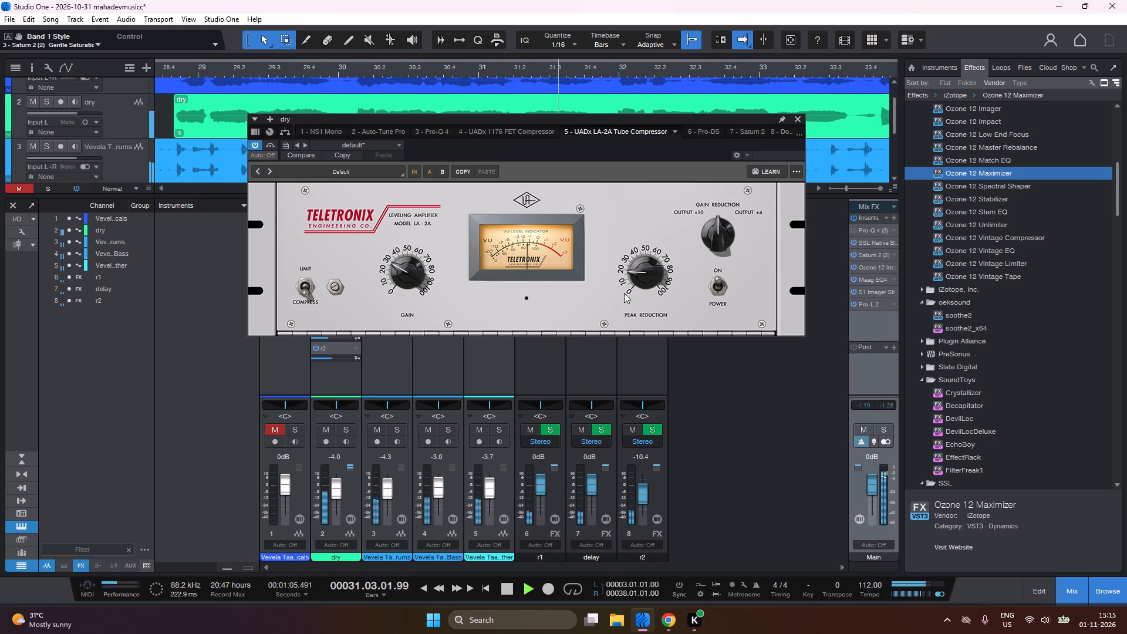
drag(639, 269, 651, 199)
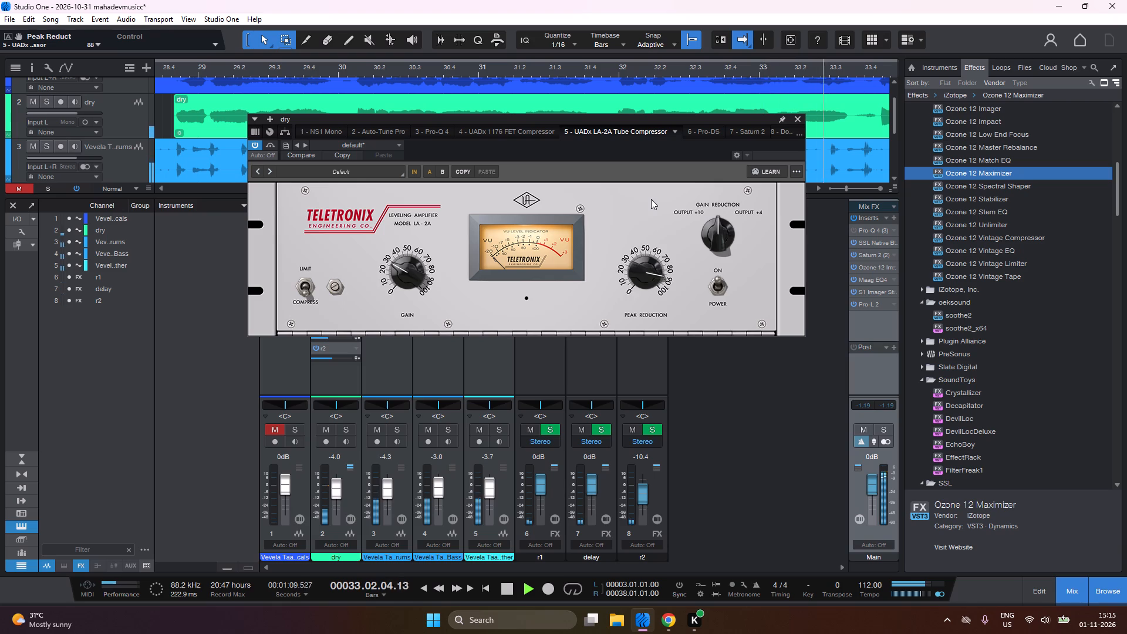
drag(651, 199, 666, 277)
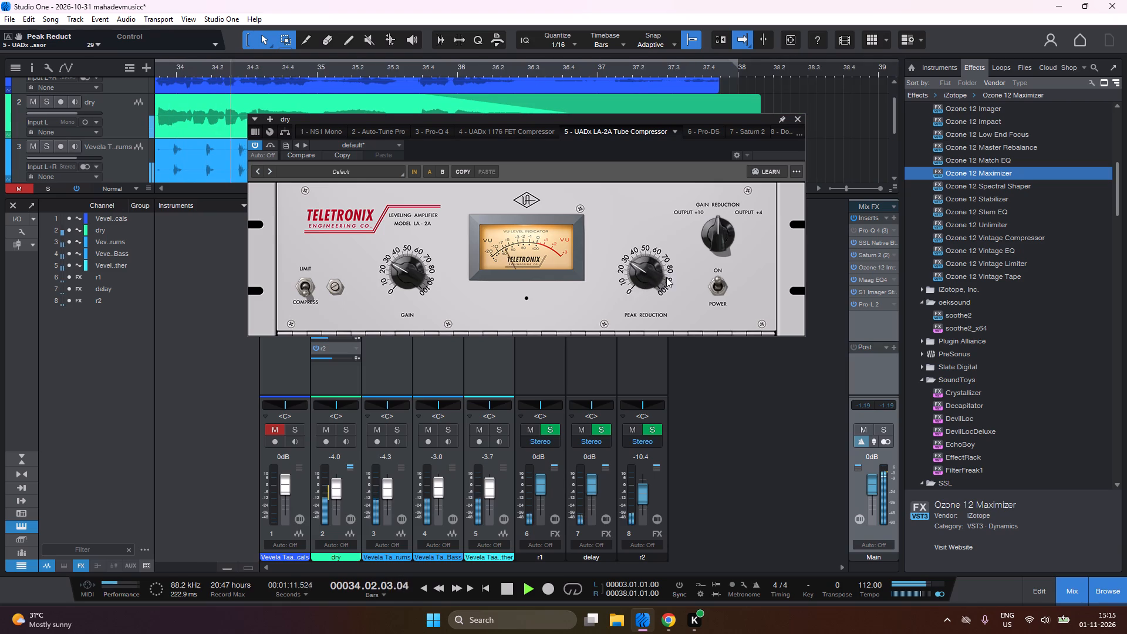
drag(666, 277, 667, 289)
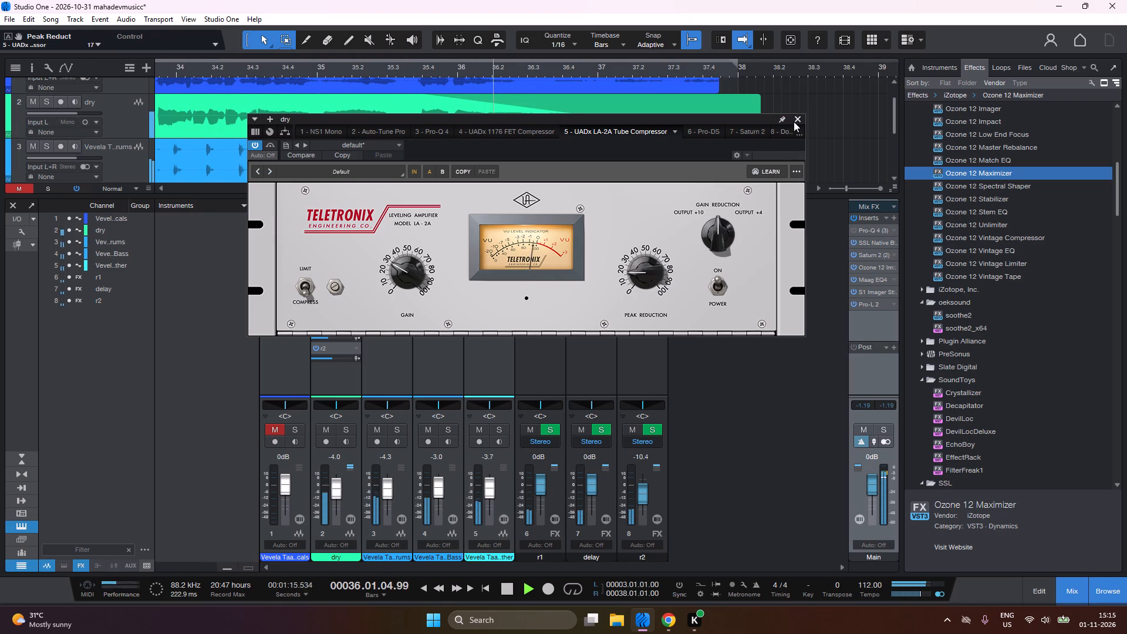
click(795, 121)
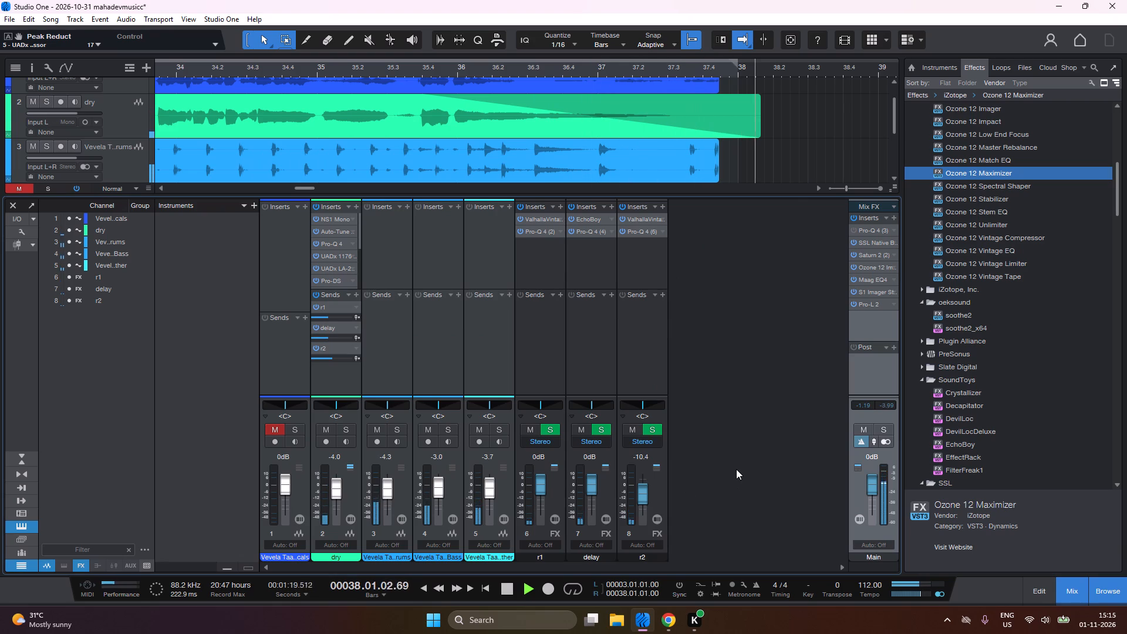
Replay the song from bar 3 and check the dry channel's LA-2A compressor metering during playback.
key(1)
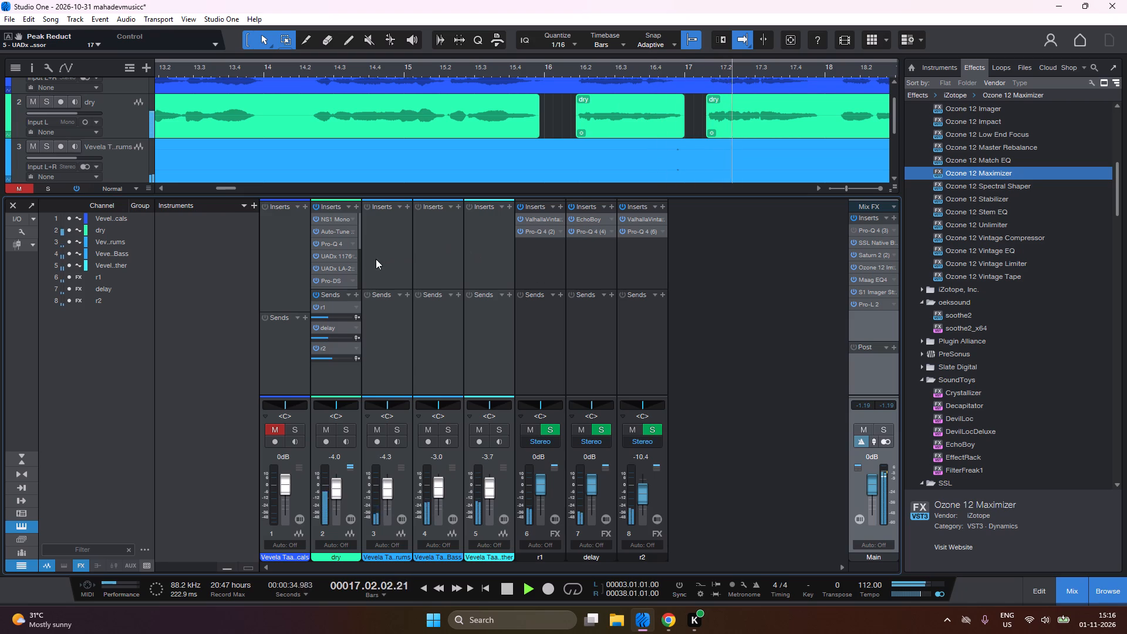
click(354, 268)
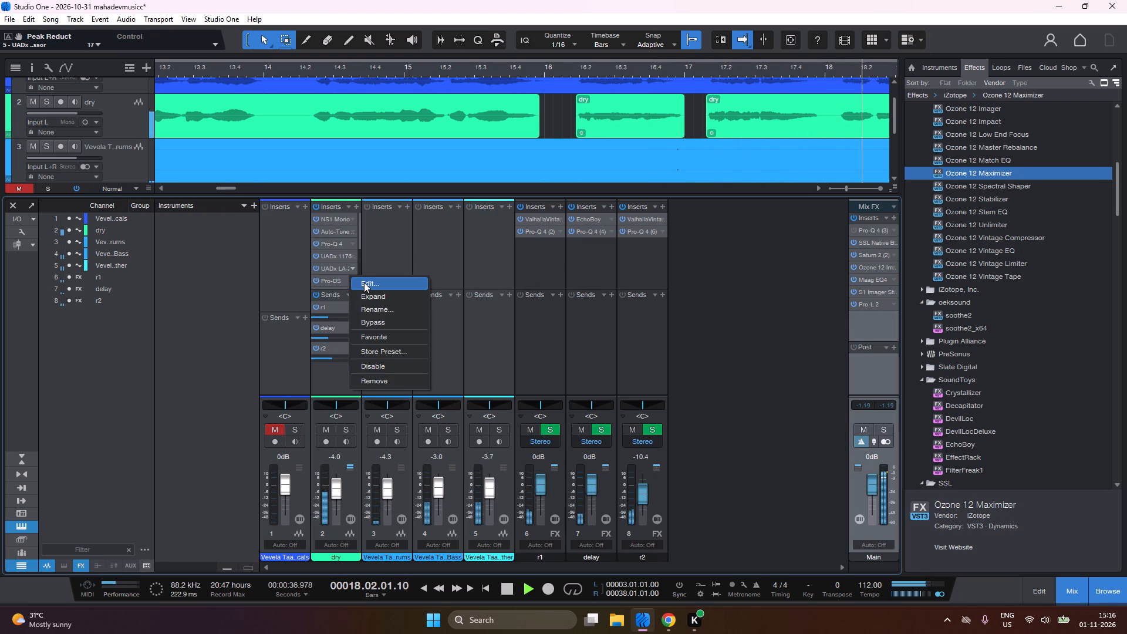
click(364, 282)
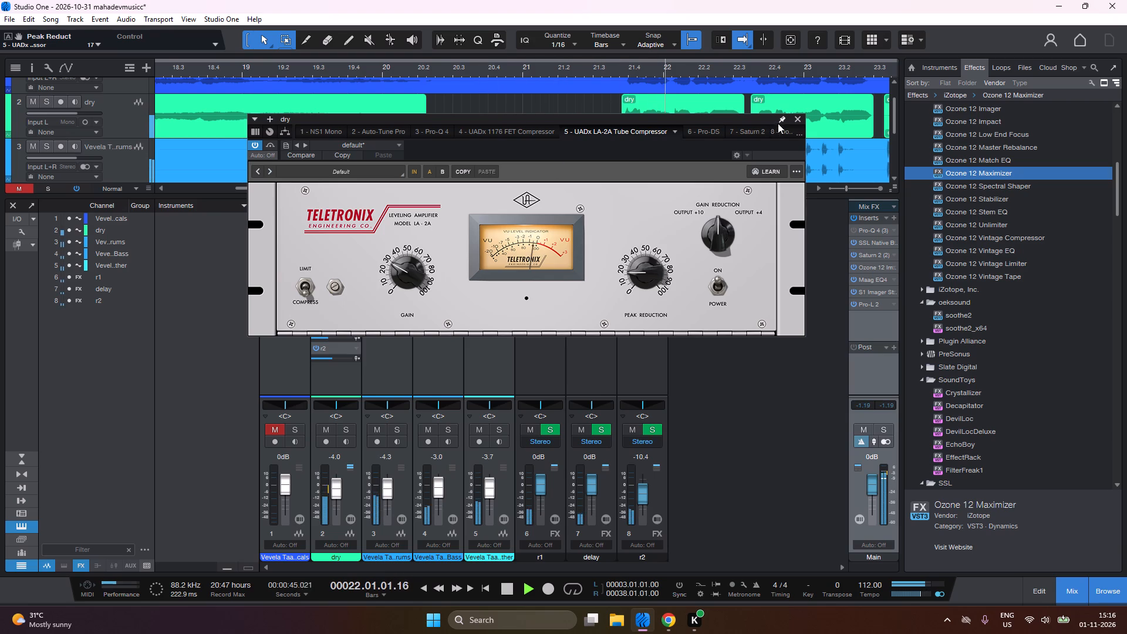
click(796, 123)
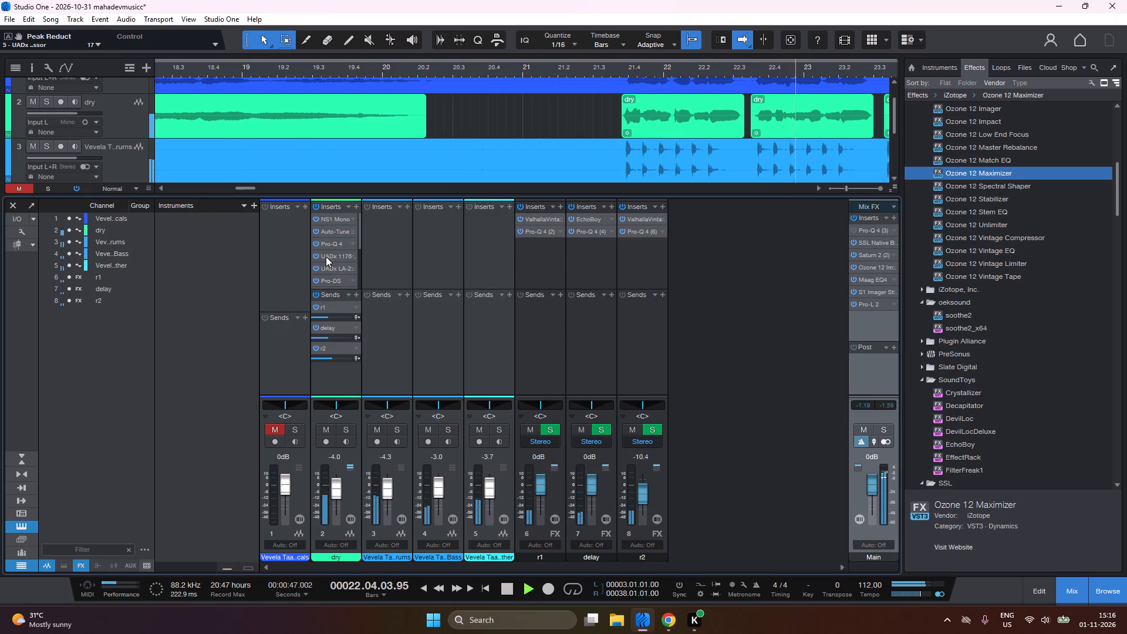
Open the dry channel's second Pro-Q 4 equalizer, placed after soothe2, for editing.
scroll(328, 256, down, 2)
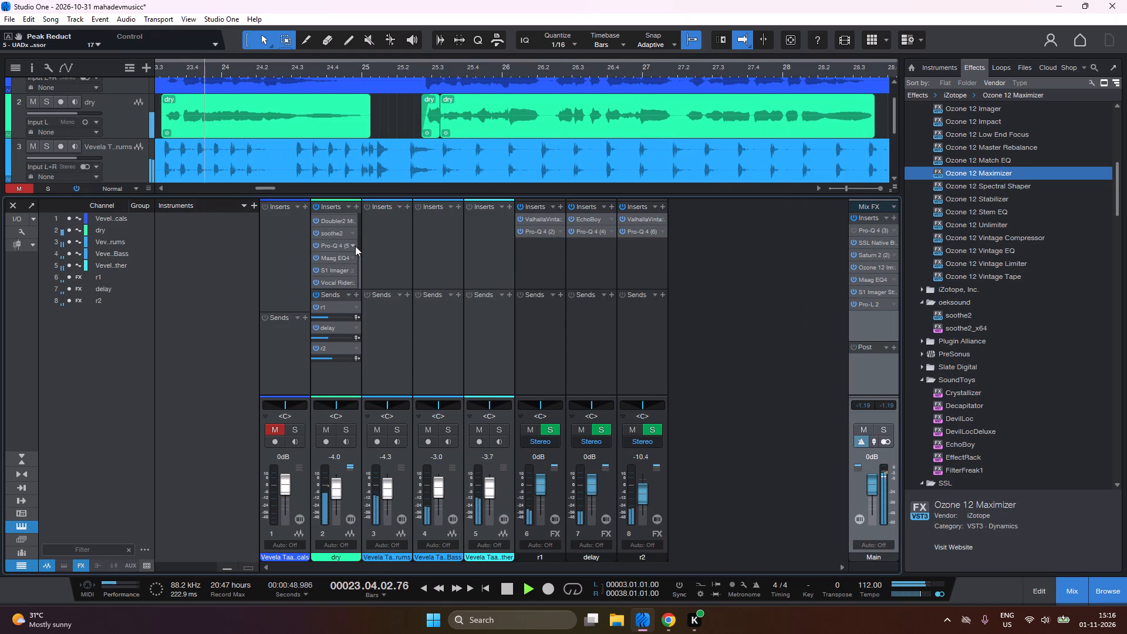
click(355, 246)
click(360, 257)
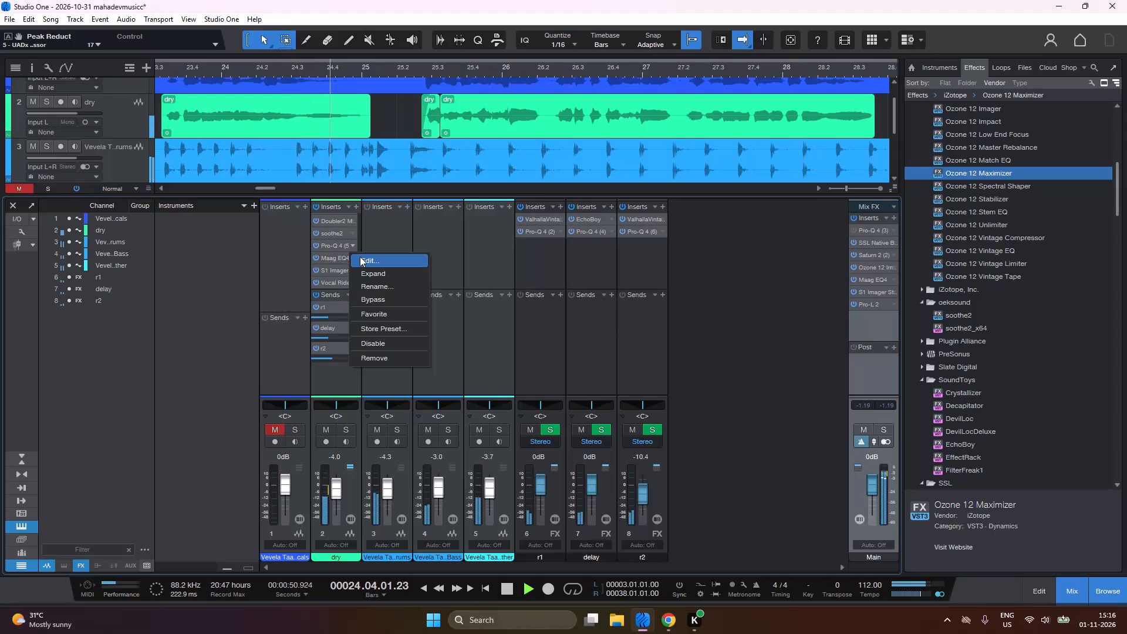
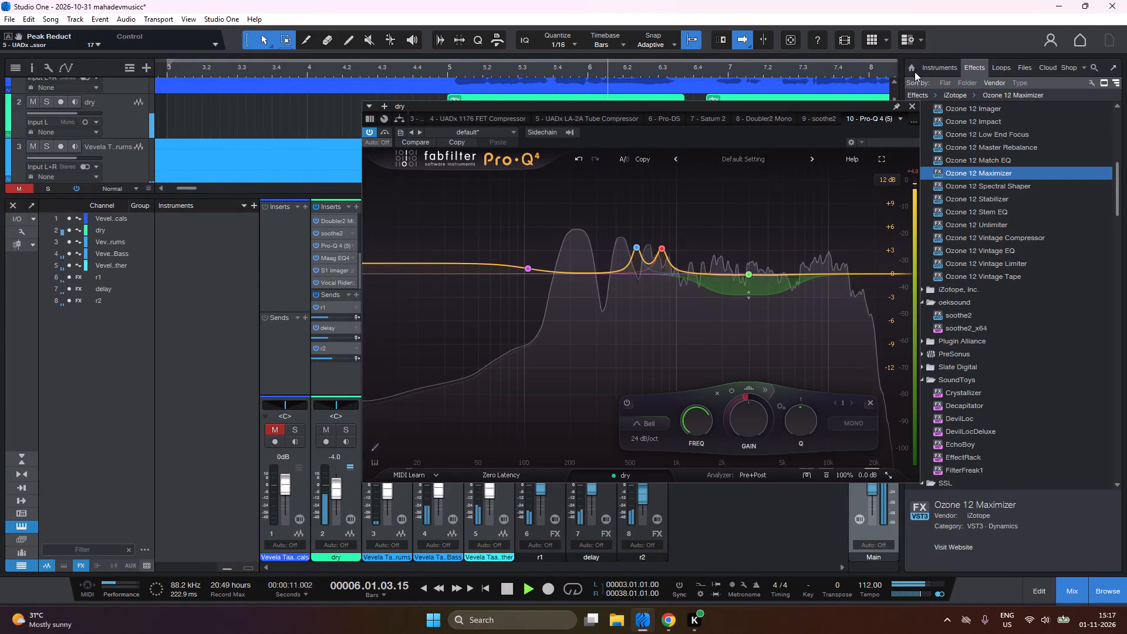
Check the dry channel's second Pro-Q 4 response during playback, moving its window clear of the Main channel strip.
drag(793, 107, 765, 130)
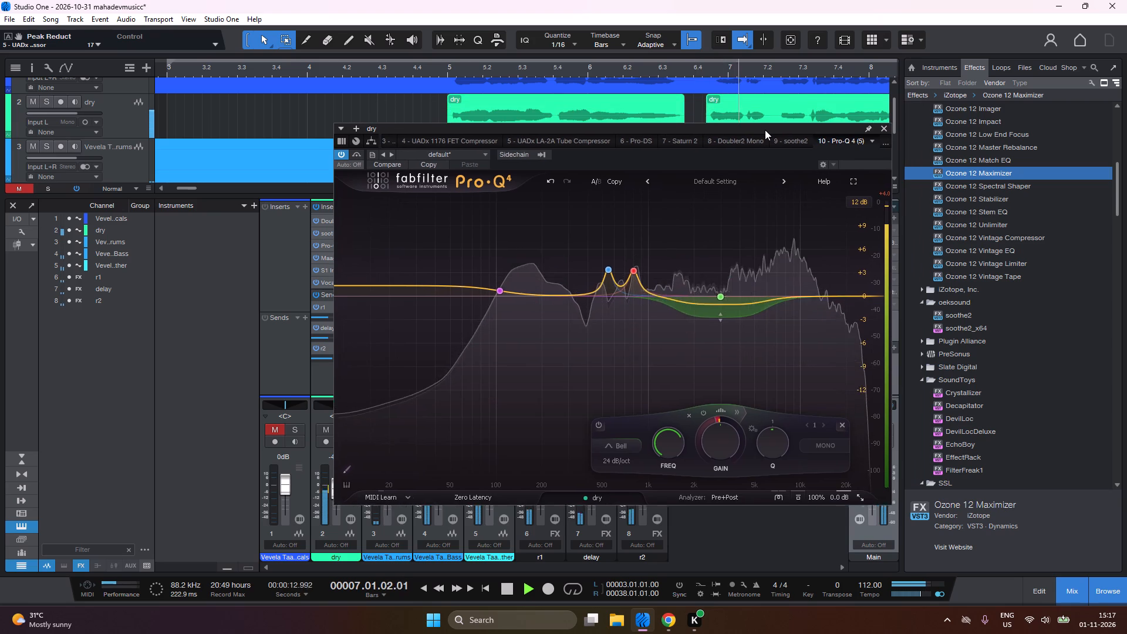
drag(765, 130, 745, 146)
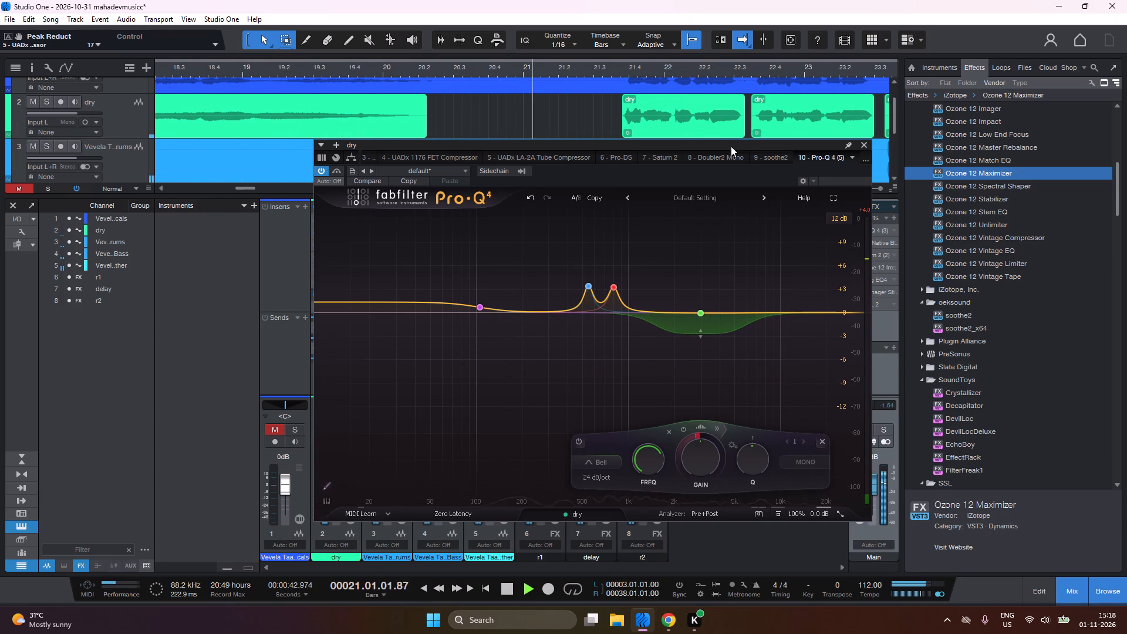
drag(731, 146, 713, 151)
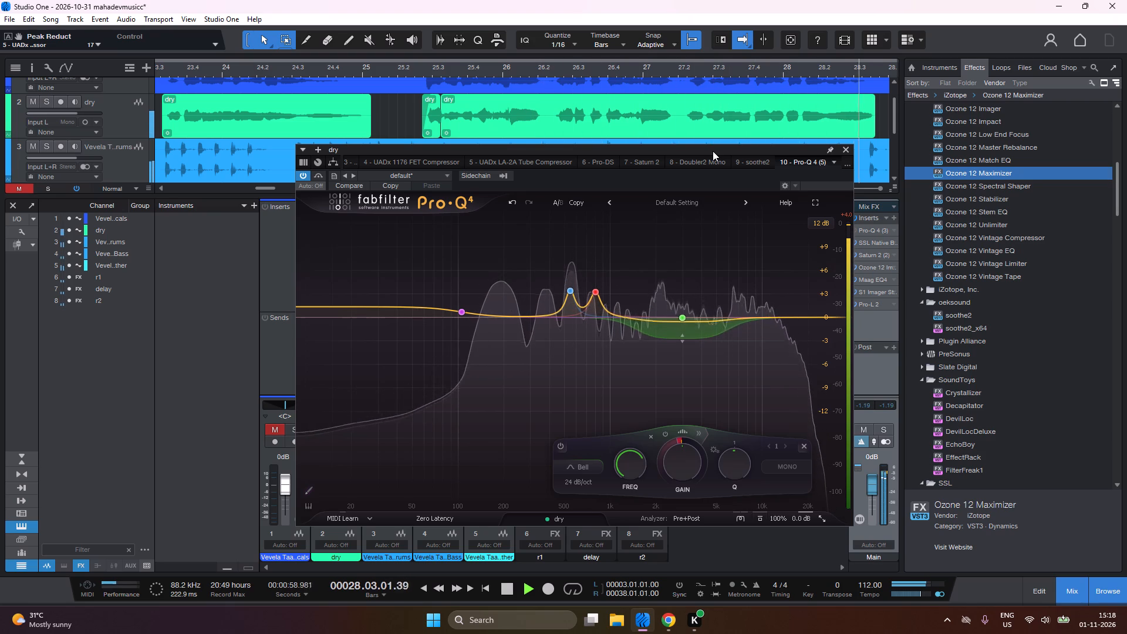
drag(713, 151, 646, 145)
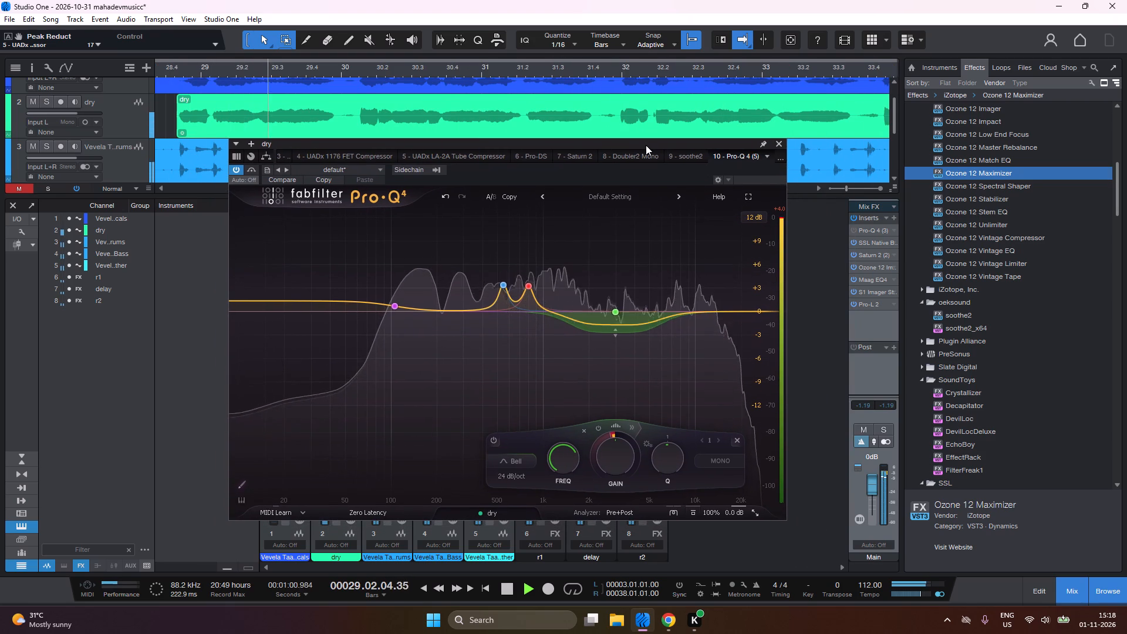
drag(646, 145, 646, 148)
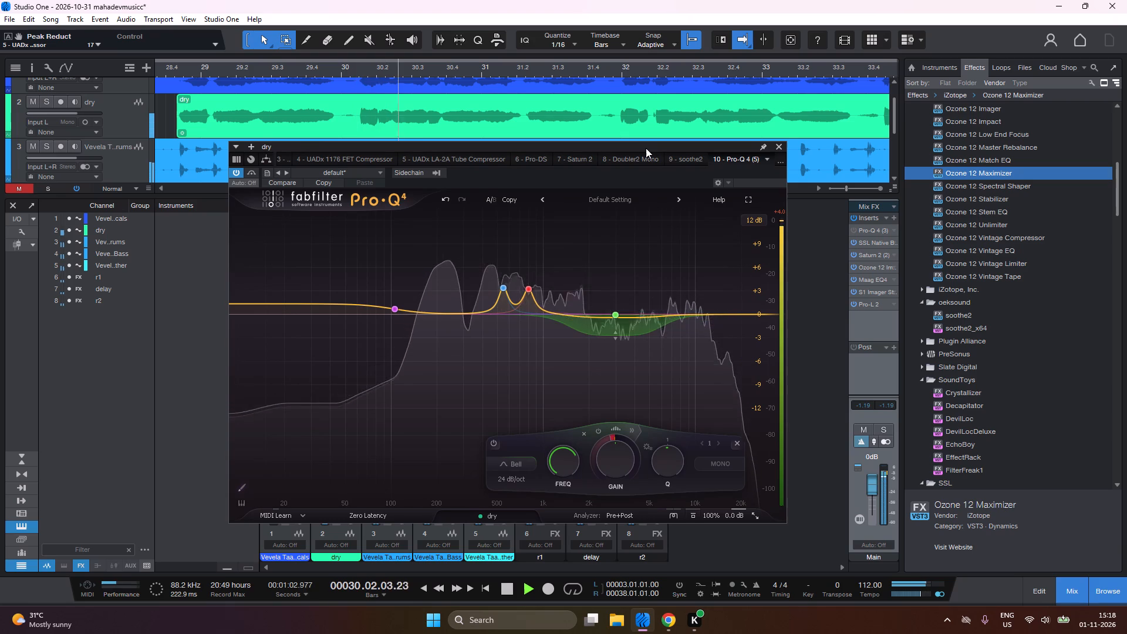
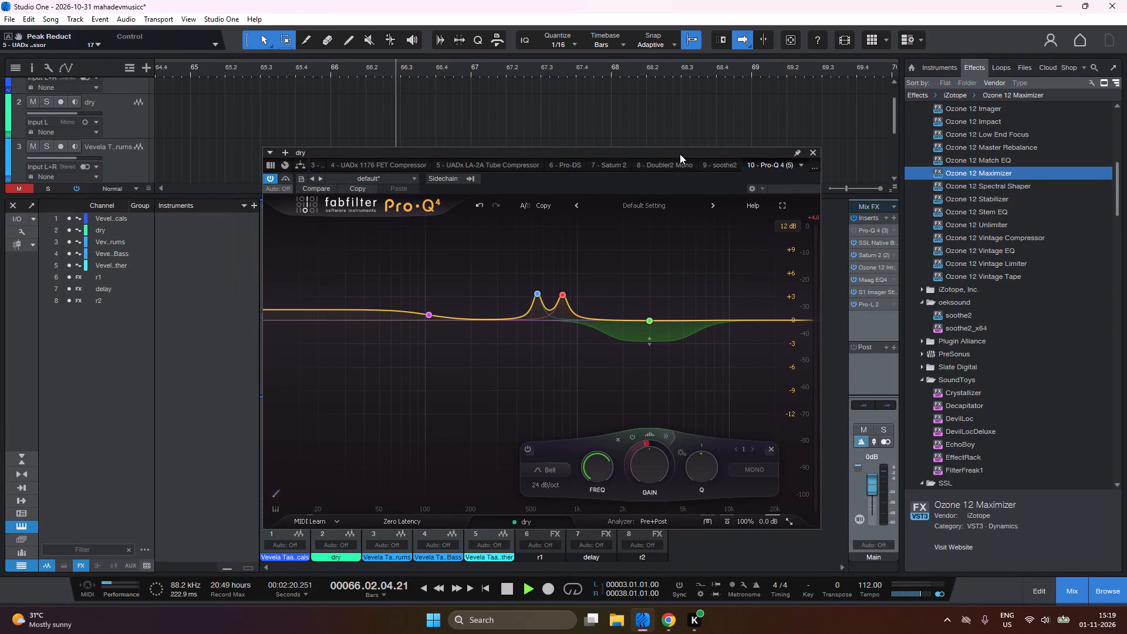
Replay the song from bar 3 and review the dry channel's second Pro-Q 4 and its Maag EQ4 during playback.
key(1)
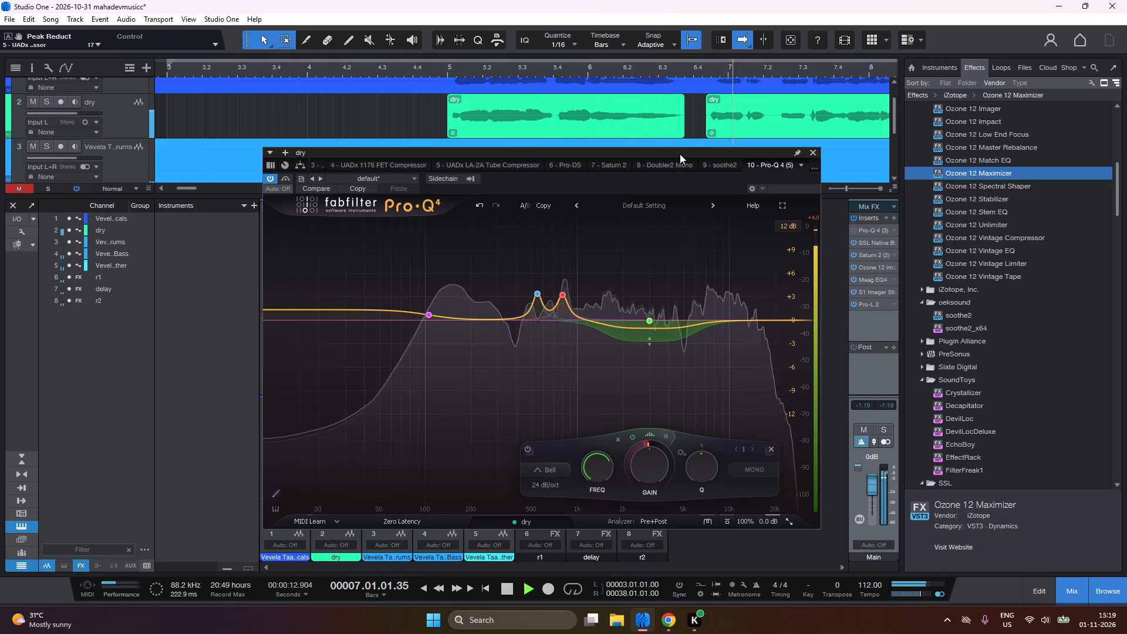
key(1)
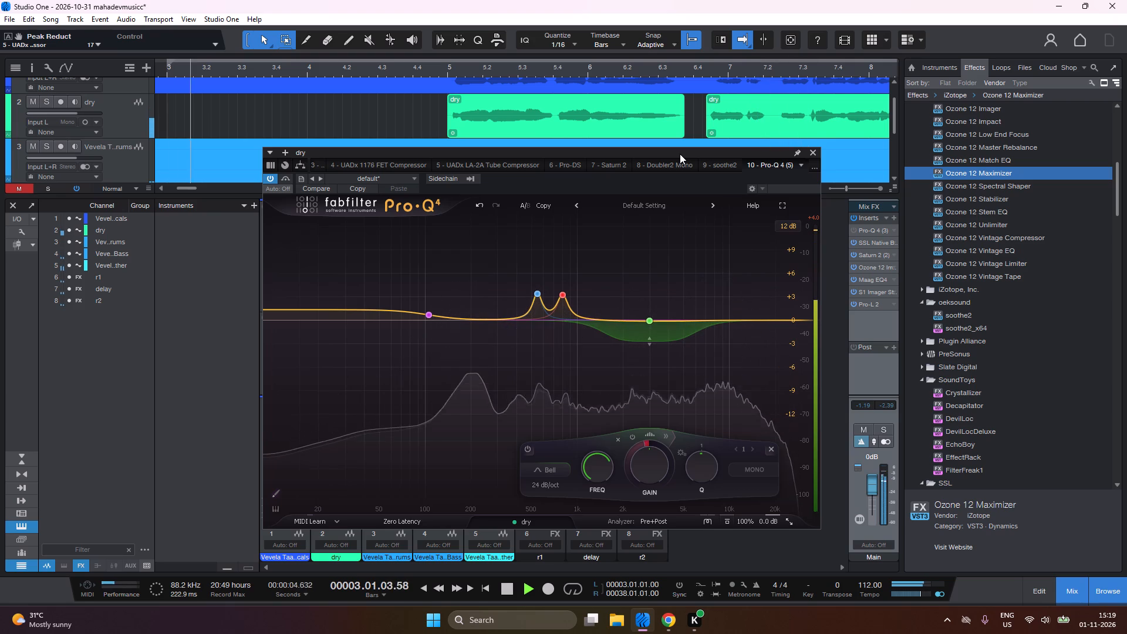
click(808, 151)
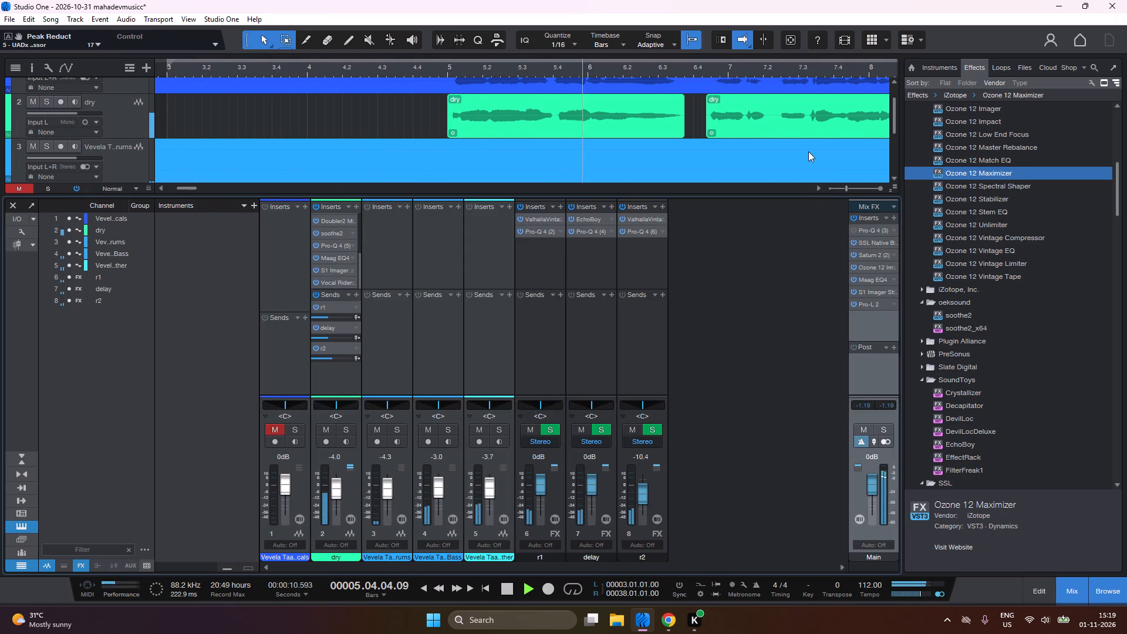
click(355, 258)
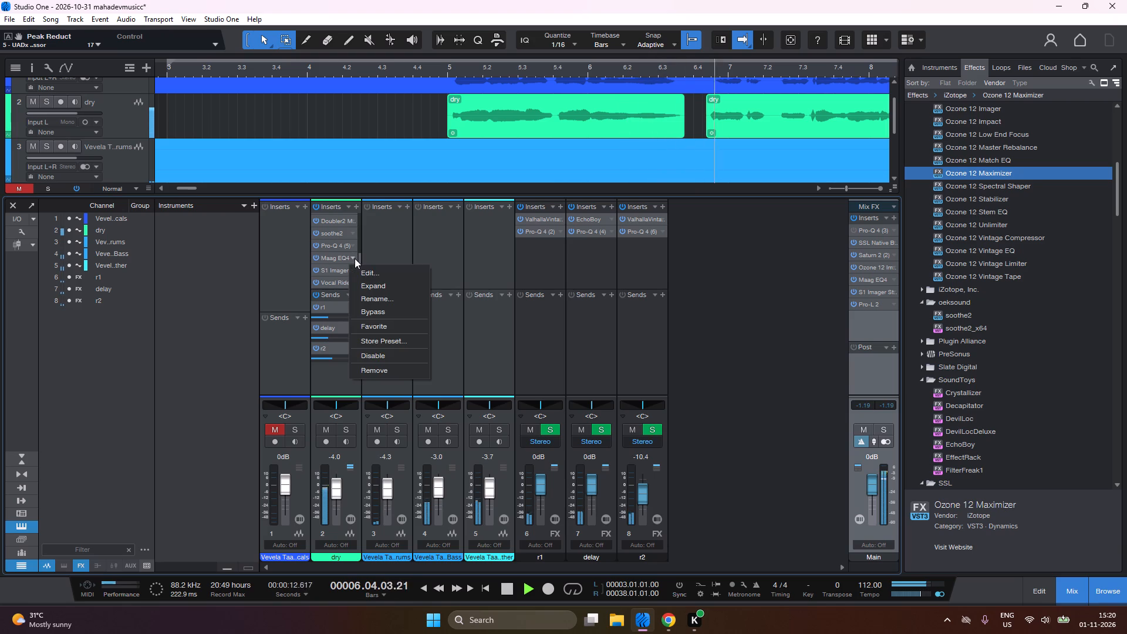
click(367, 269)
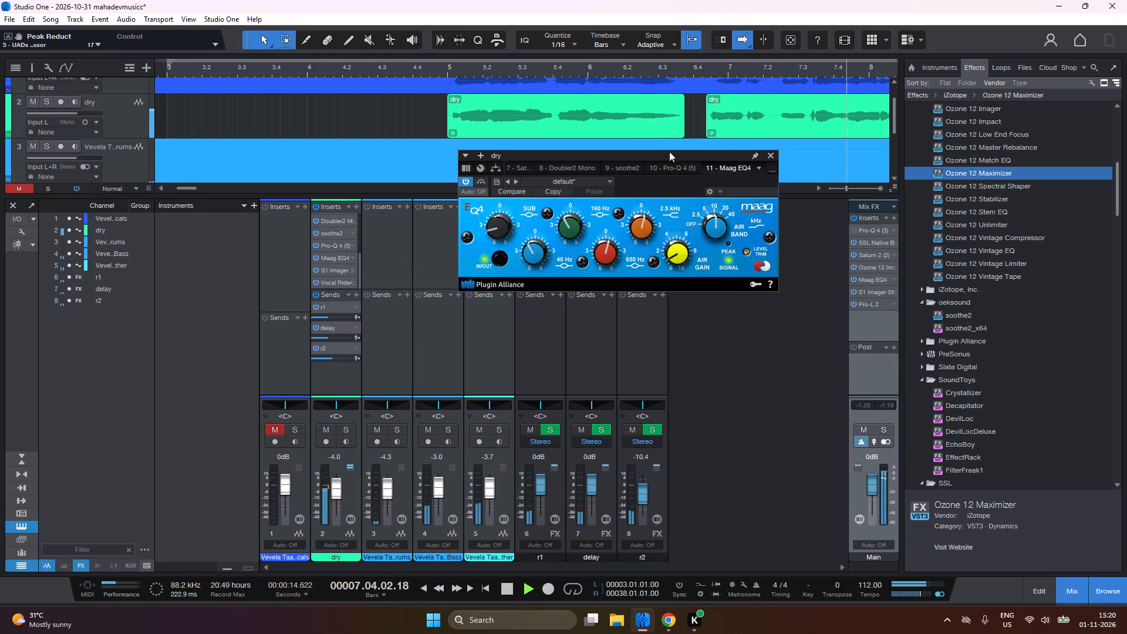
drag(678, 151, 651, 208)
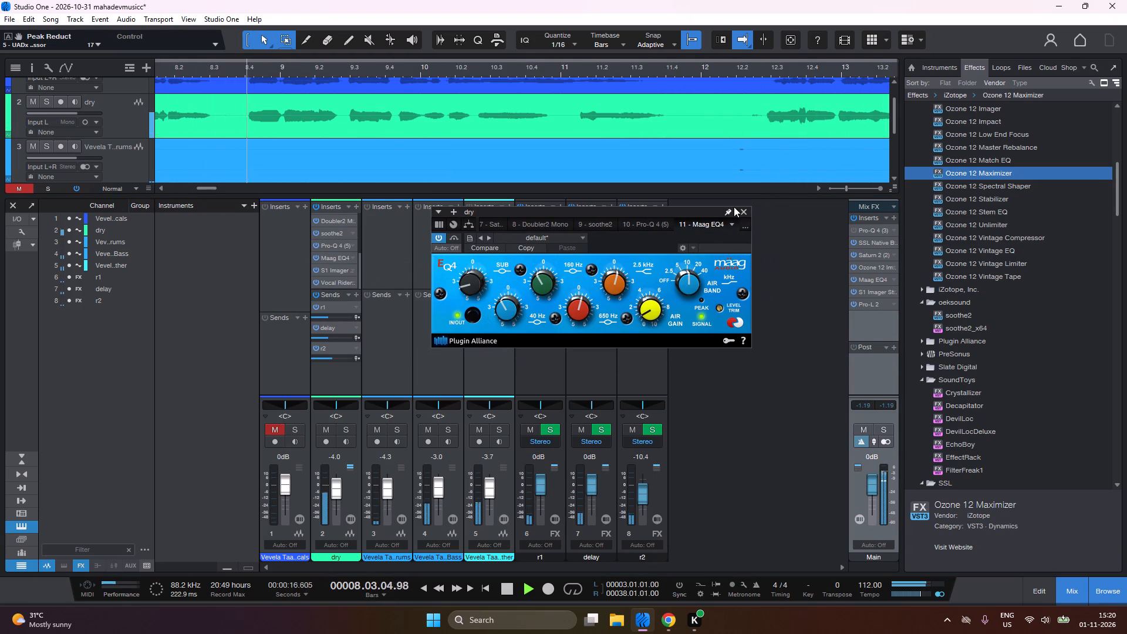
click(738, 211)
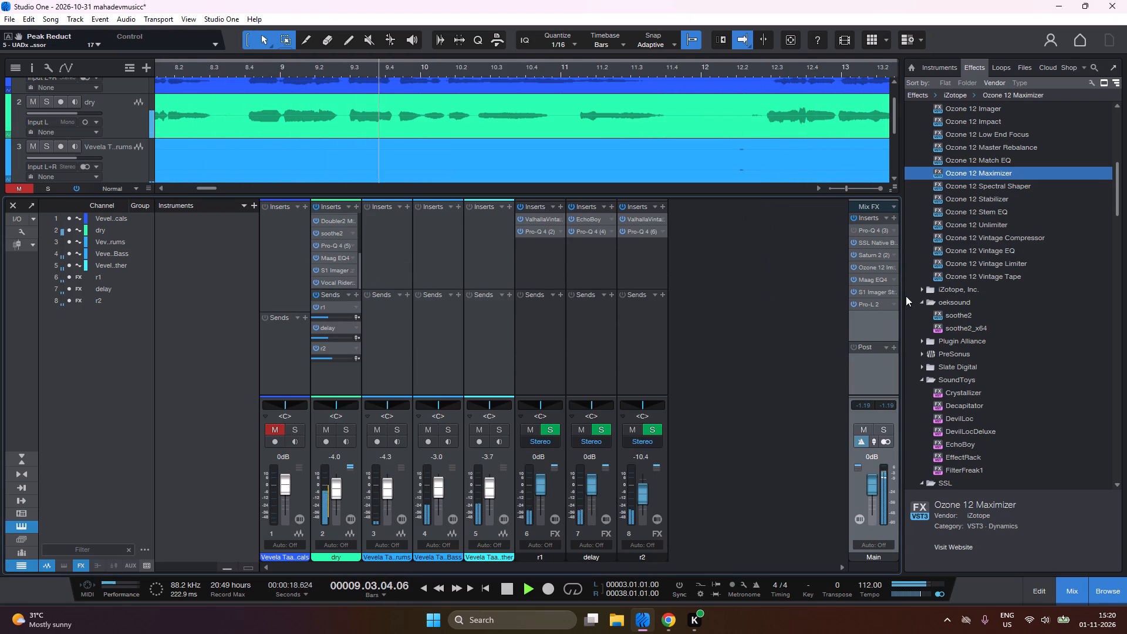
Set the width of the Main channel's S1 Imager to 1.31 and listen to the result.
drag(893, 292, 899, 303)
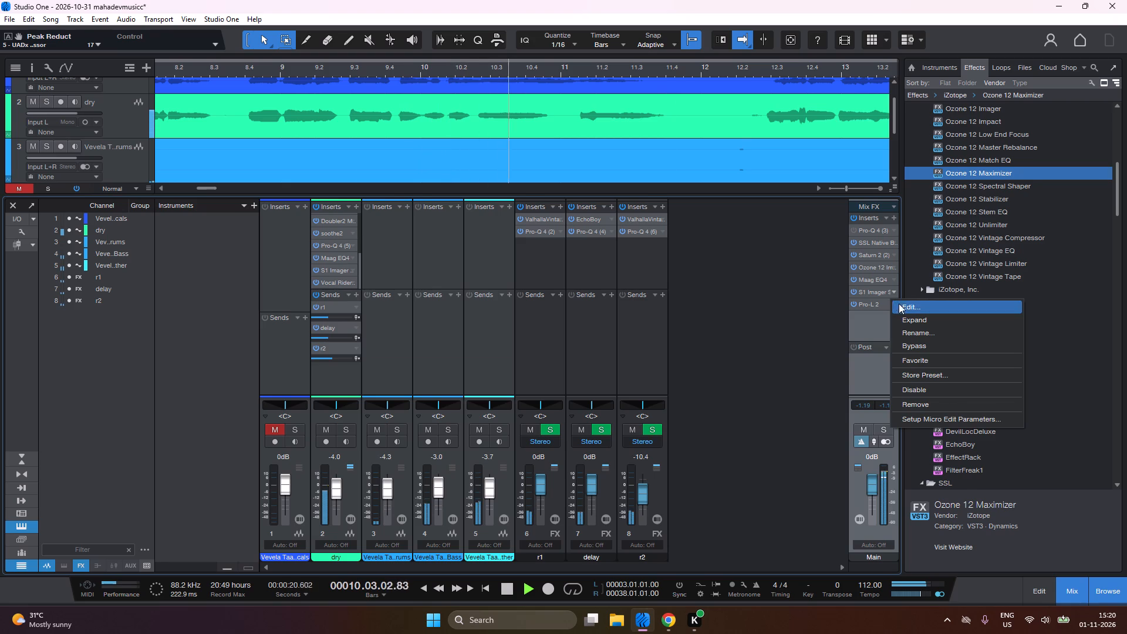
drag(899, 303, 900, 304)
click(900, 304)
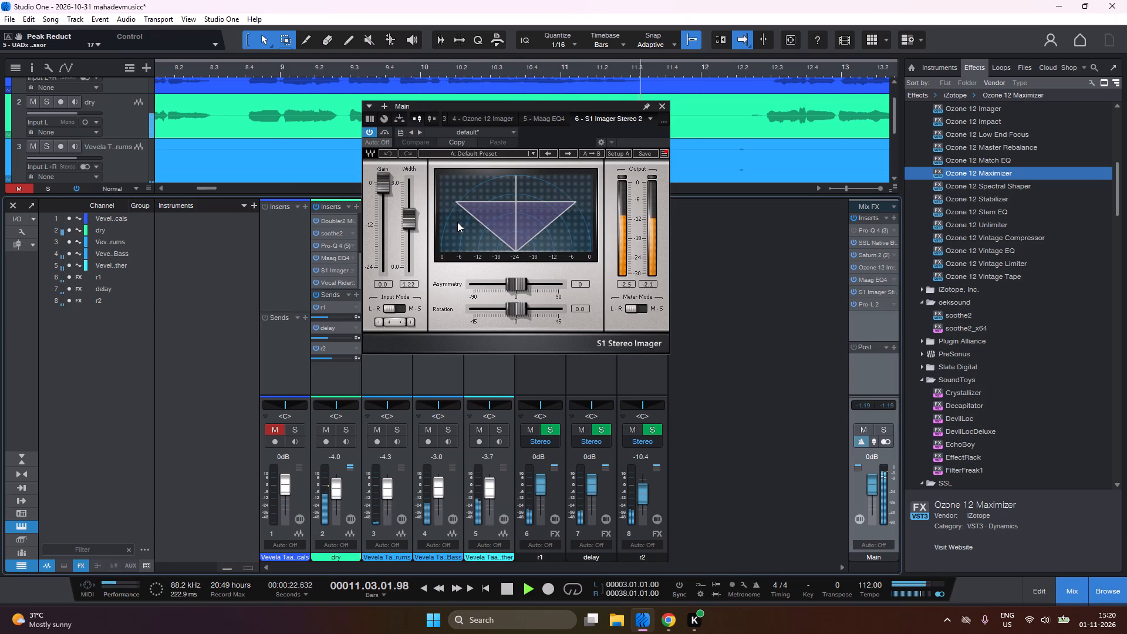
click(413, 218)
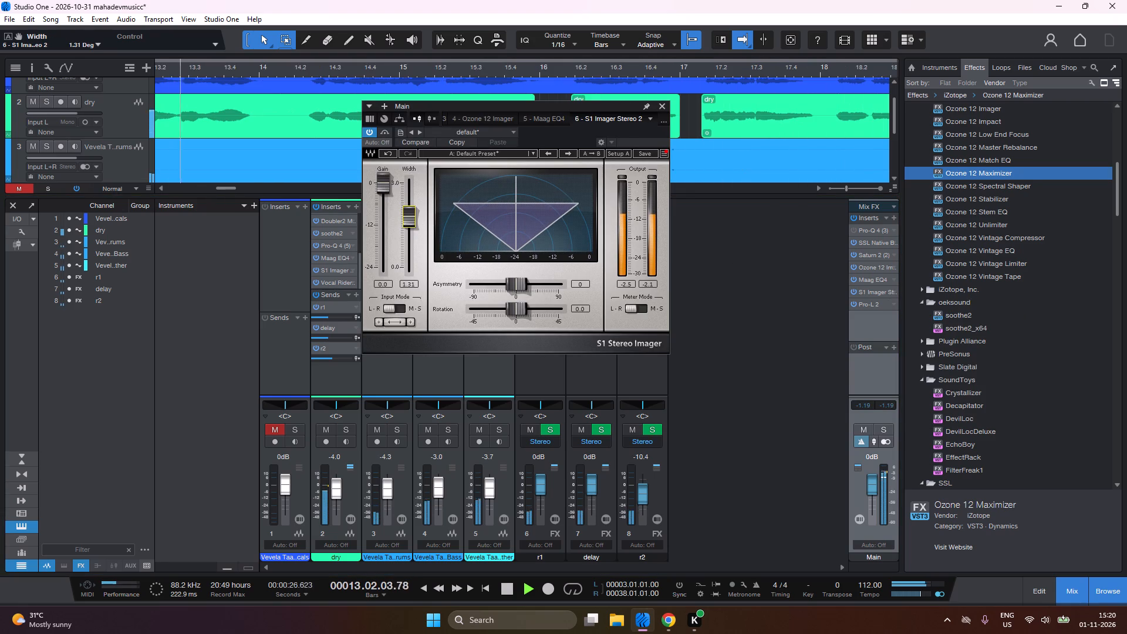
click(665, 103)
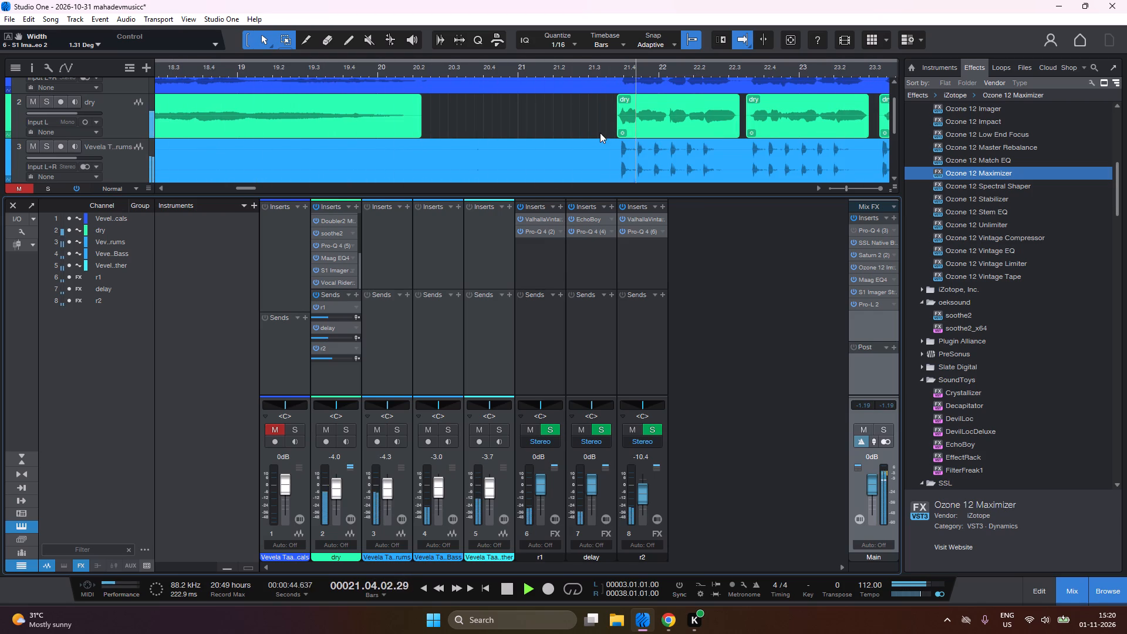
Replay the song from bar 3 and check the dry channel's first Pro-Q 4 and its S1 Imager settings.
key(1)
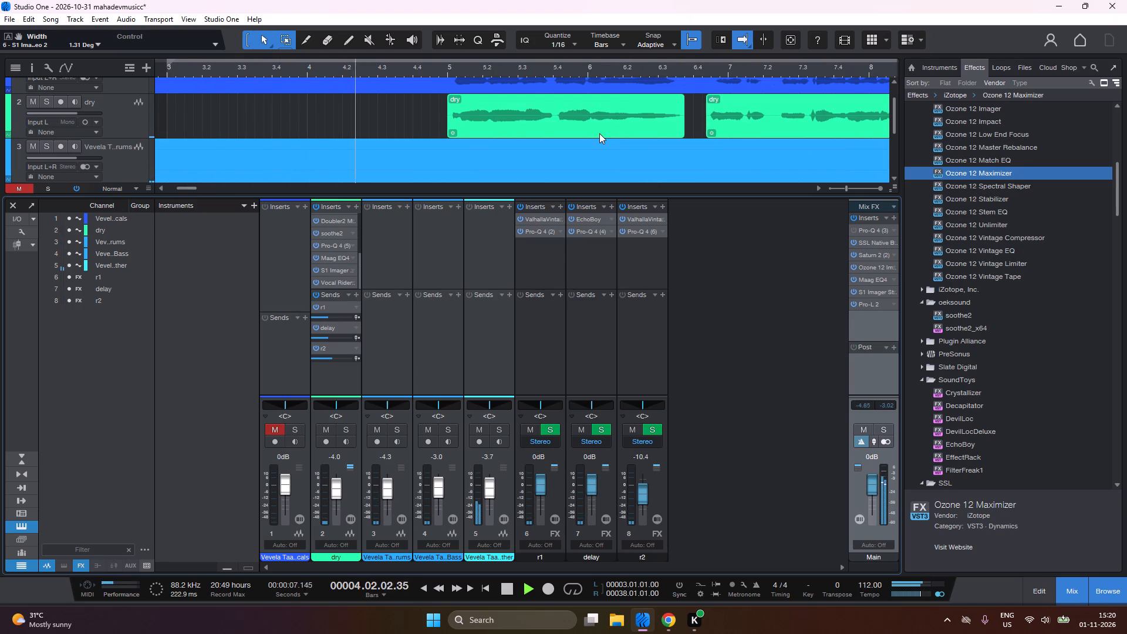
scroll(341, 249, up, 6)
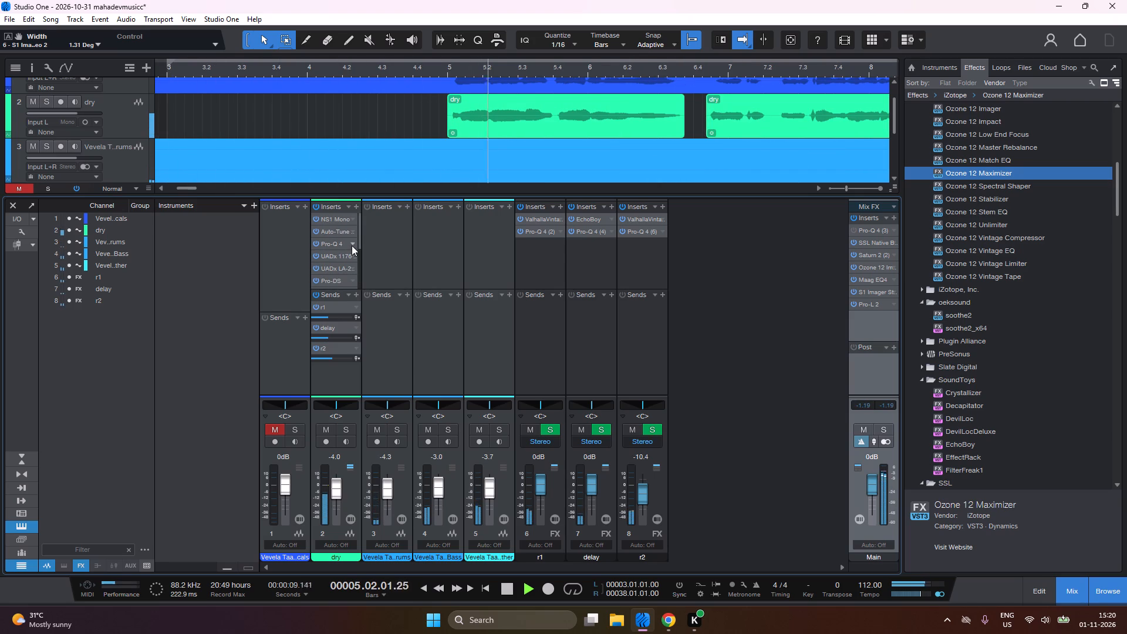
click(352, 242)
click(362, 254)
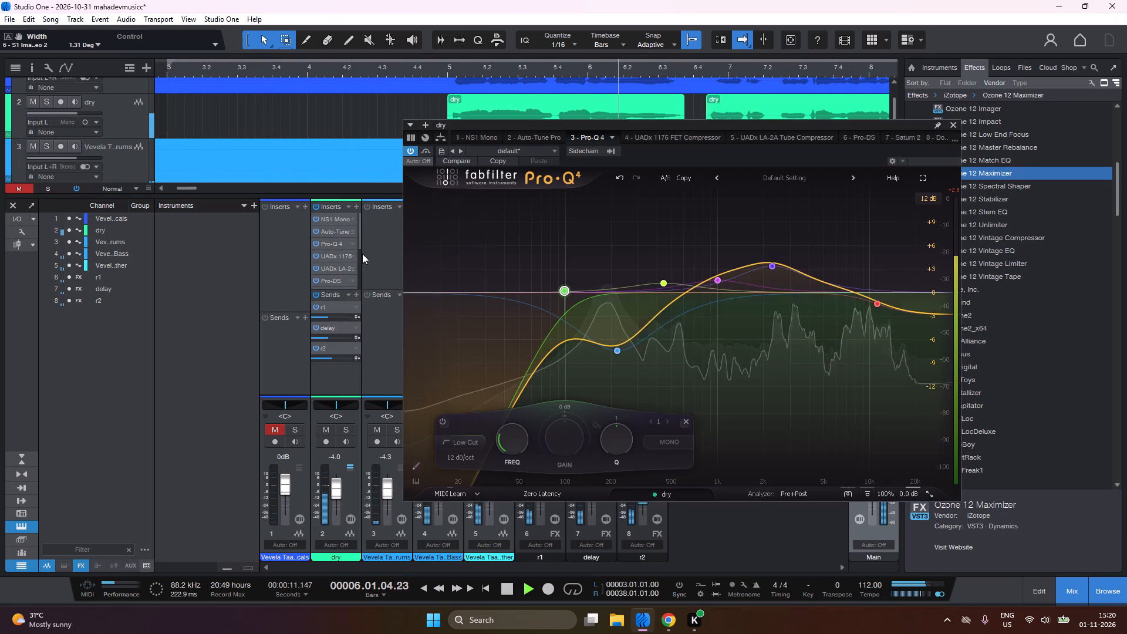
click(950, 127)
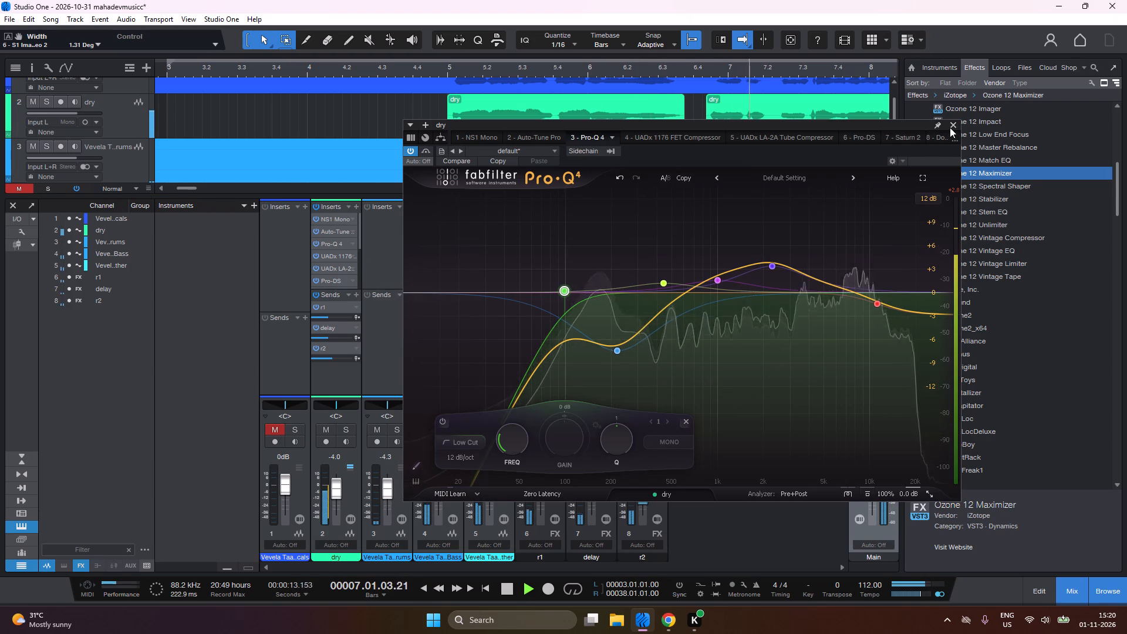
scroll(330, 264, down, 4)
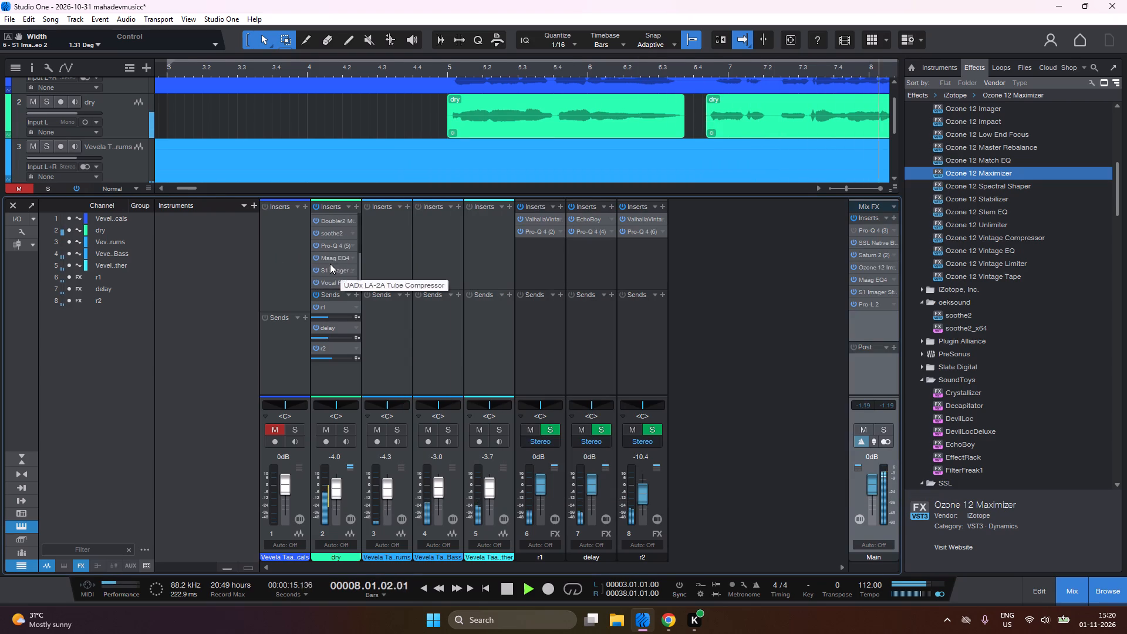
click(355, 269)
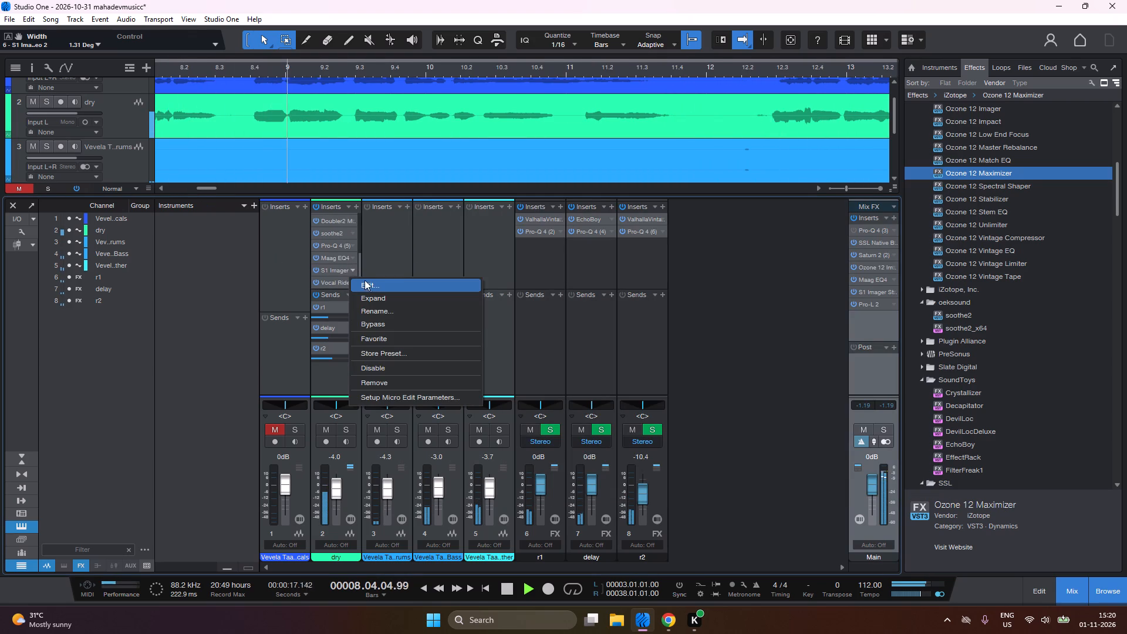
click(366, 281)
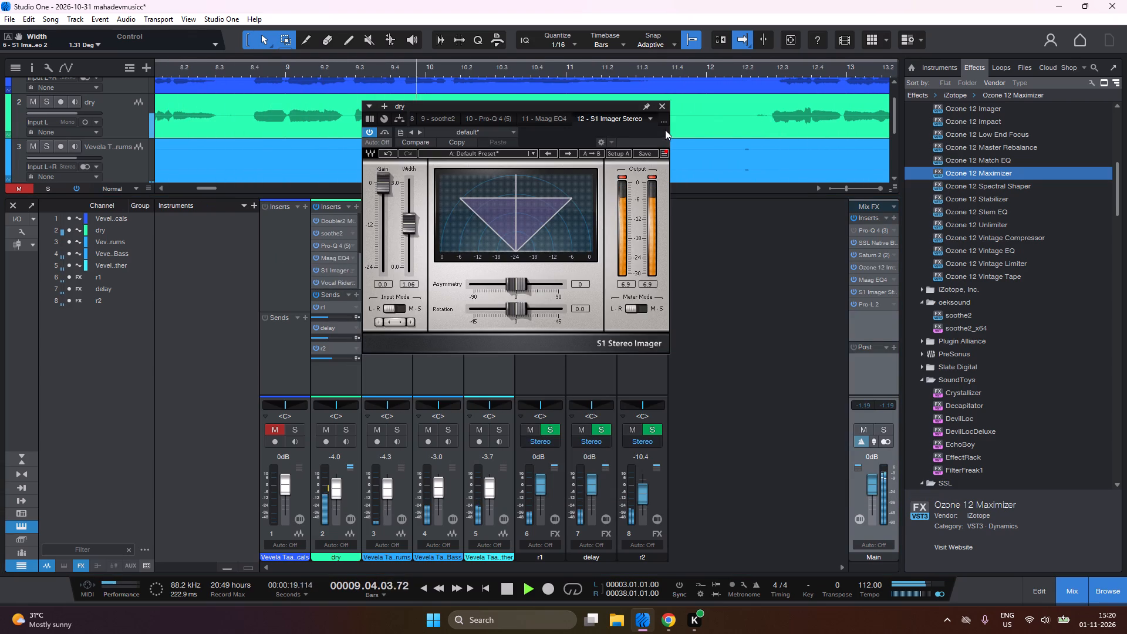
click(664, 109)
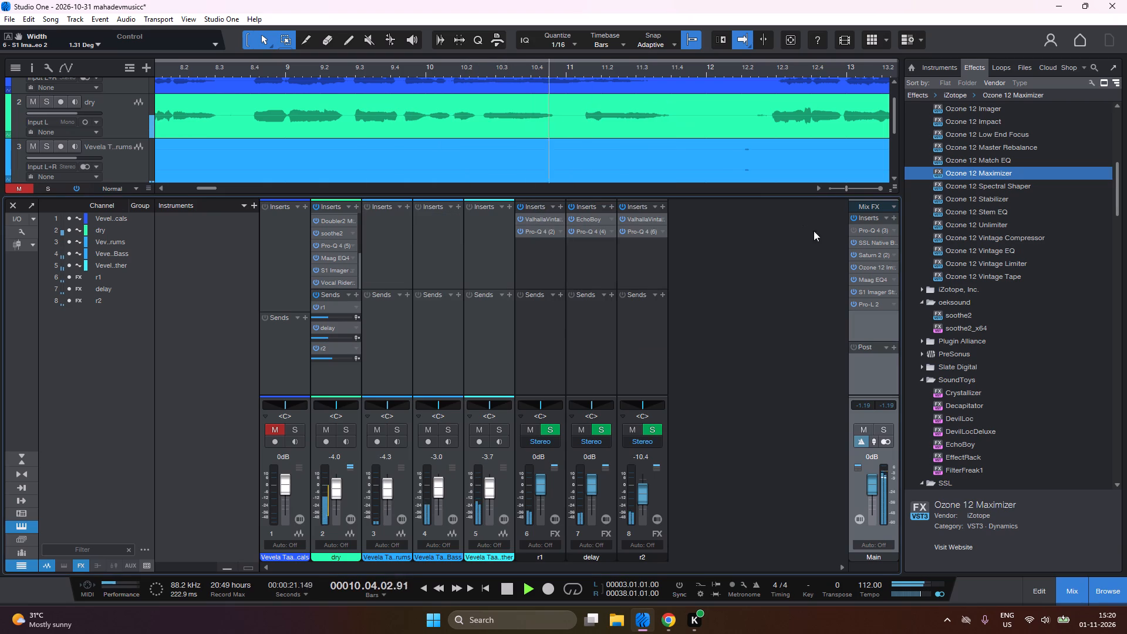
Check the Main channel's Maag EQ4 and the dry channel's Vocal Rider during playback.
click(894, 279)
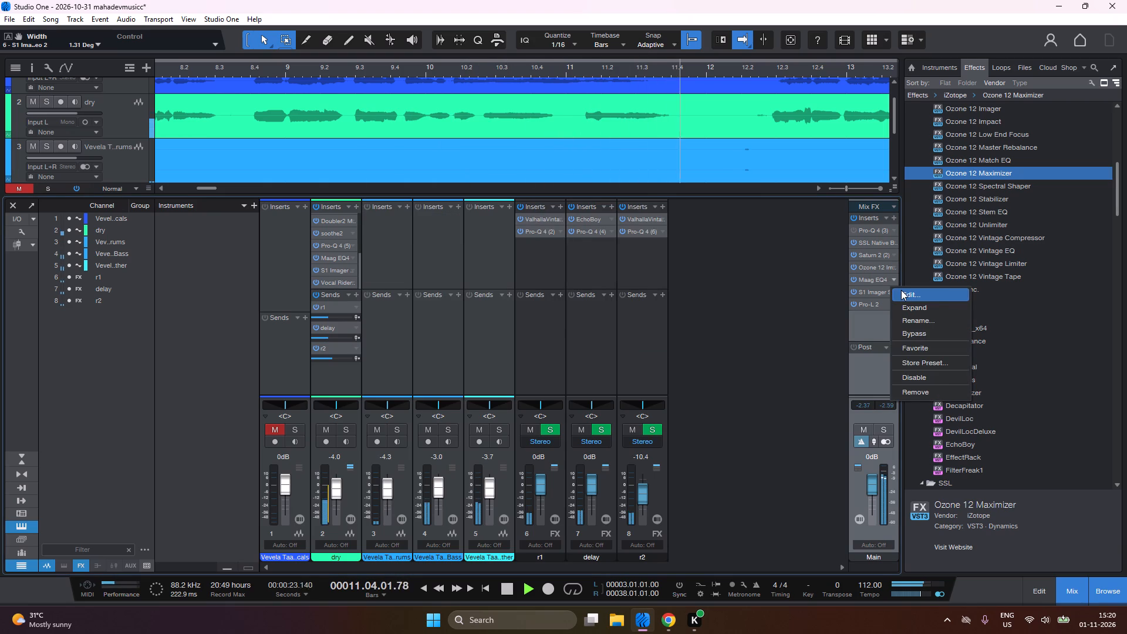
click(901, 290)
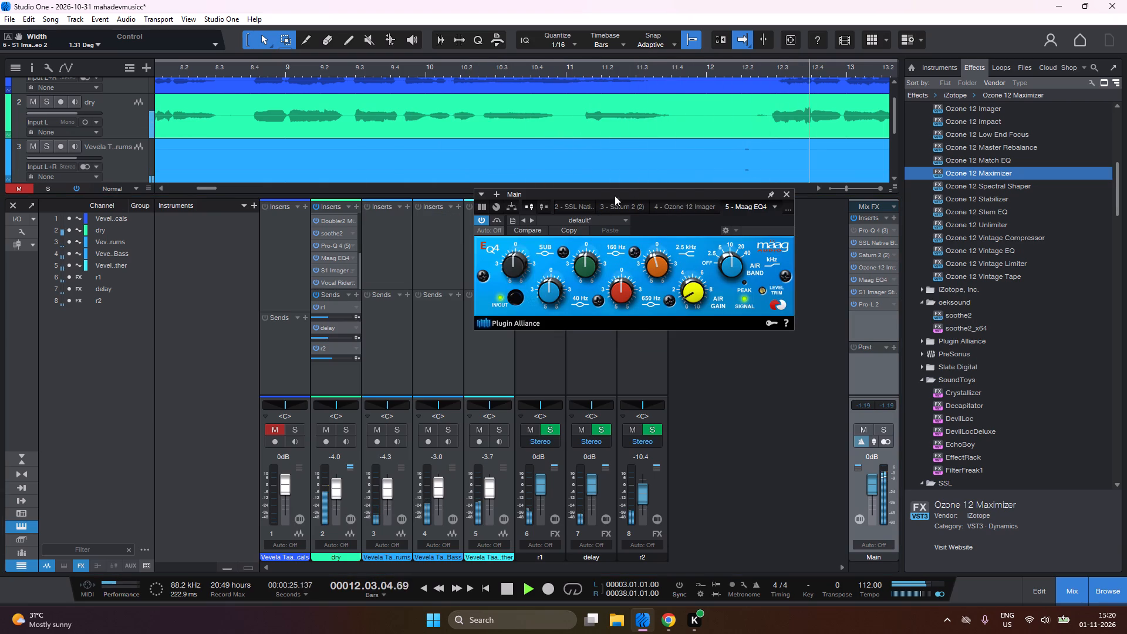
click(785, 193)
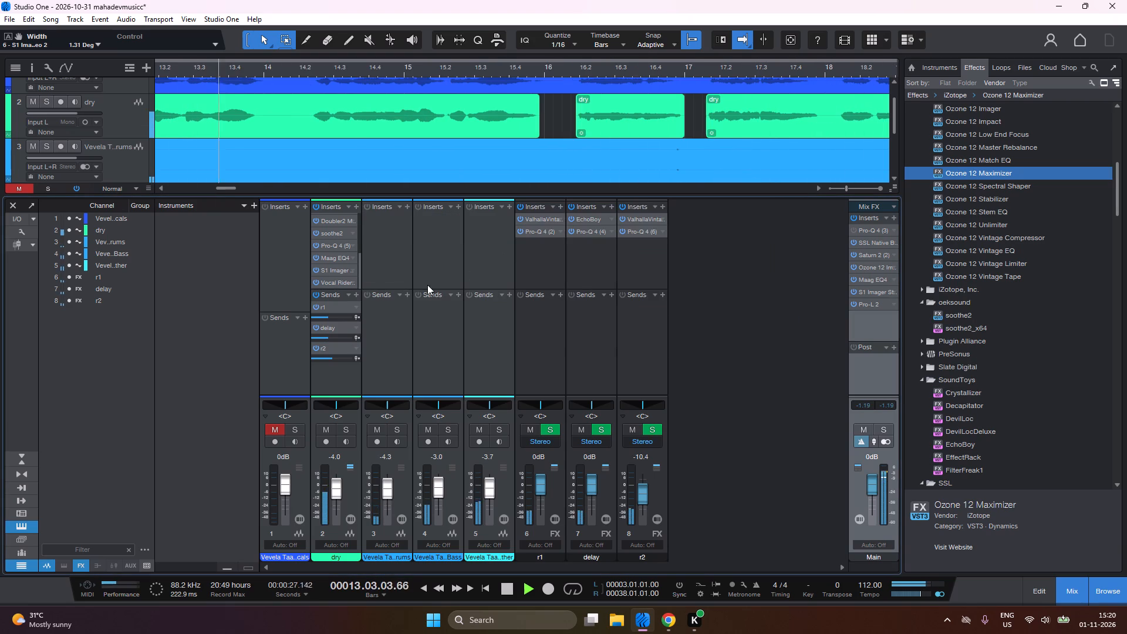
drag(355, 284, 362, 295)
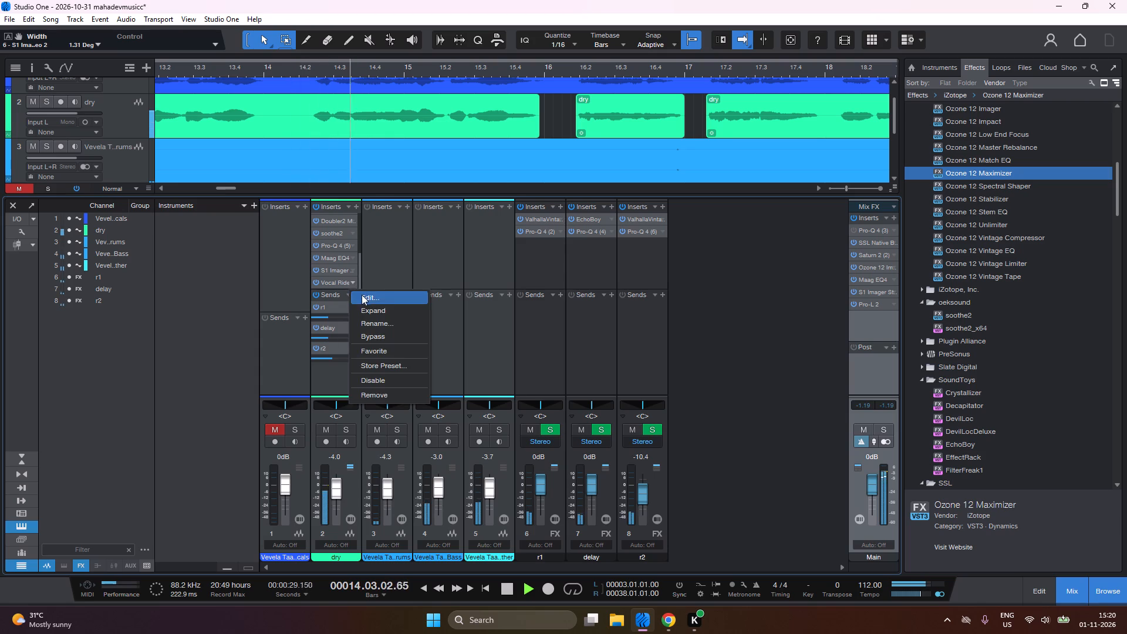
drag(362, 295, 362, 295)
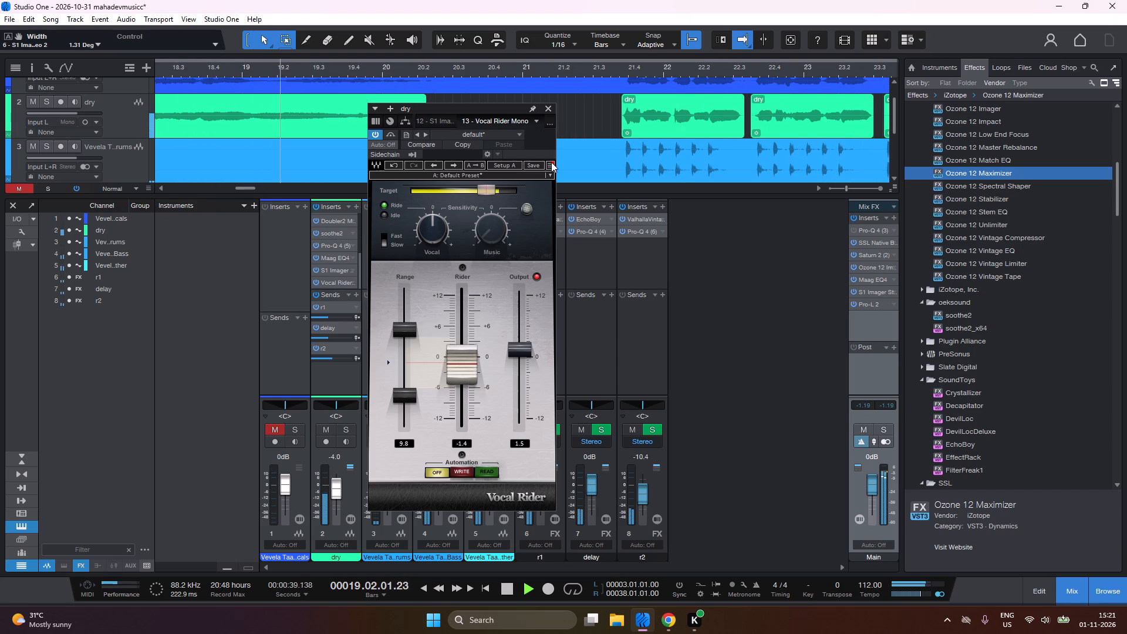
click(551, 110)
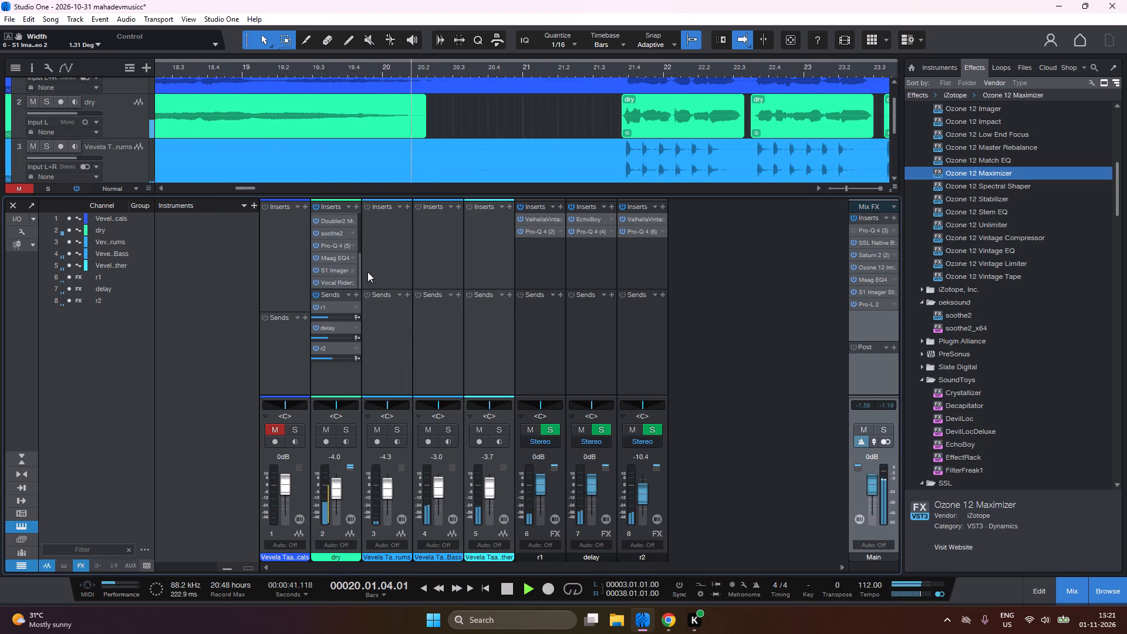
Enlarge the mixer's insert area to show more of the dry channel's effects chain.
drag(372, 288, 364, 352)
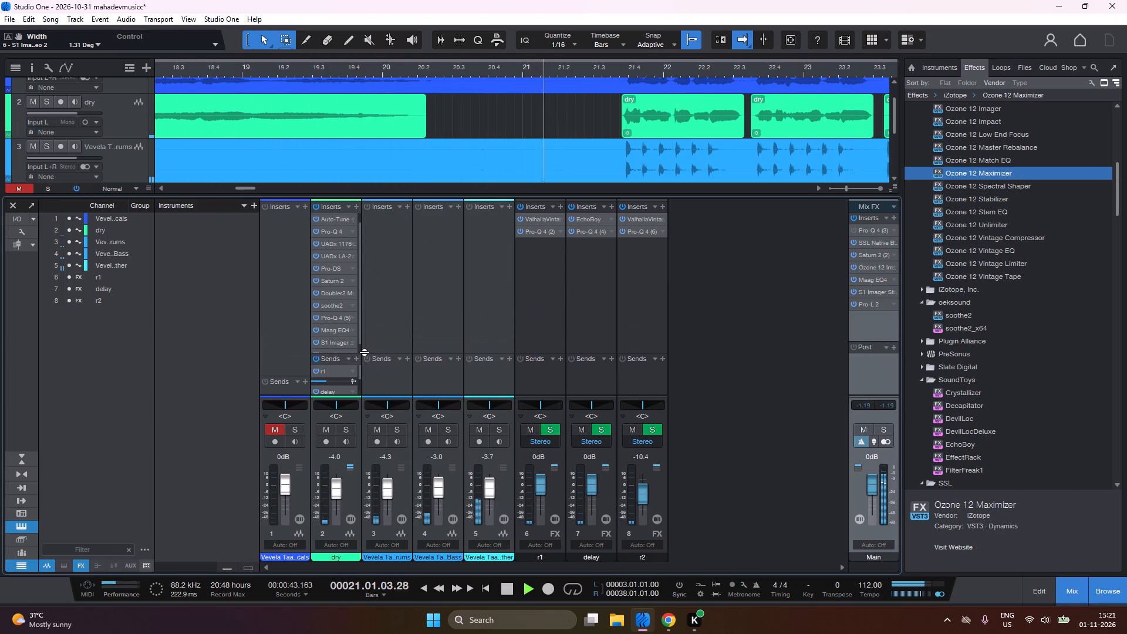
drag(364, 352, 371, 359)
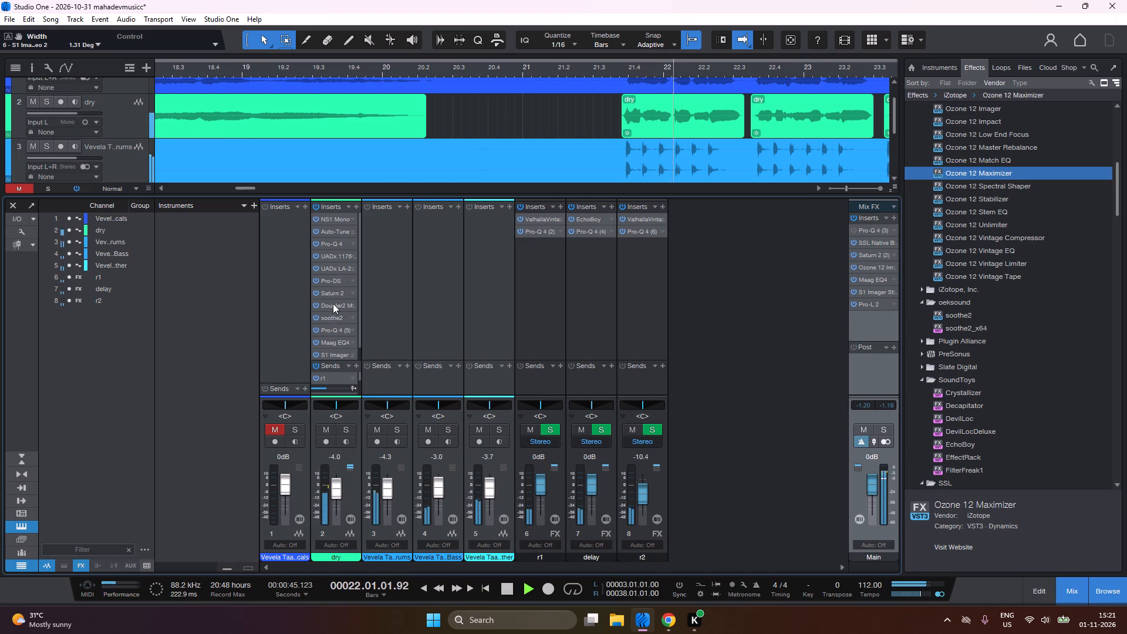
Check the dry channel's soothe2 reduction and Auto-Tune Pro pitch correction during playback.
scroll(333, 303, down, 5)
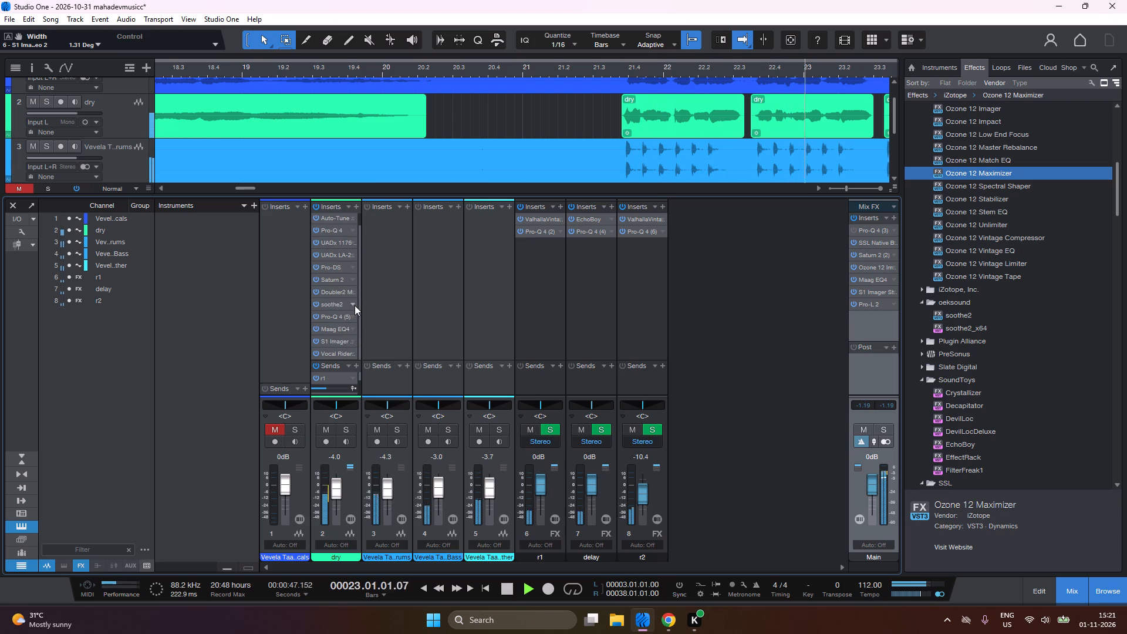
drag(355, 305, 370, 319)
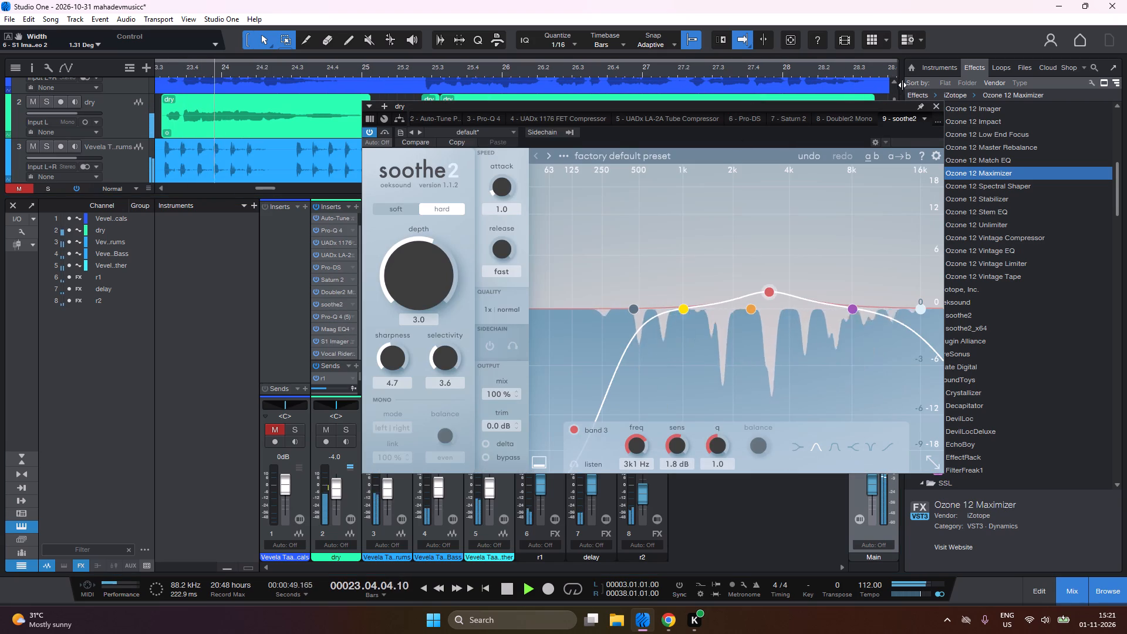
click(933, 106)
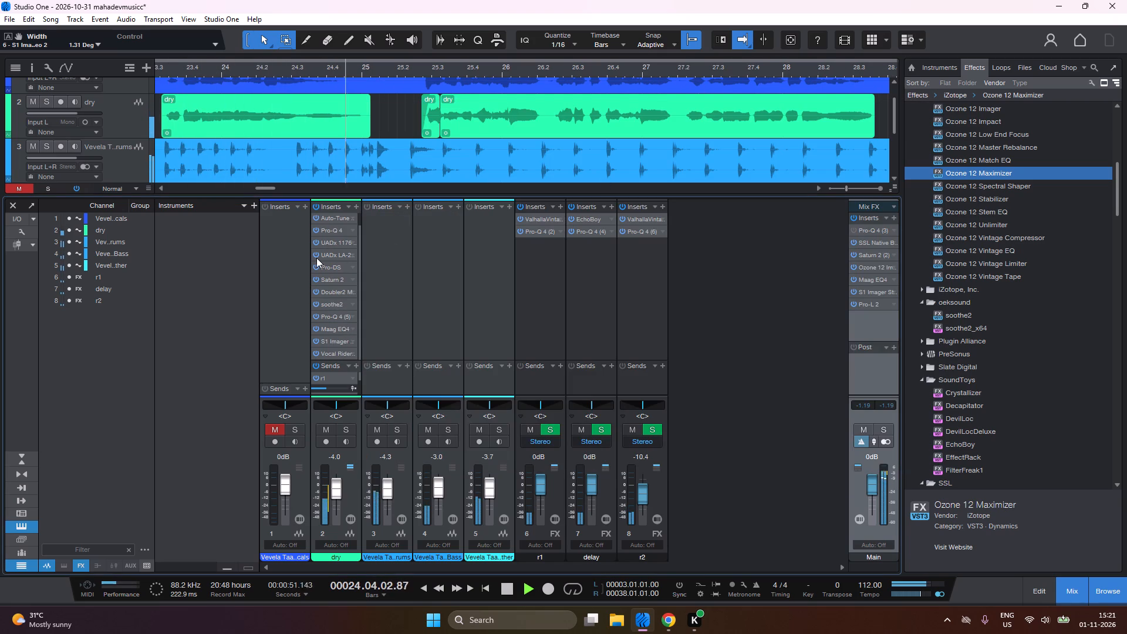
scroll(320, 256, up, 3)
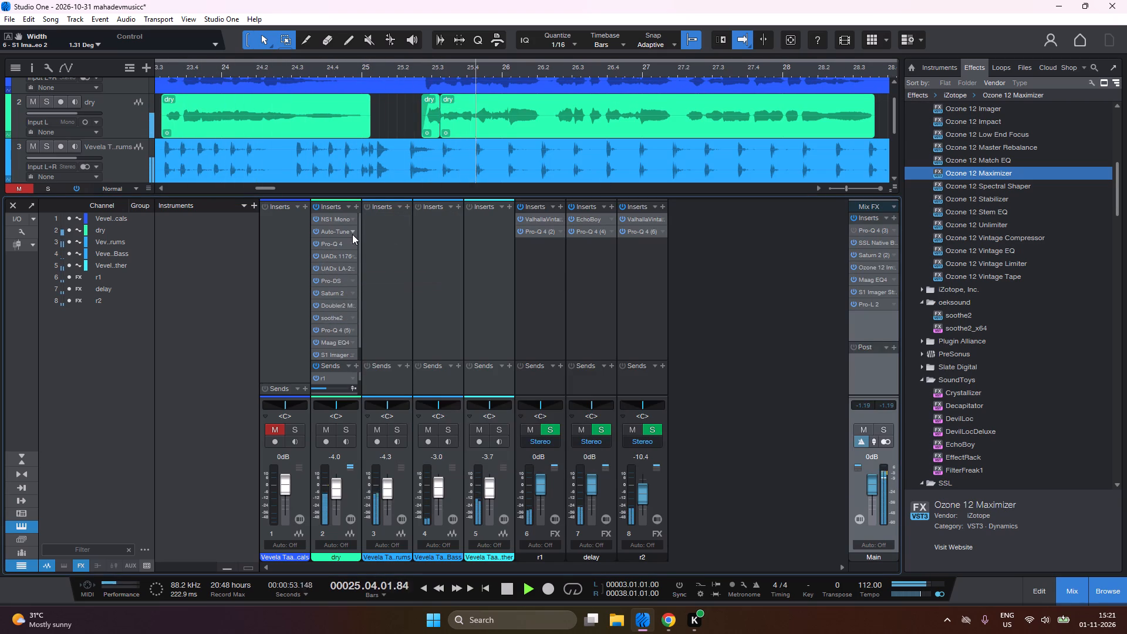
click(352, 232)
click(365, 246)
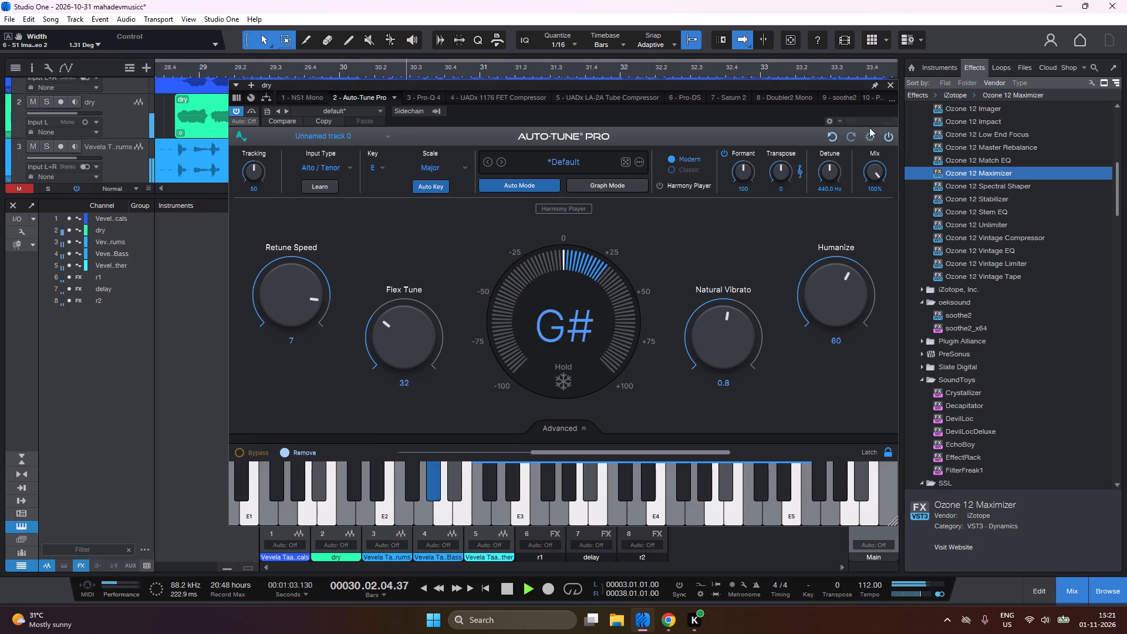
click(889, 87)
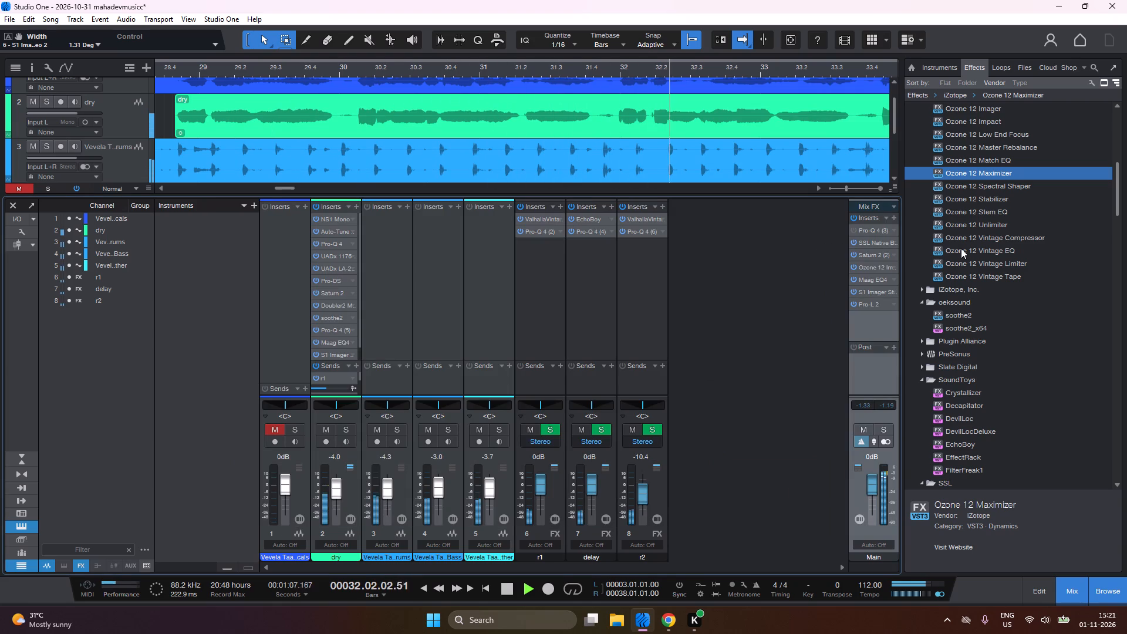
Check the dry channel's soothe2 reduction and its Pro-DS de-esser settings while the song plays.
click(975, 244)
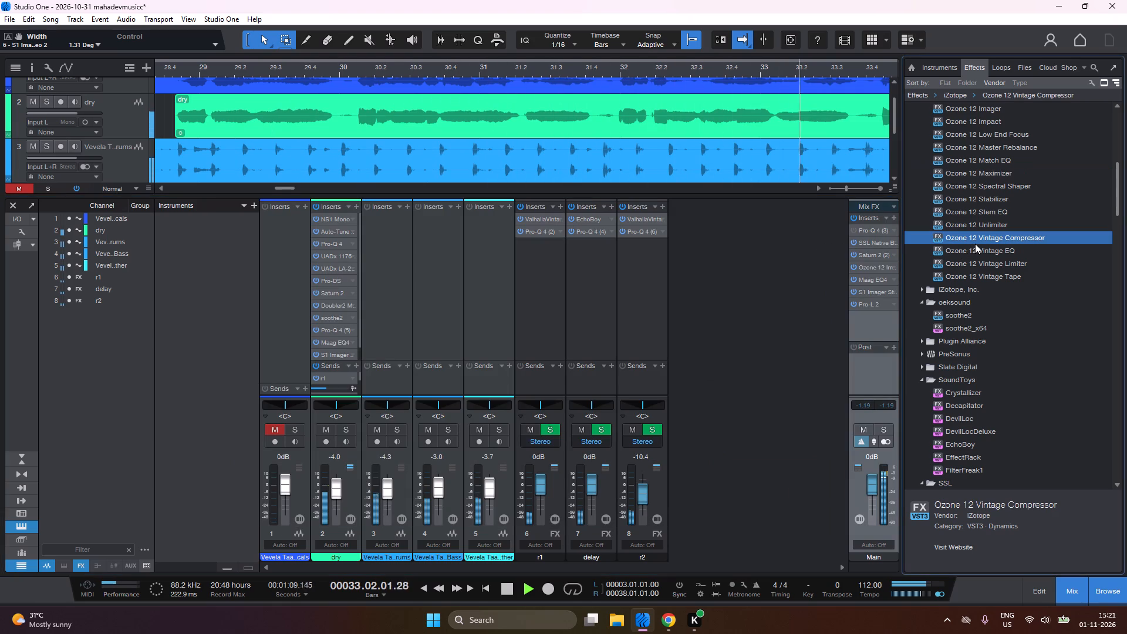
scroll(325, 309, down, 4)
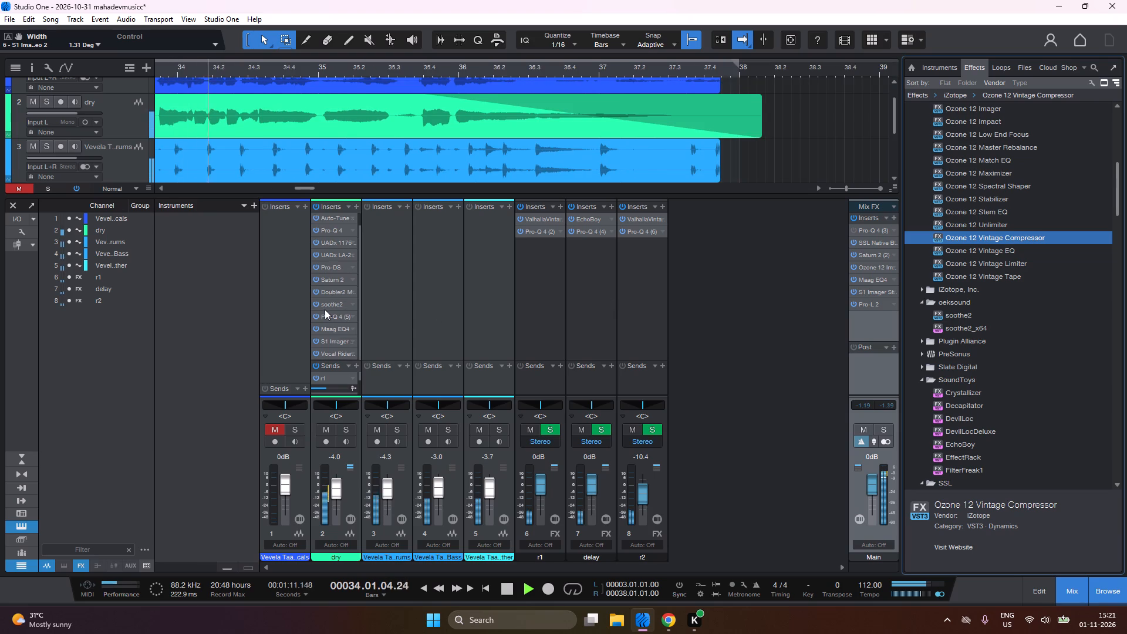
drag(353, 305, 365, 315)
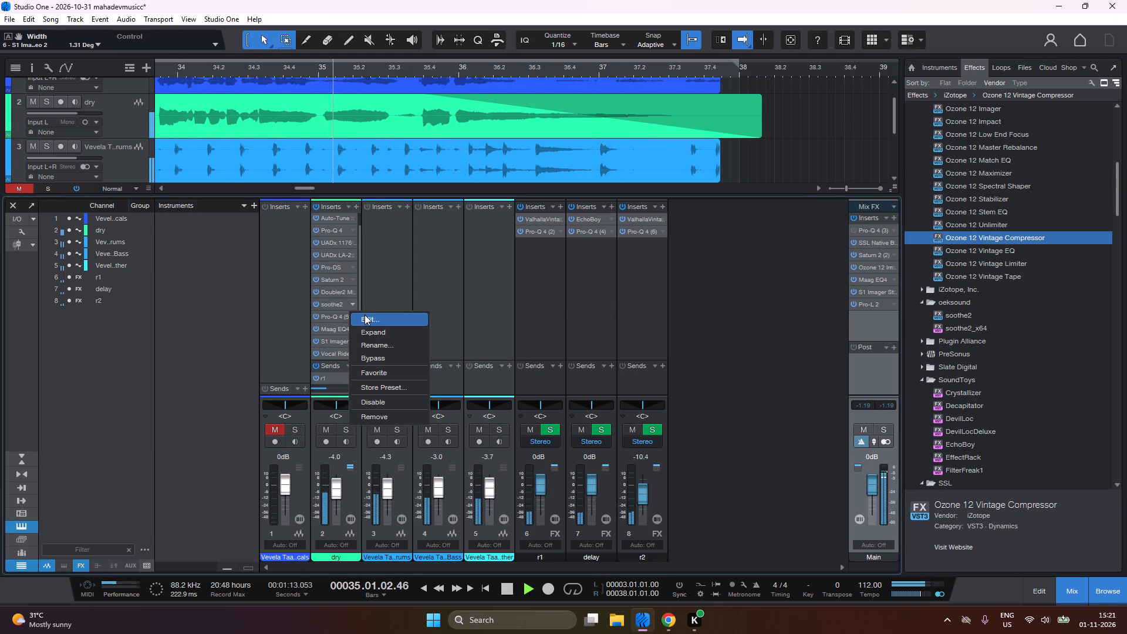
click(365, 315)
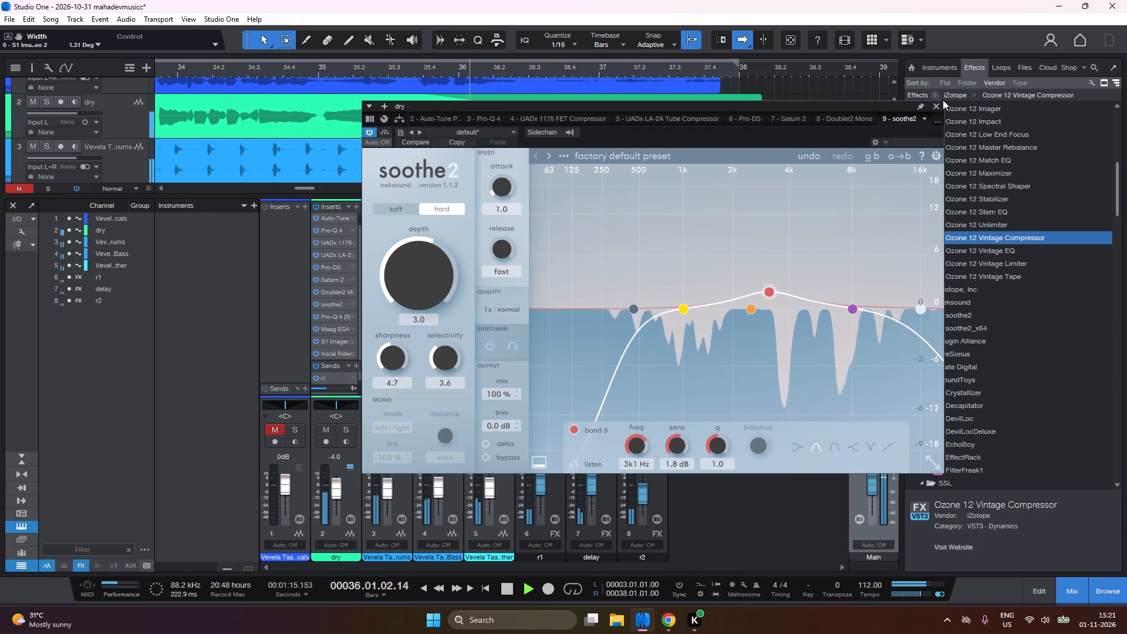
click(939, 104)
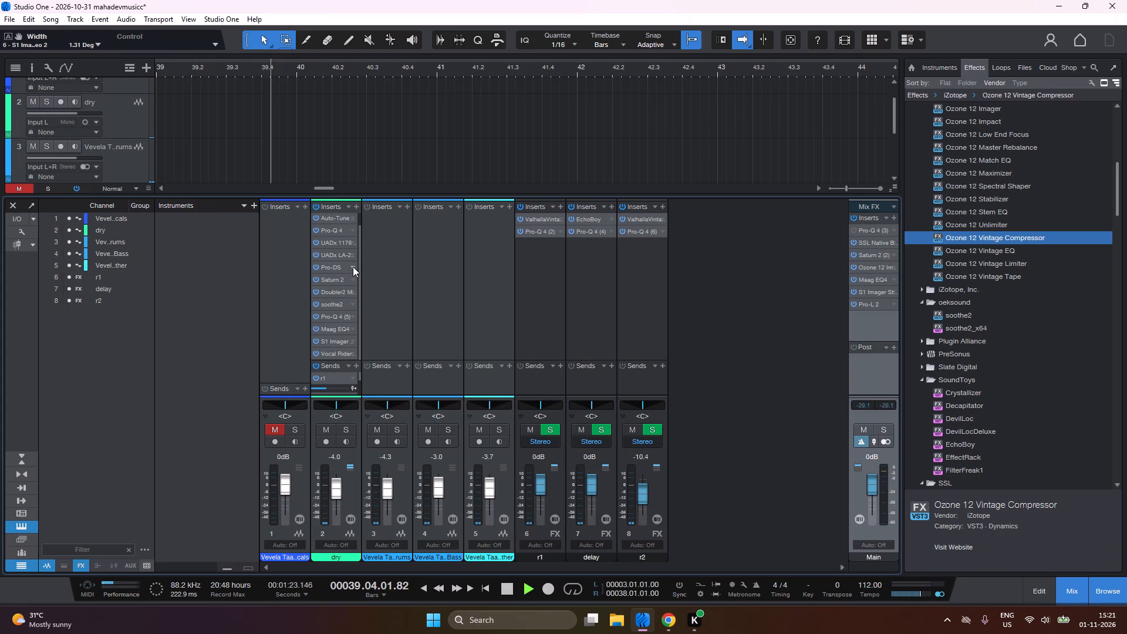
click(353, 267)
click(367, 276)
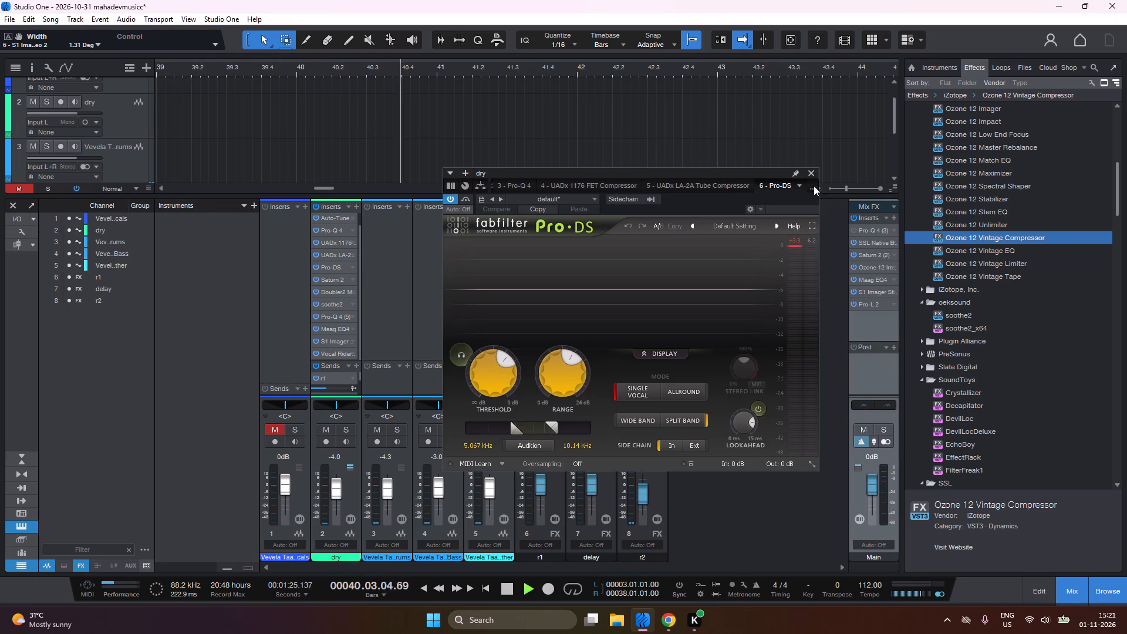
click(808, 178)
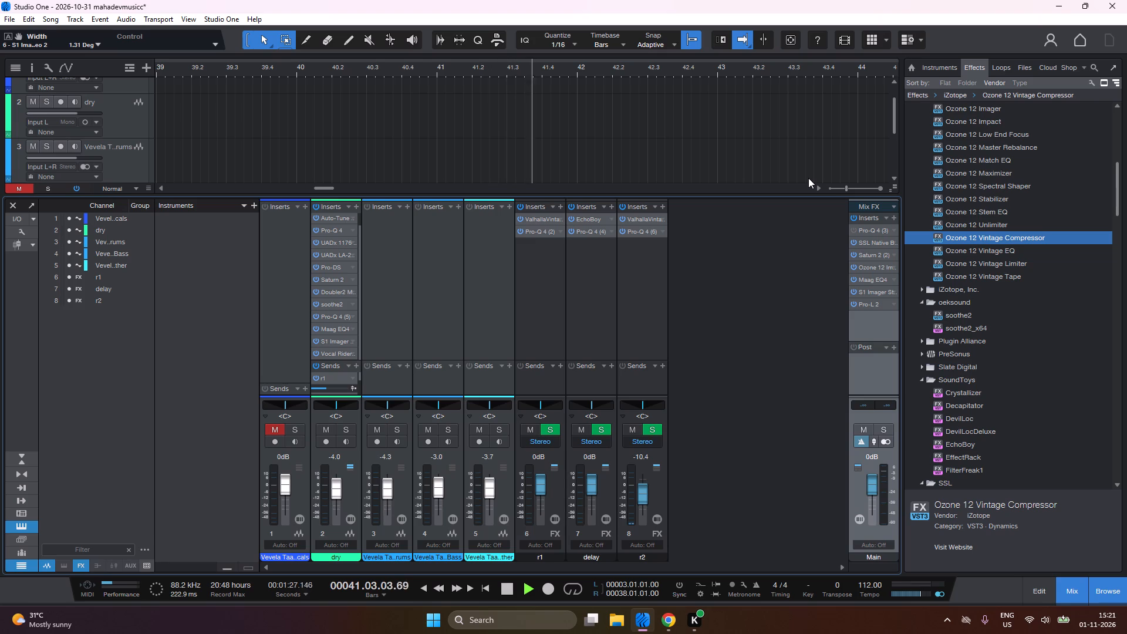
Check the Maag EQ4 settings on the Main channel and on the dry channel.
click(892, 279)
click(897, 292)
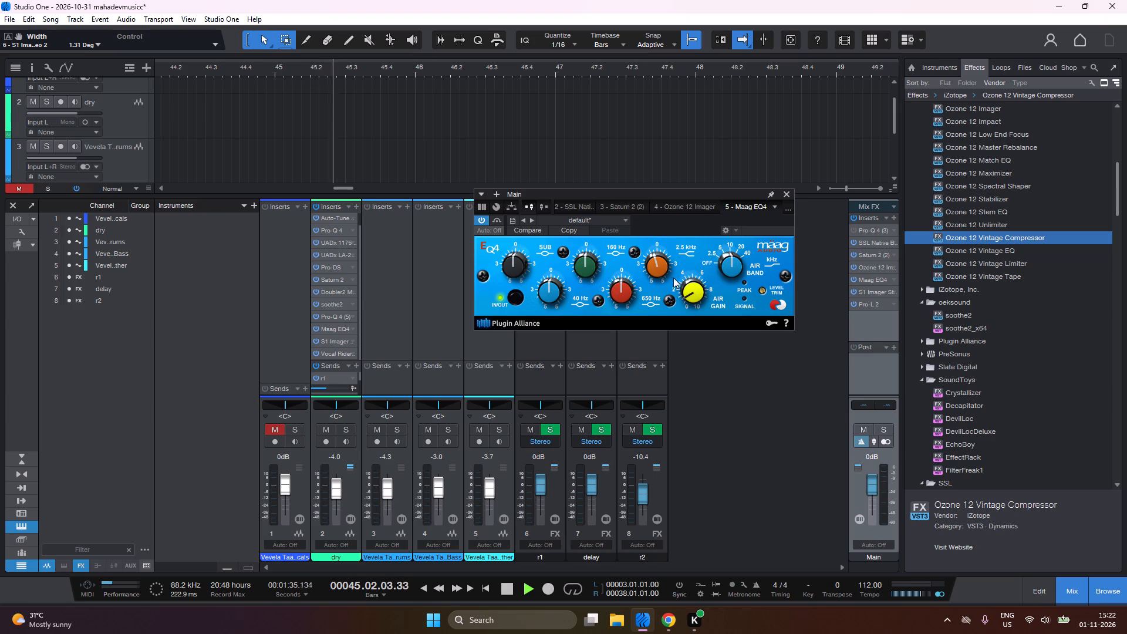
click(787, 193)
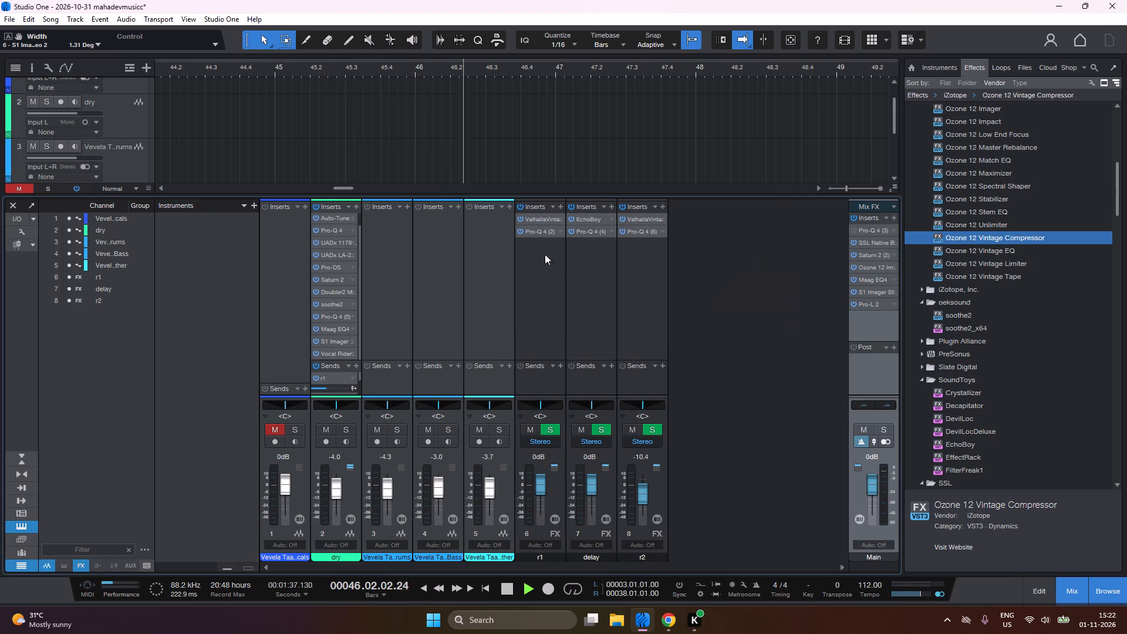
drag(351, 328, 364, 337)
click(368, 341)
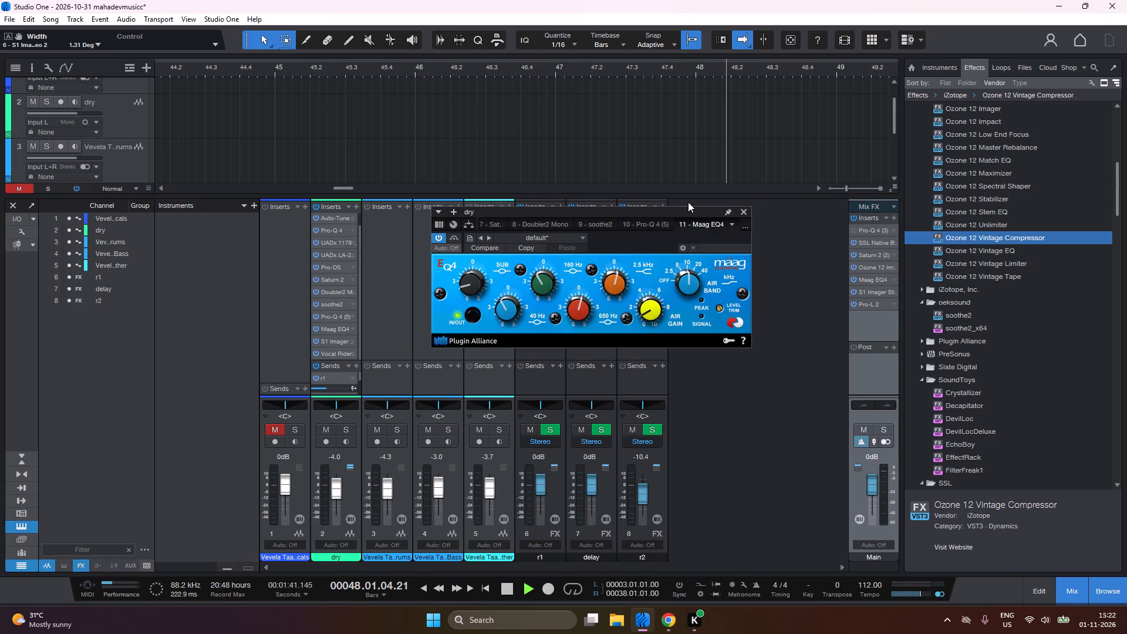
click(743, 211)
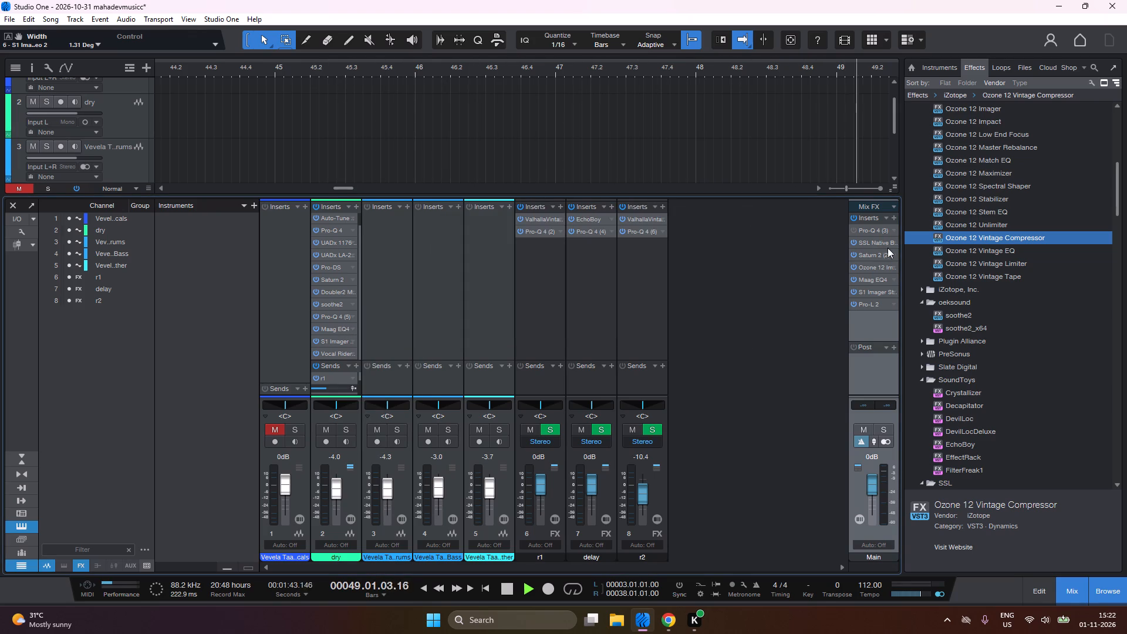
Replay the song from bar 3 and set the Band 1 Drive of the Main channel's Saturn 2 to 30.9%.
drag(893, 255, 901, 267)
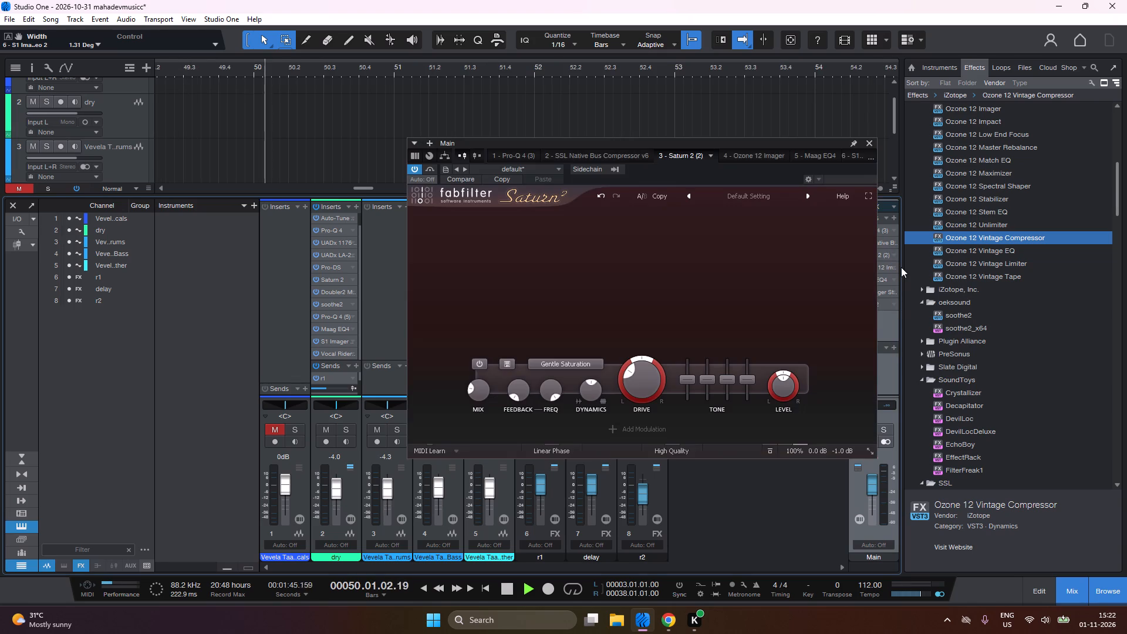
click(901, 267)
key(1)
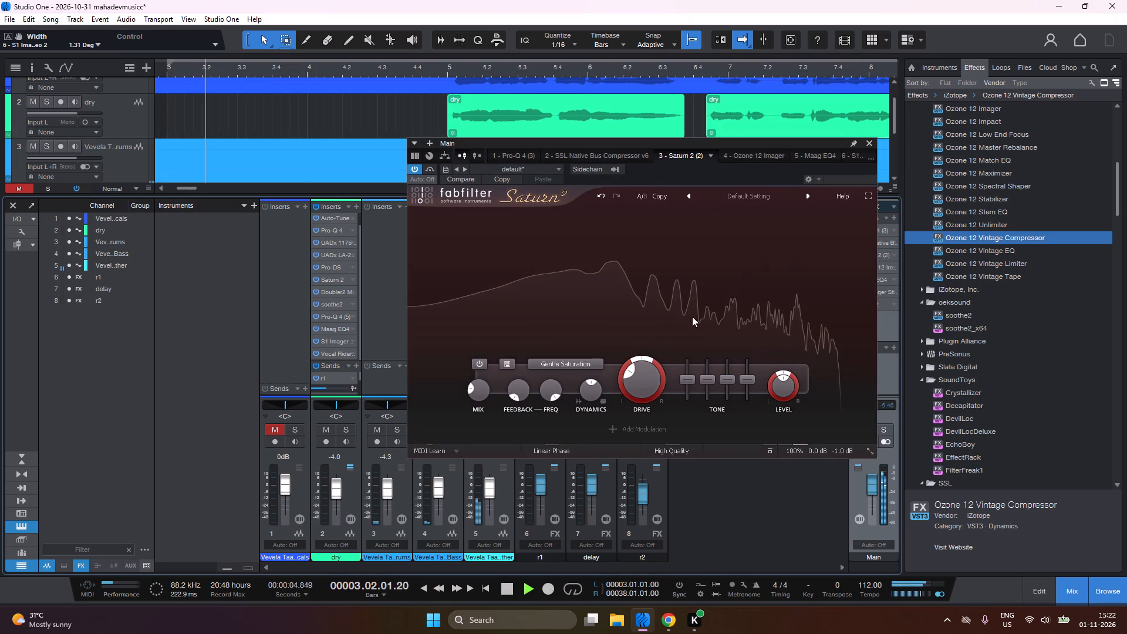
click(637, 369)
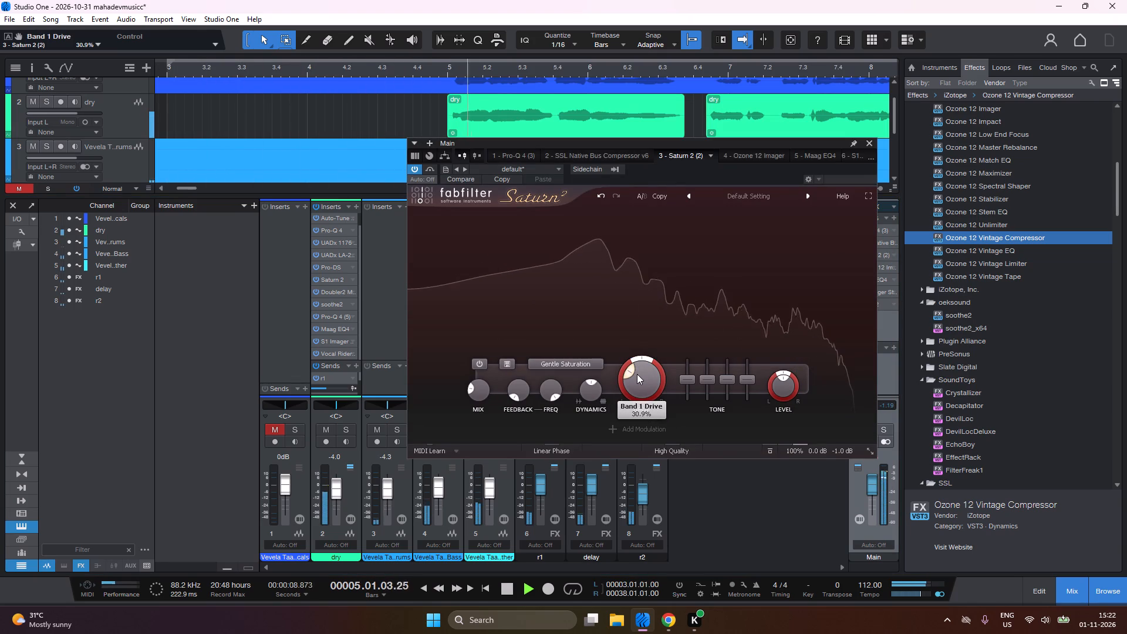
click(871, 141)
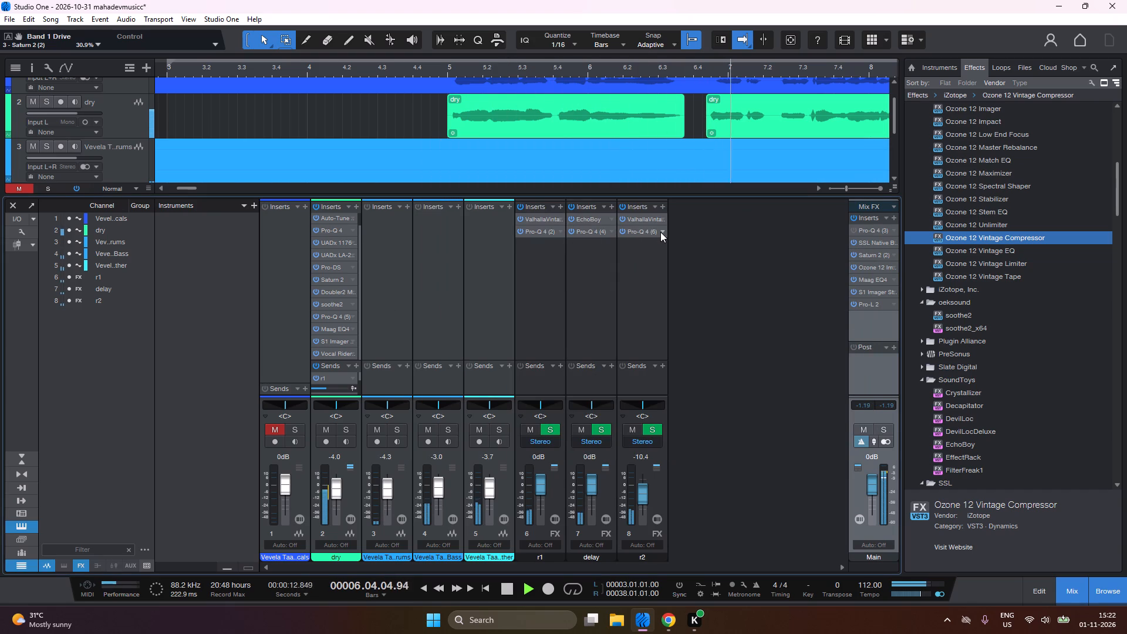
Check the r2 reverb channel's Pro-Q 4 filter curve during playback.
click(660, 232)
click(680, 248)
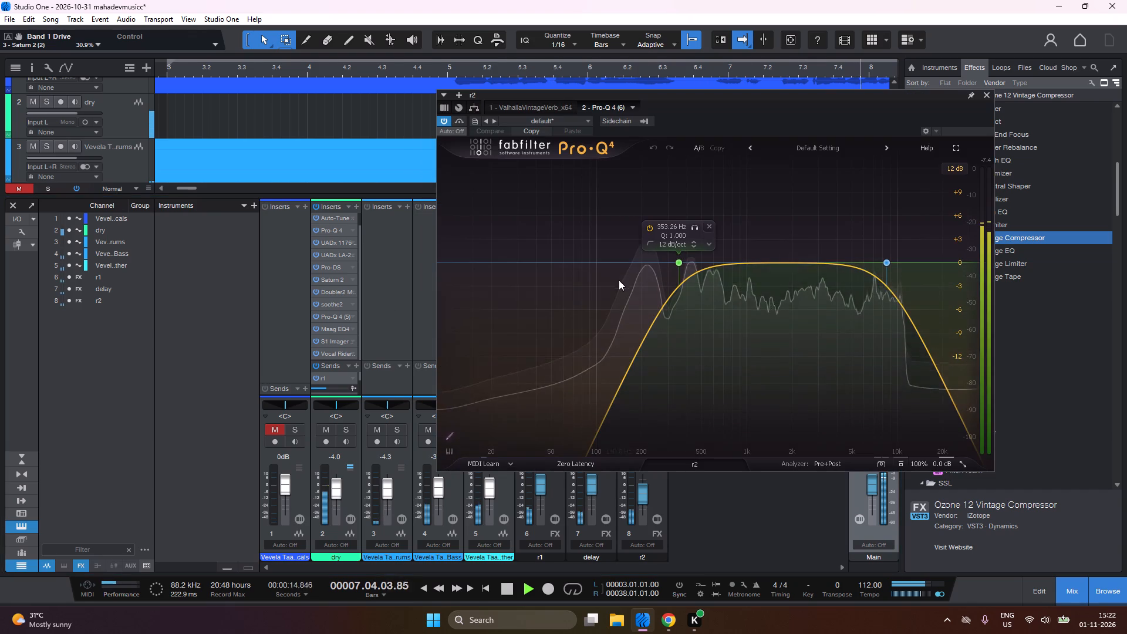
click(983, 97)
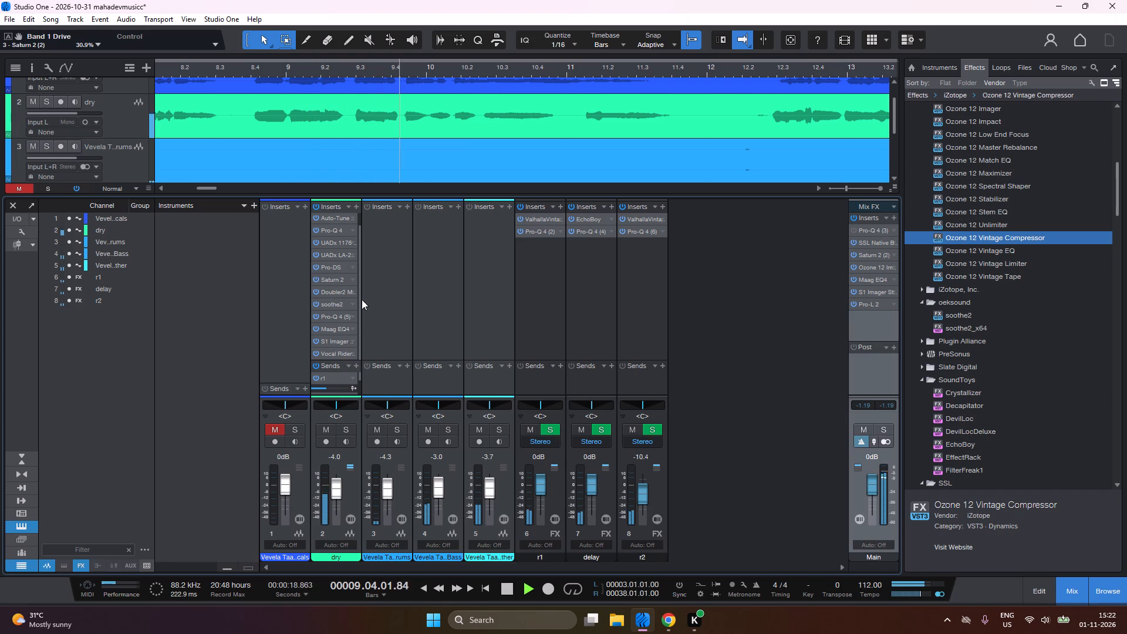
Set the sharpness of the dry channel's soothe2 to 5.0 during playback.
click(350, 303)
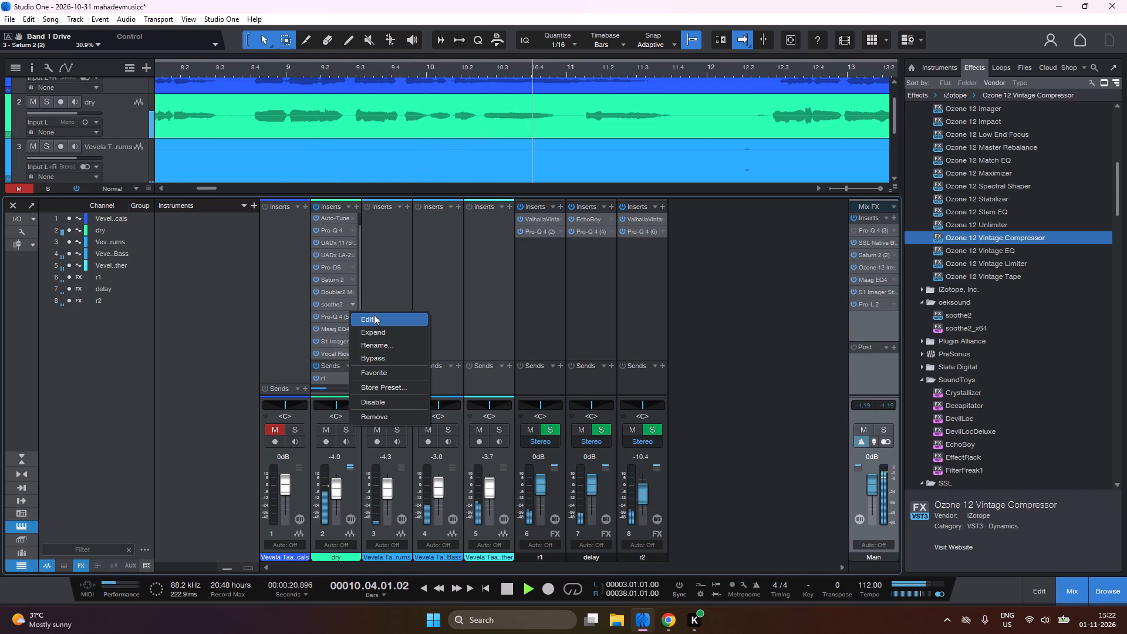
click(374, 315)
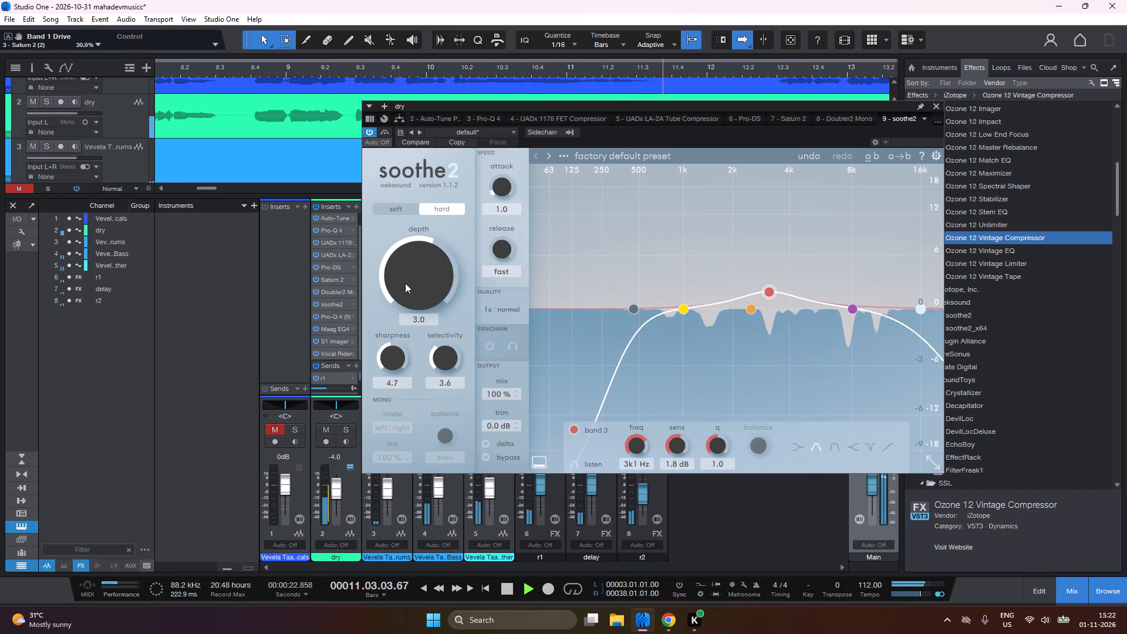
click(393, 355)
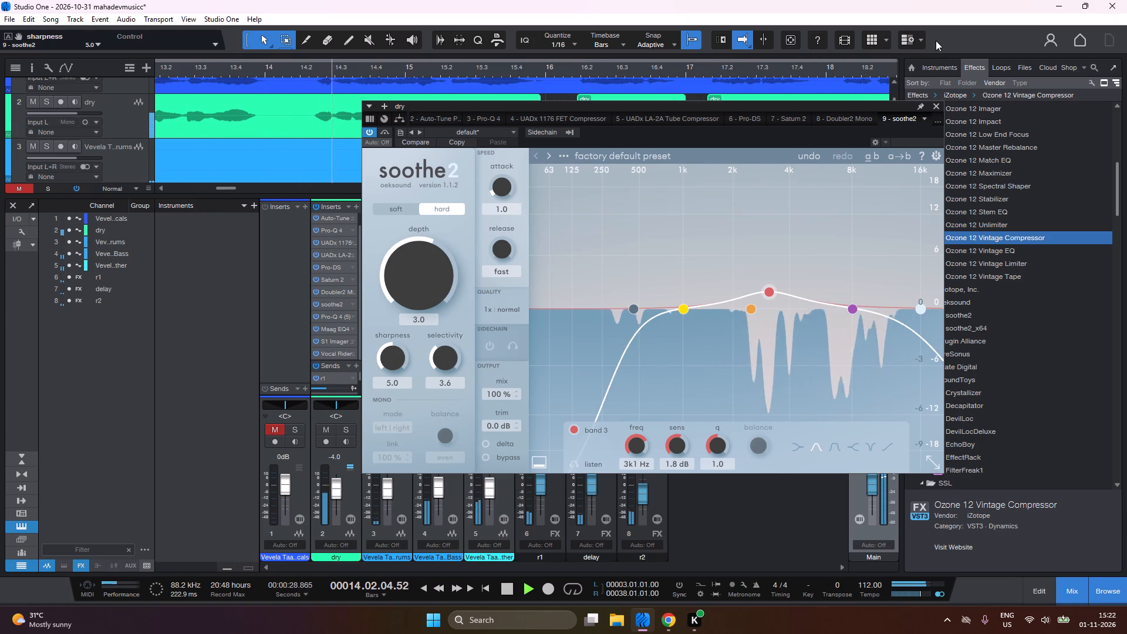
click(935, 105)
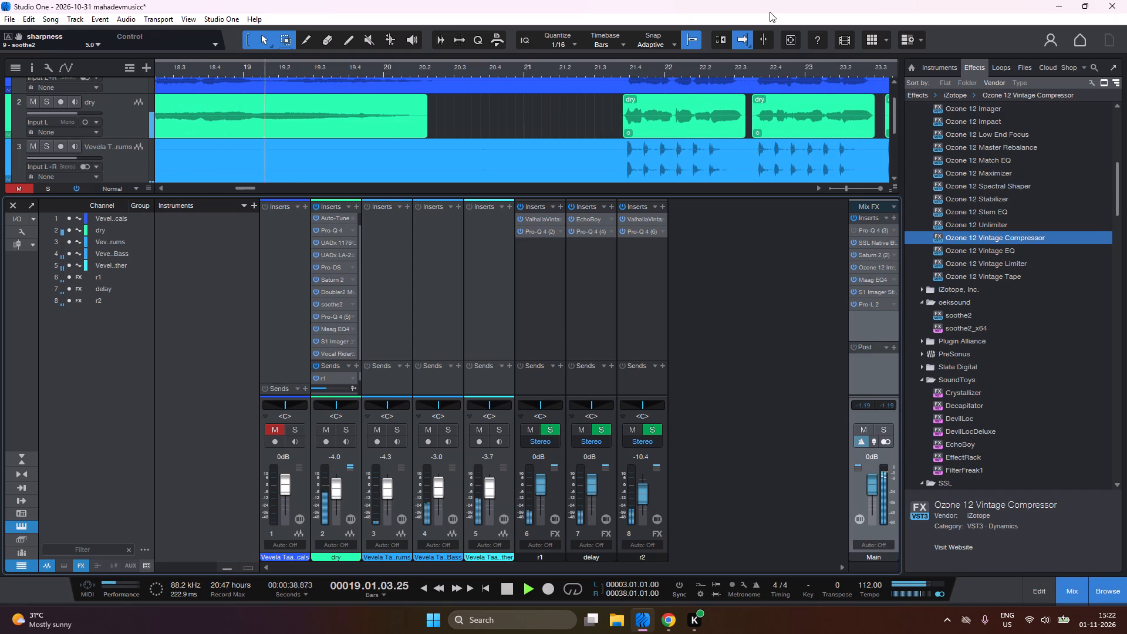
Check the dry channel's Pro-DS de-essing while the song plays to its end.
drag(353, 269, 362, 278)
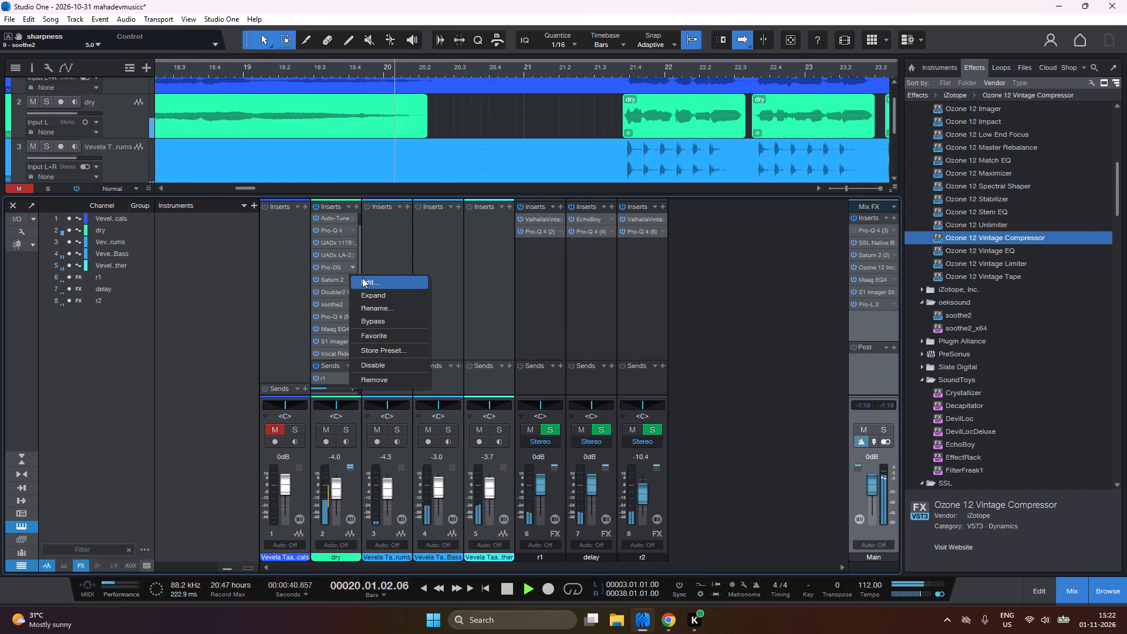
drag(362, 278, 366, 281)
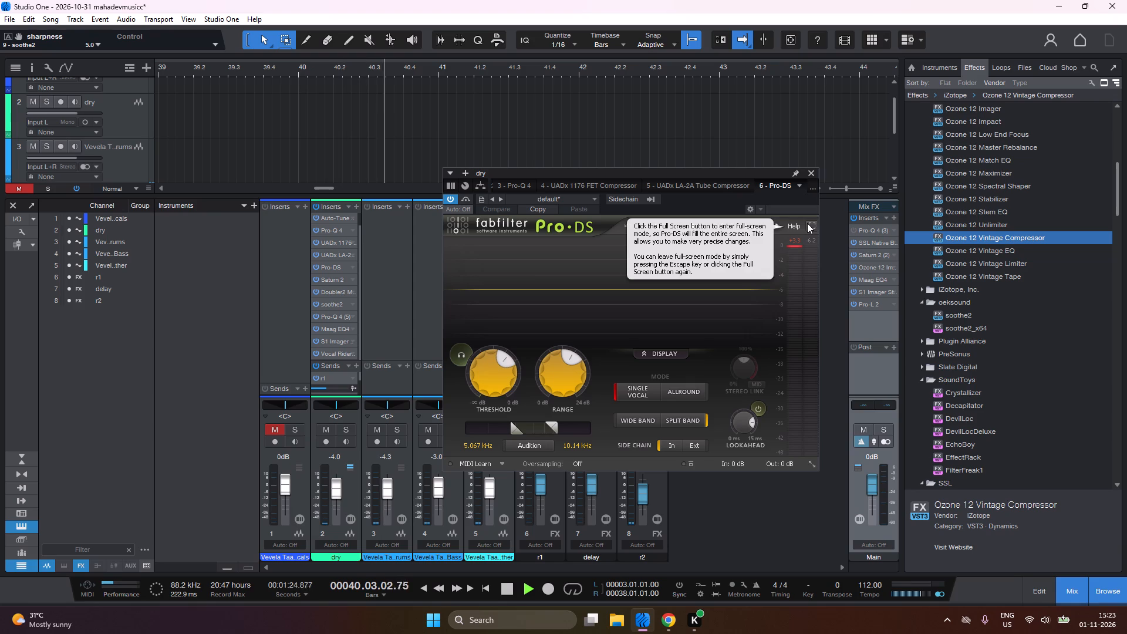
click(810, 175)
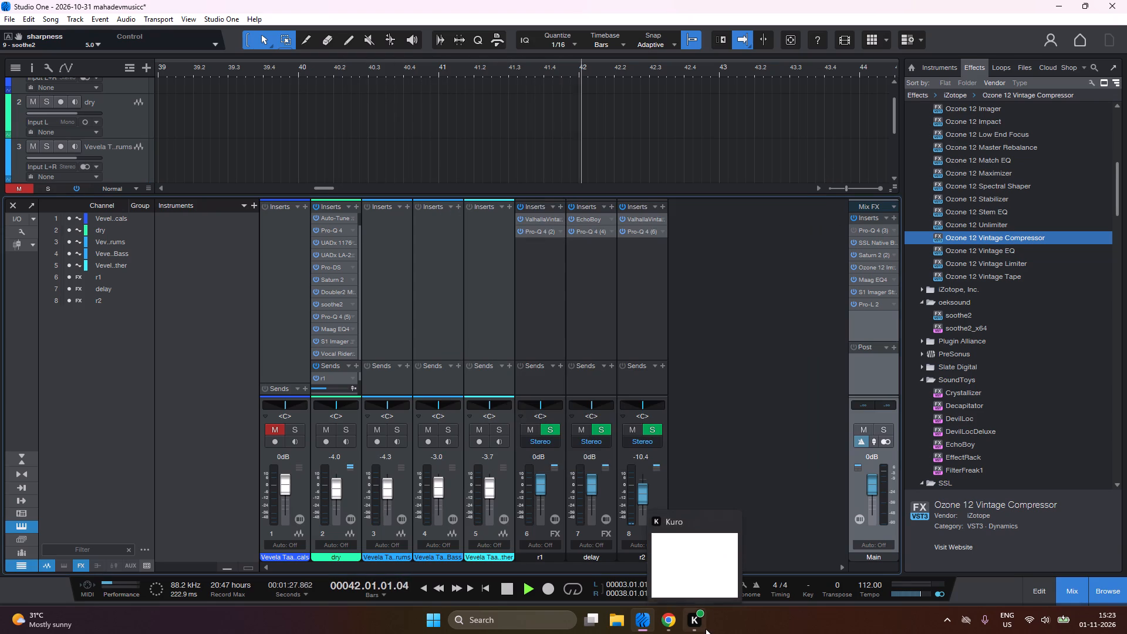
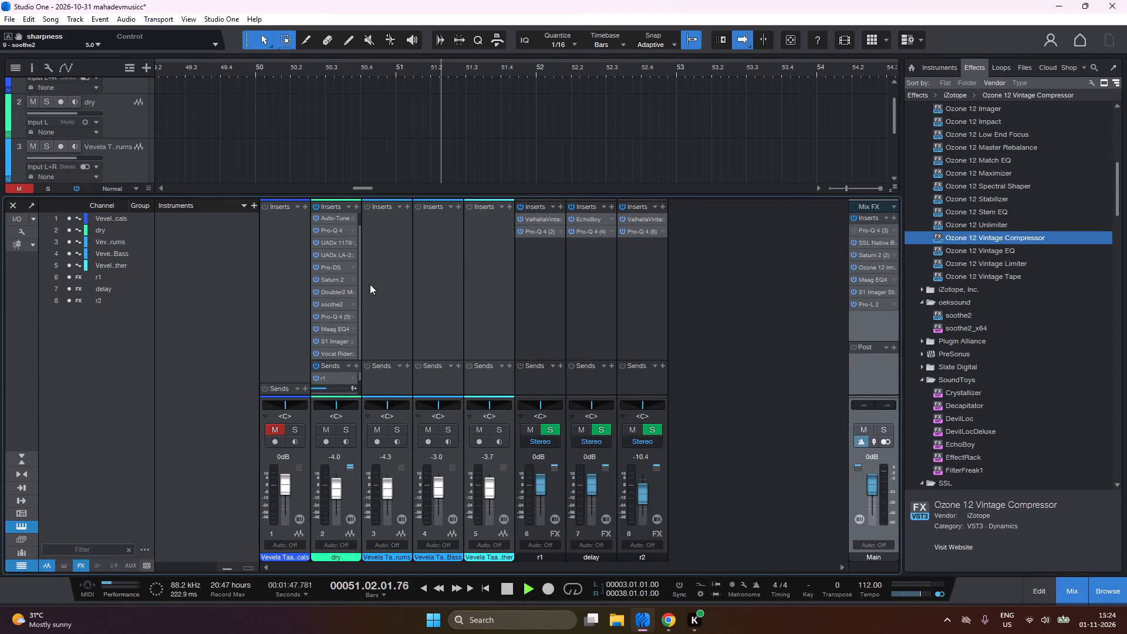
Check the dry channel's Doubler2 Mono settings while the song plays on.
click(350, 292)
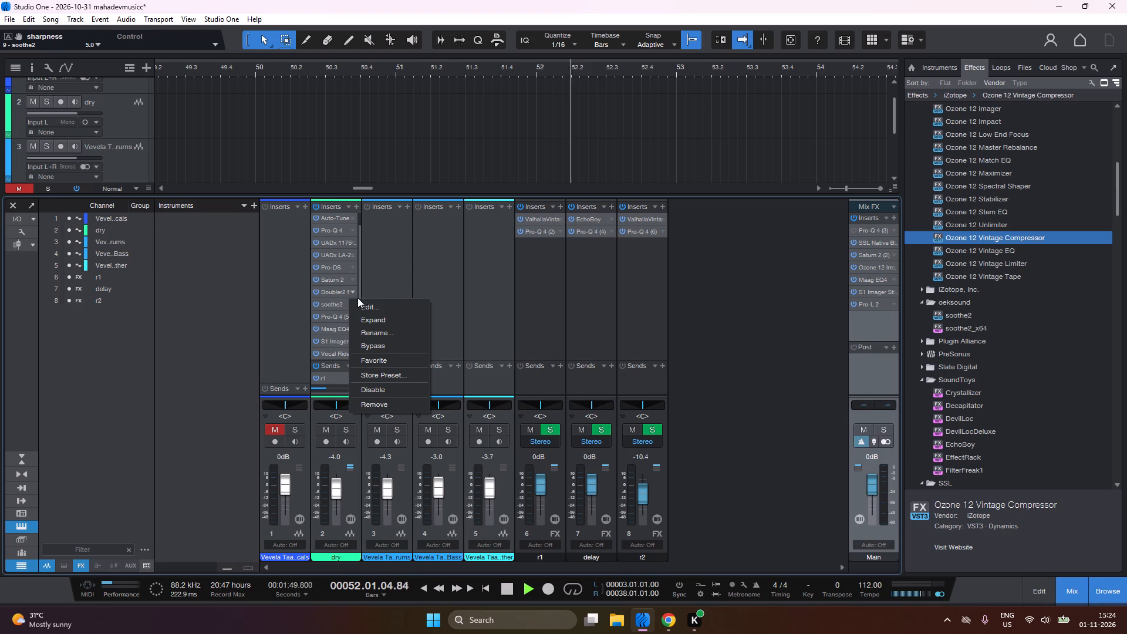
click(362, 301)
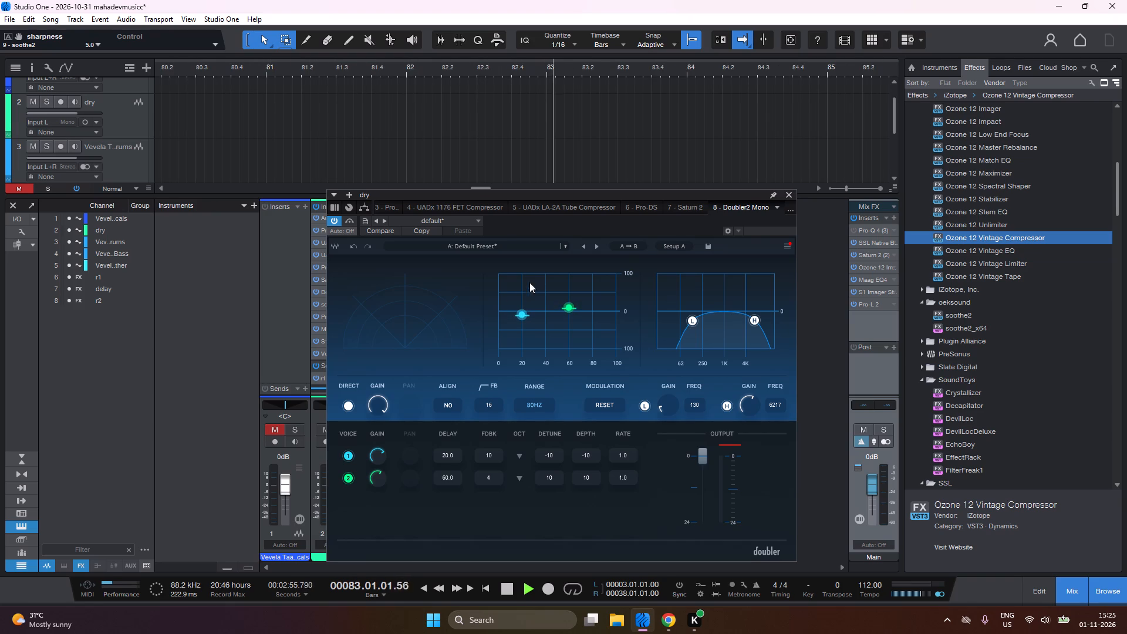
click(786, 196)
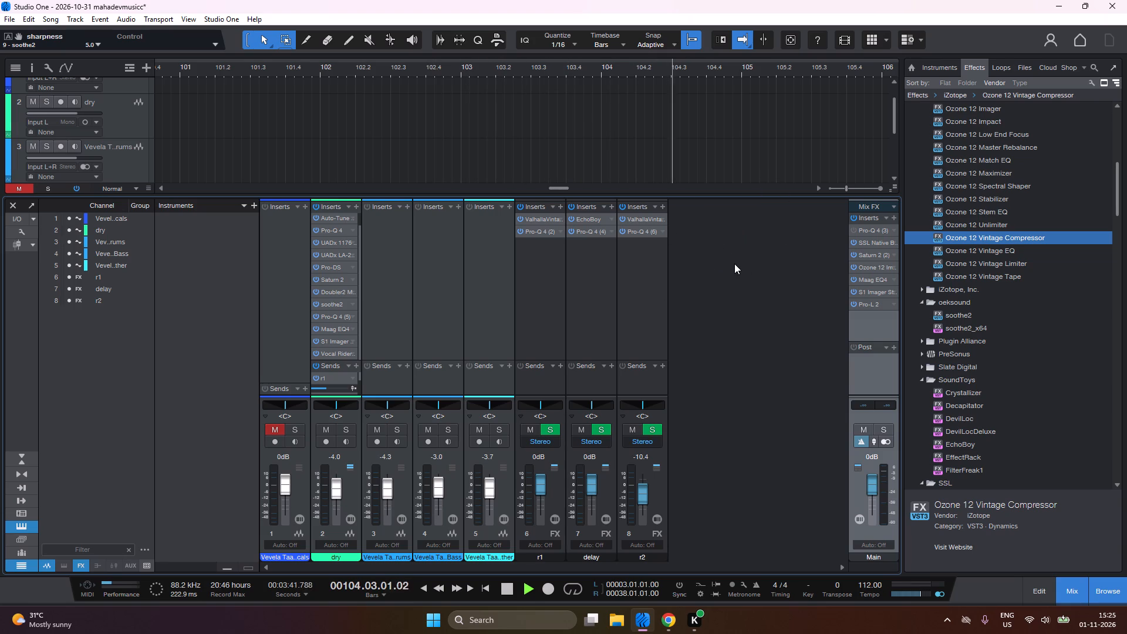
Replay the song from bar 3 and check the EQ curve of the dry channel's Pro-Q 4 (5).
key(1)
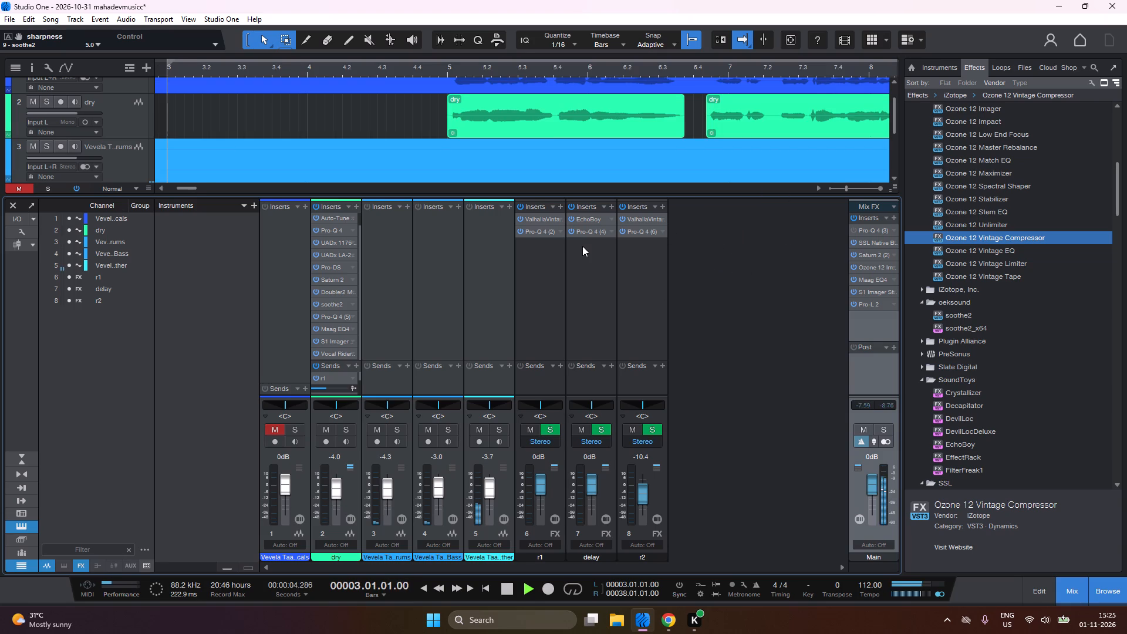
click(355, 317)
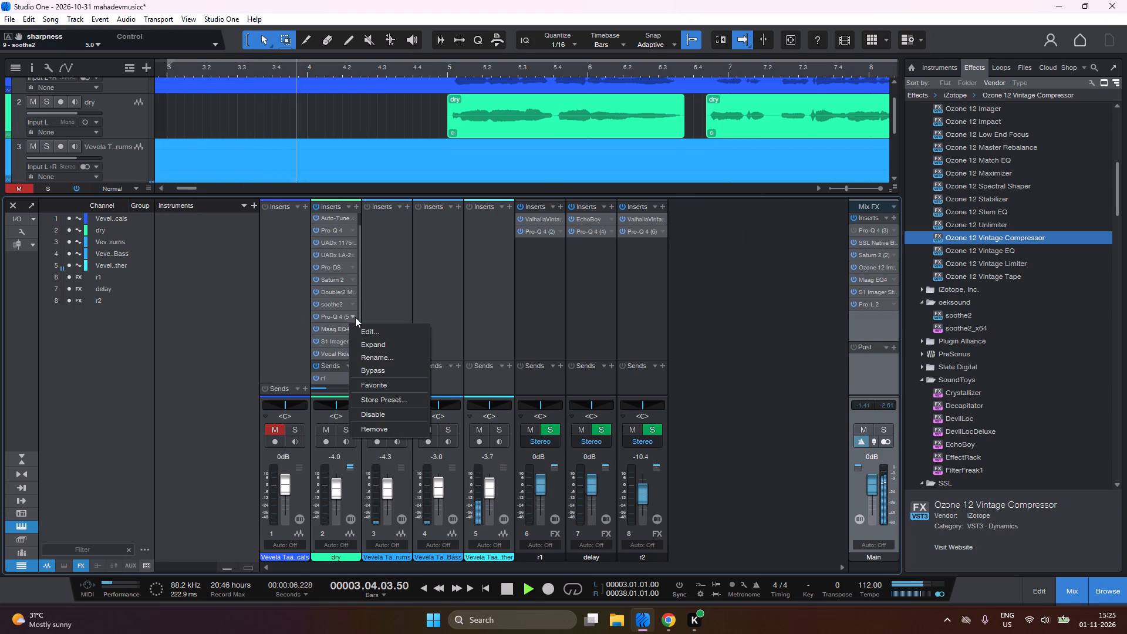
click(378, 330)
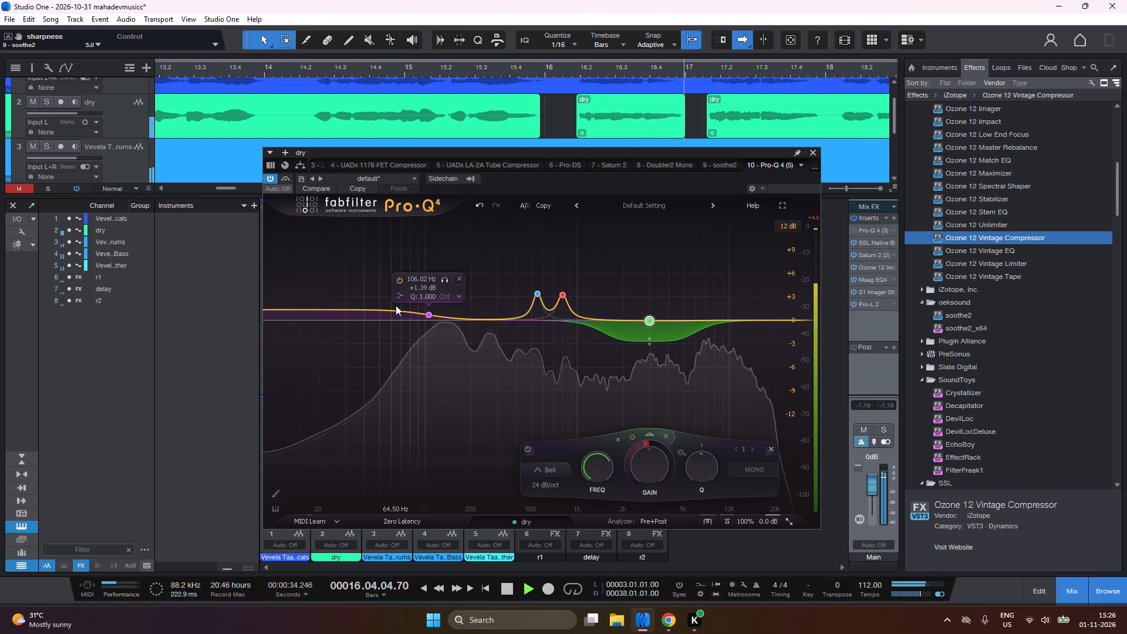
key(1)
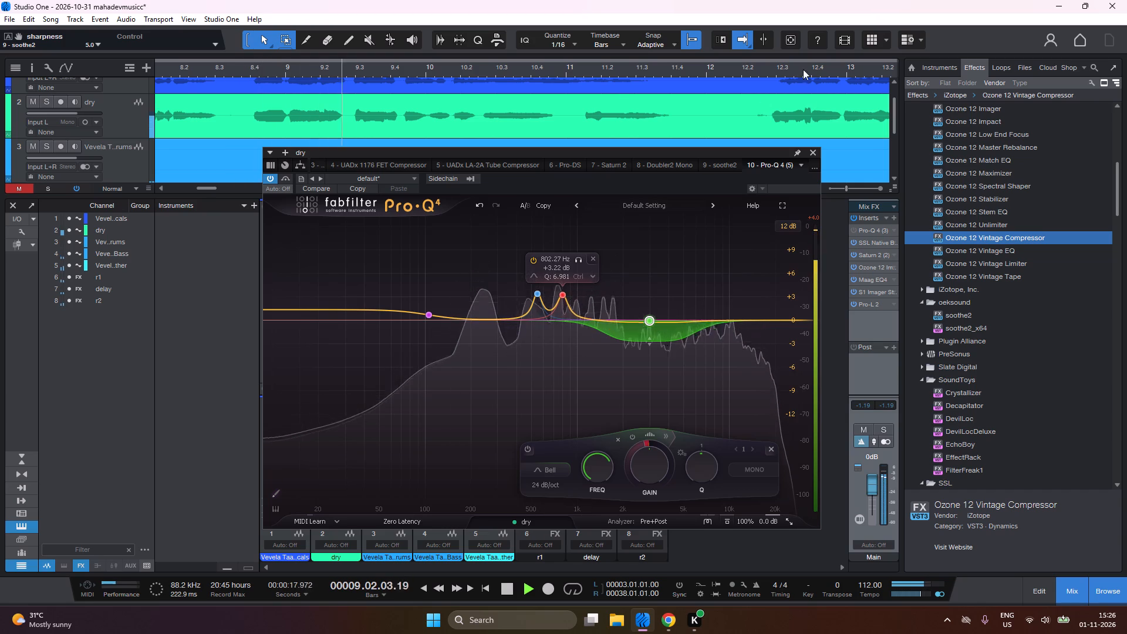
click(812, 153)
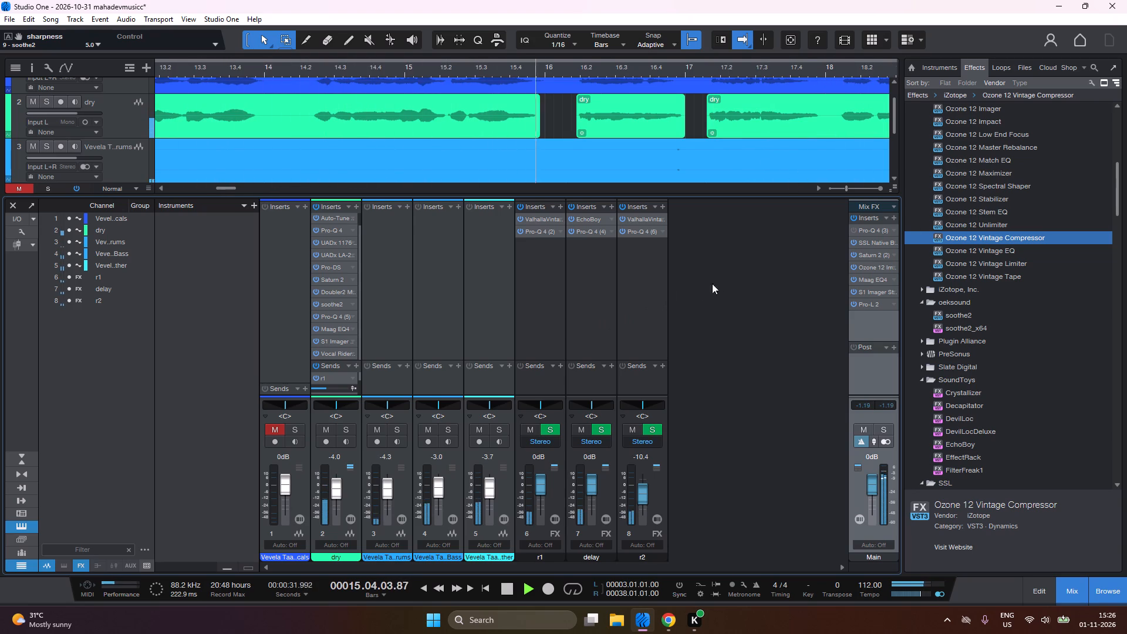
click(737, 286)
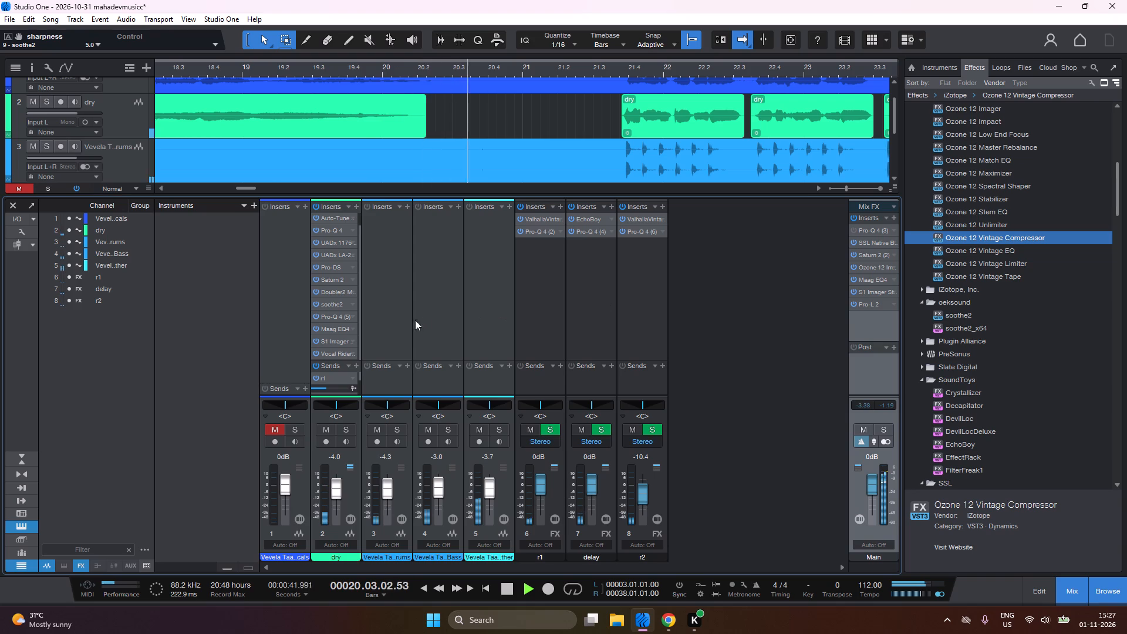
Check the stereo width of the dry channel's S1 Imager Stereo during playback.
click(356, 343)
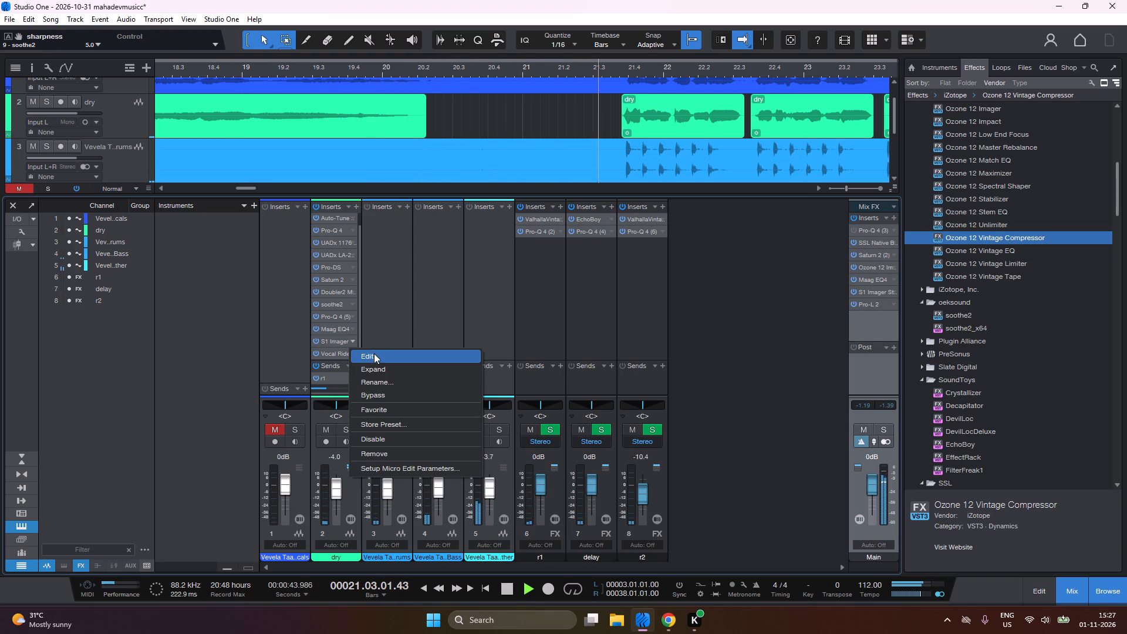
click(374, 354)
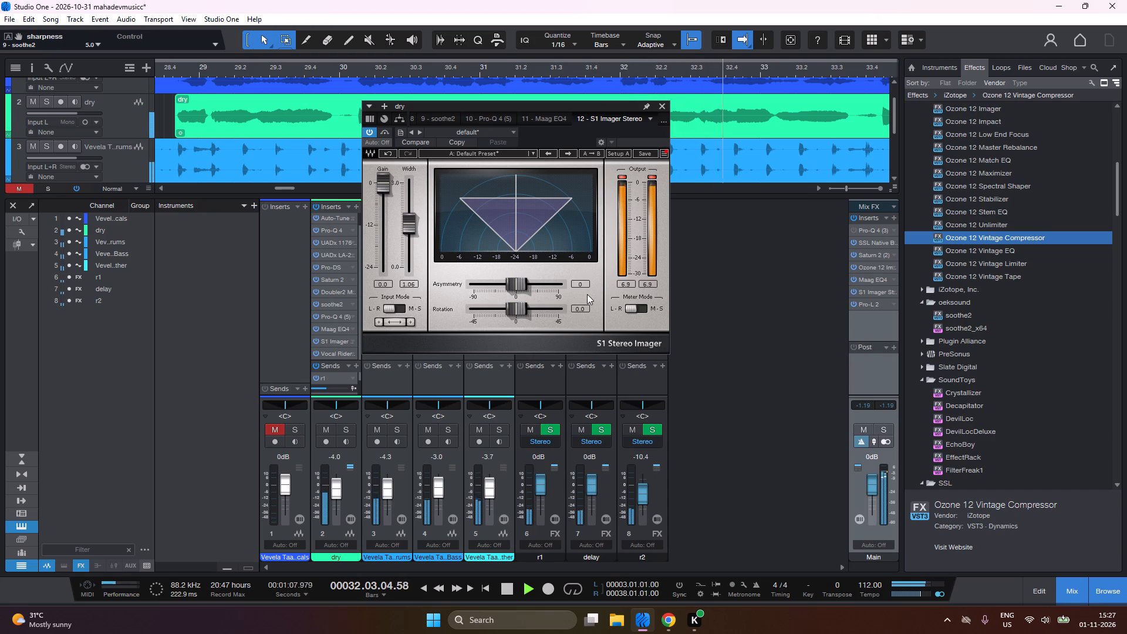
click(659, 104)
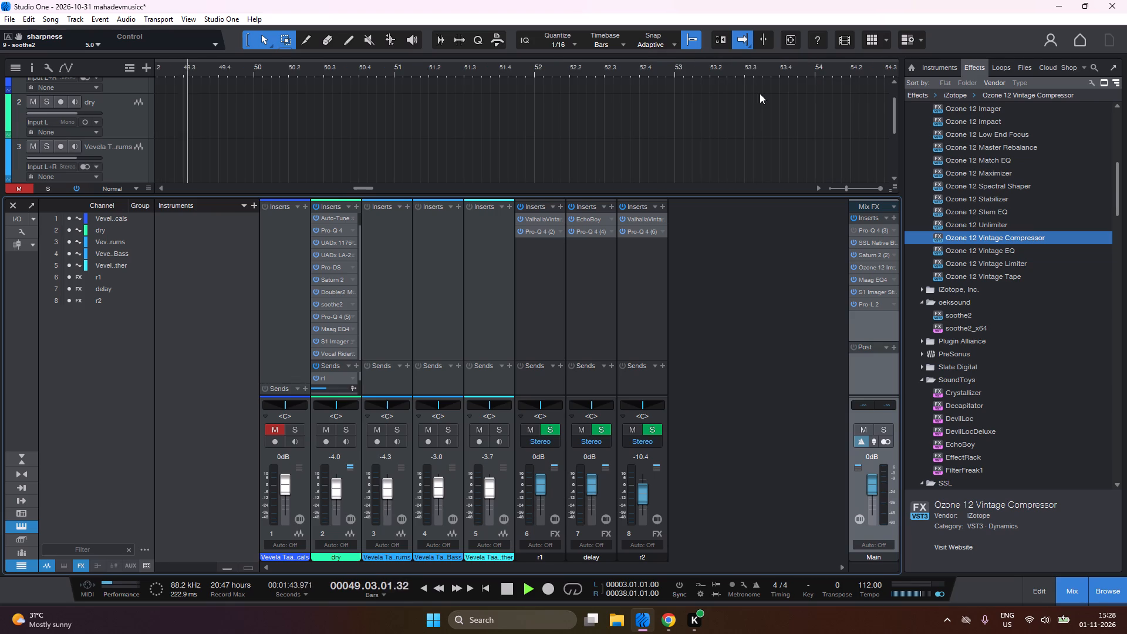
Replay the song from bar 3 and check the dry channel's soothe2 resonance reduction.
key(1)
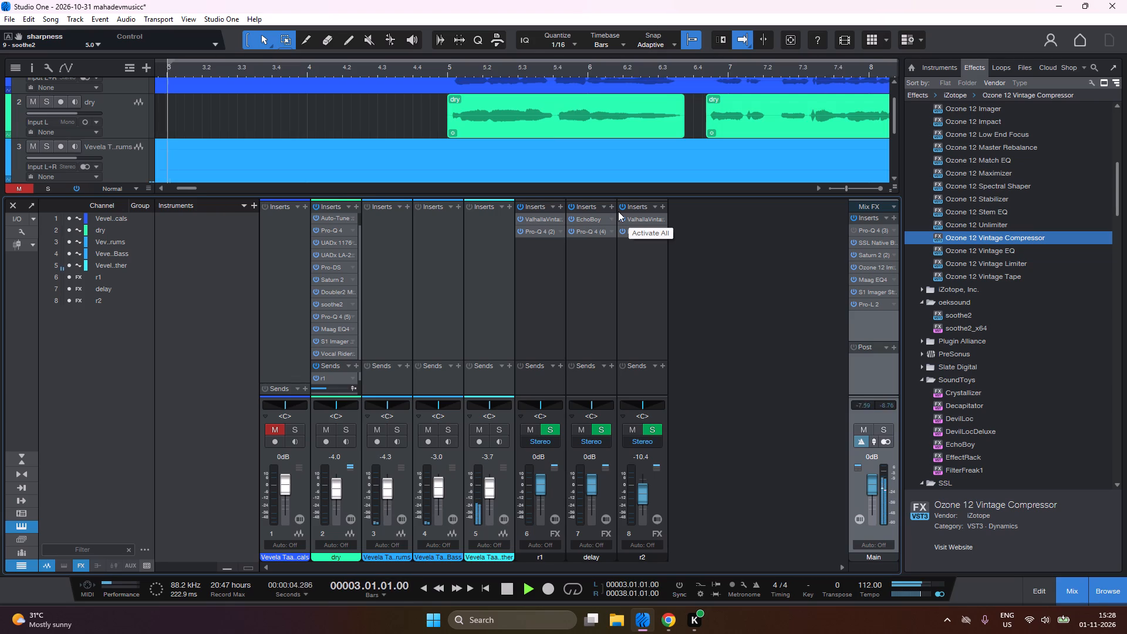
drag(356, 303, 362, 318)
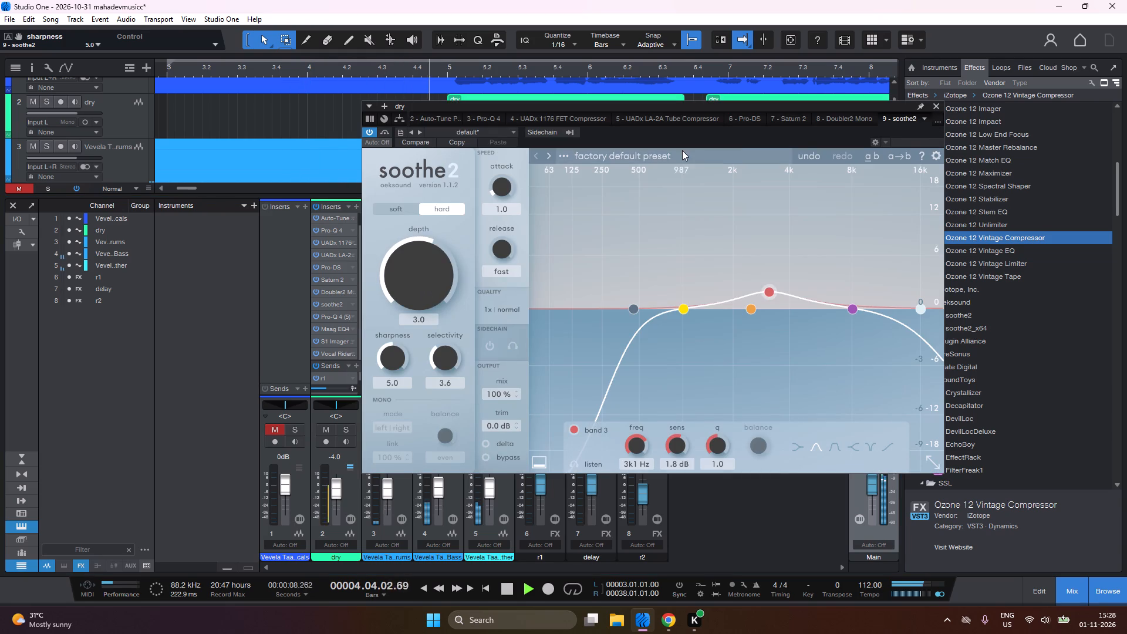
click(935, 105)
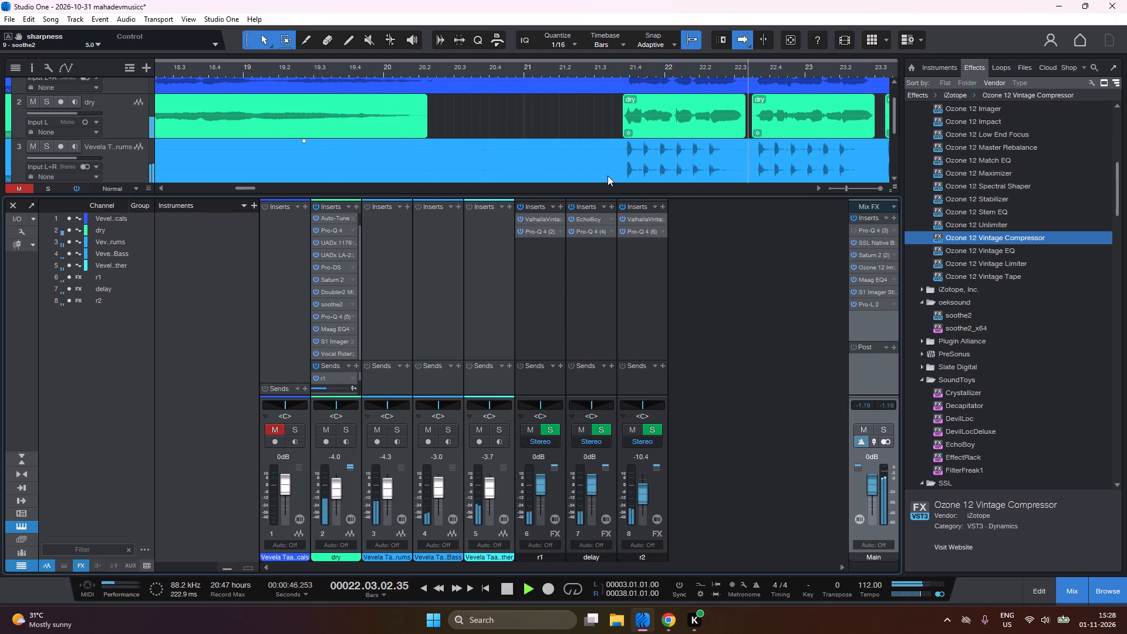
Open the dry channel's Saturn 2 and replay the song from bar 3 to check its saturation.
click(350, 279)
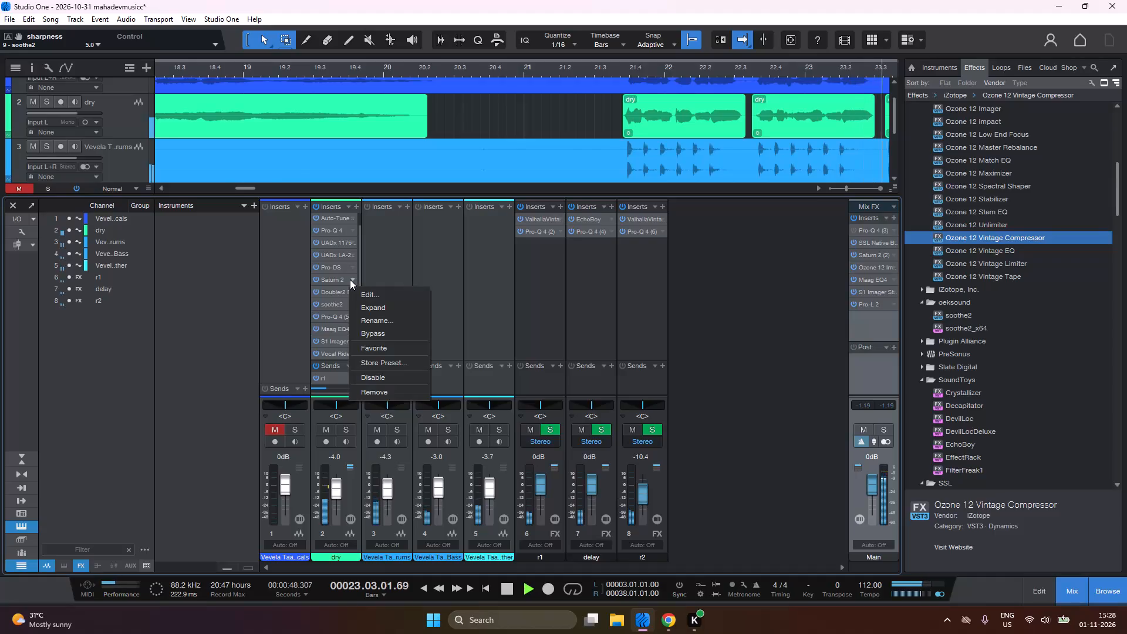
click(353, 290)
key(1)
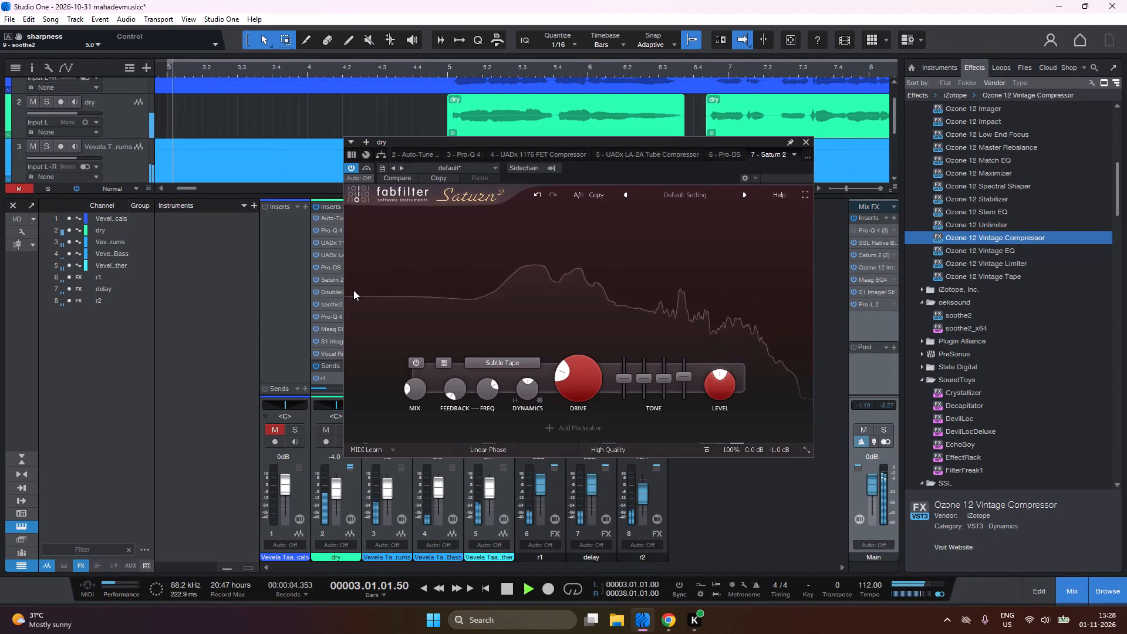
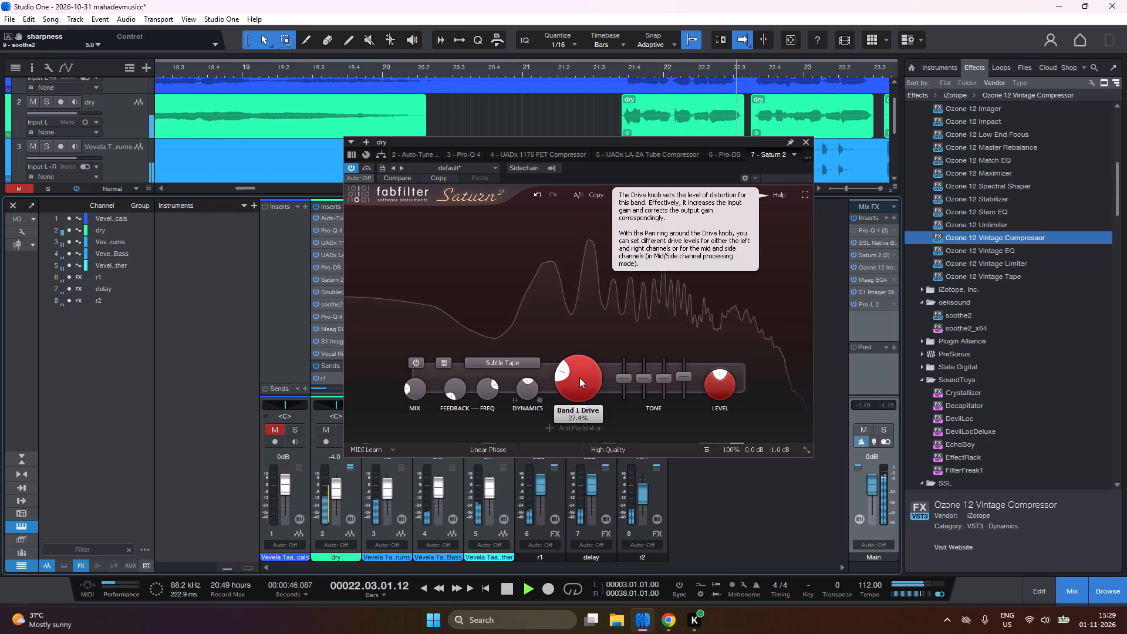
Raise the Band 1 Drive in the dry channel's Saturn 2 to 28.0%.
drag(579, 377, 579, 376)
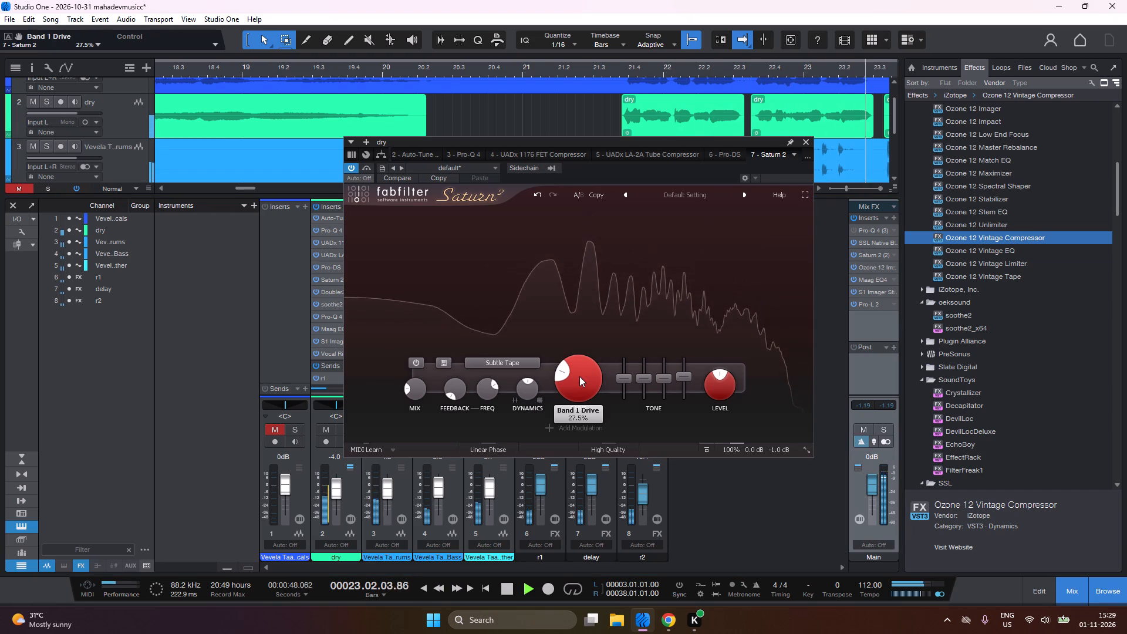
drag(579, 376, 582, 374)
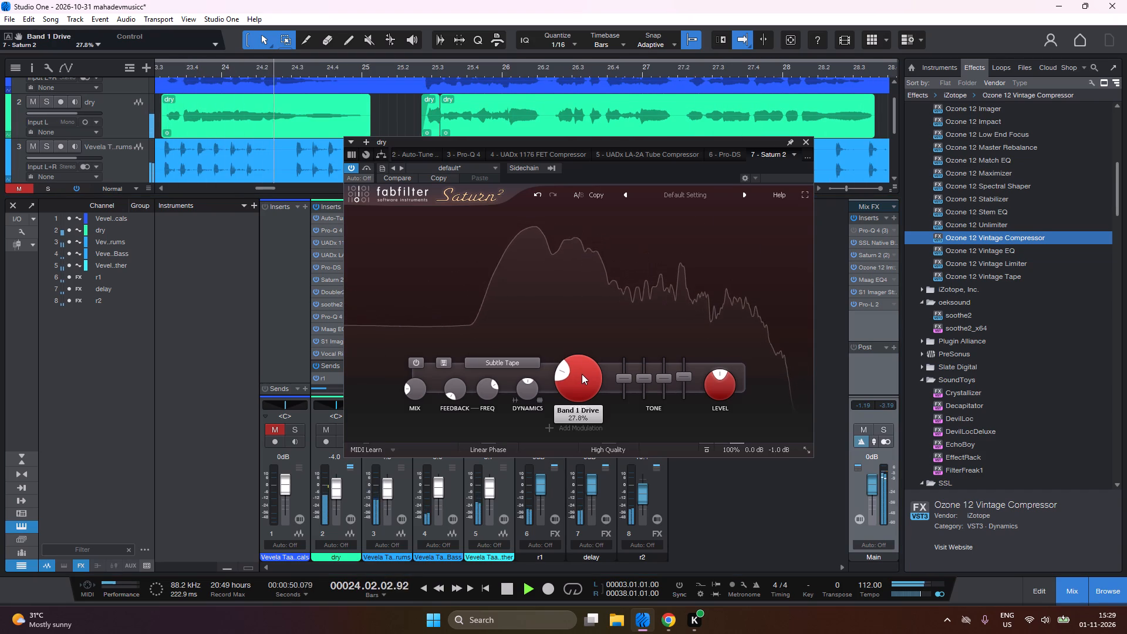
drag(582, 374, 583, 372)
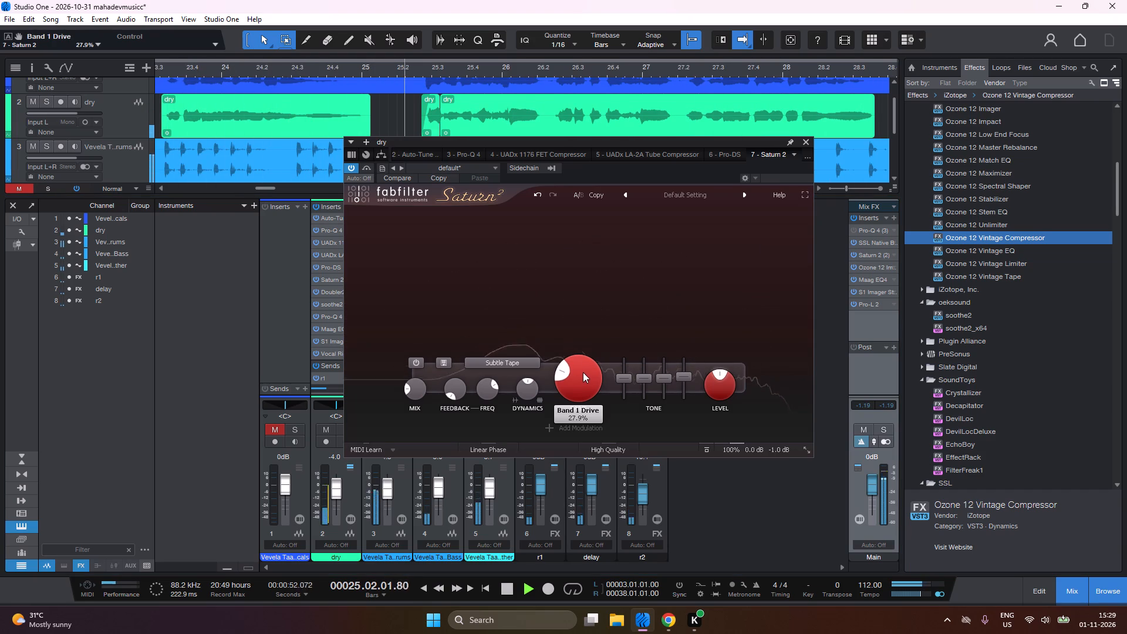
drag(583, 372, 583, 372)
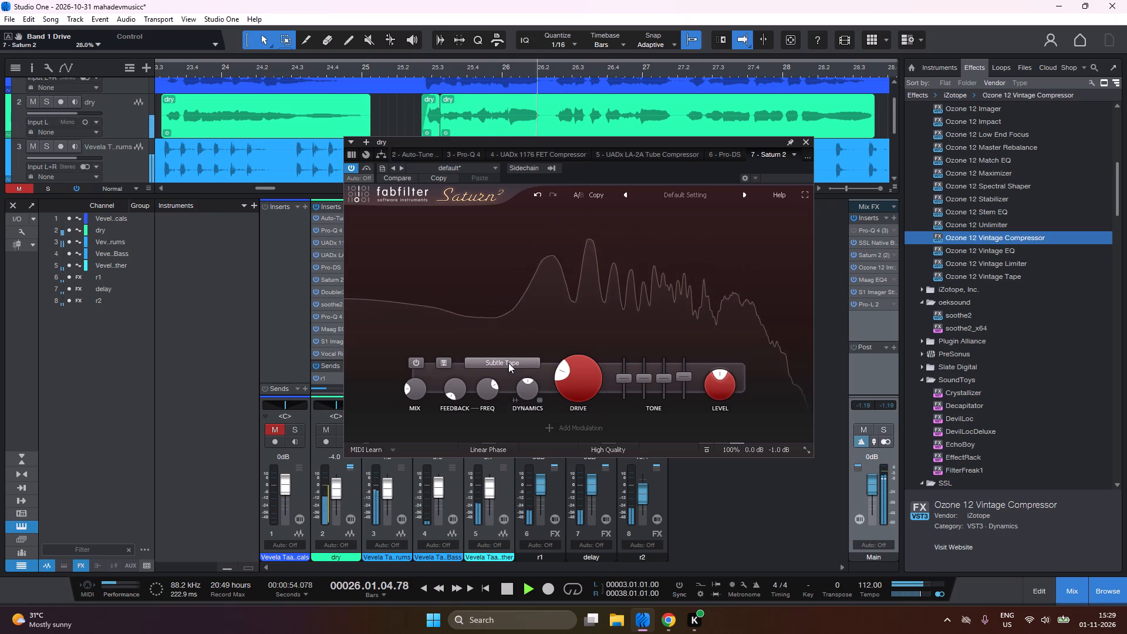
Change the Band 1 style in the dry channel's Saturn 2 to Clean Tube and listen to the song.
click(508, 363)
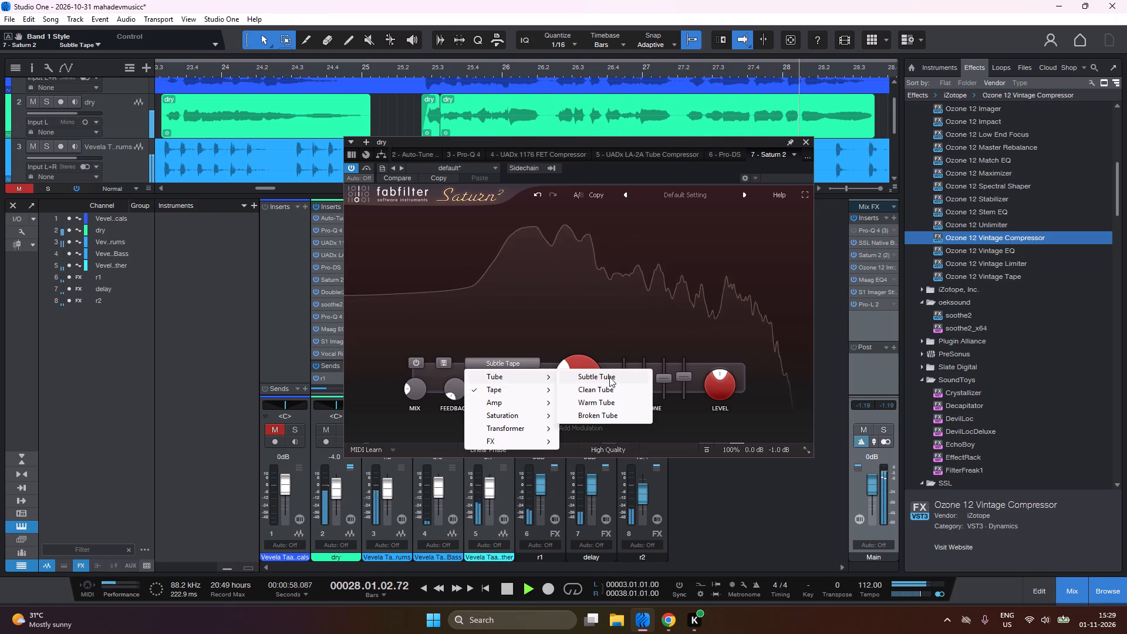
click(605, 388)
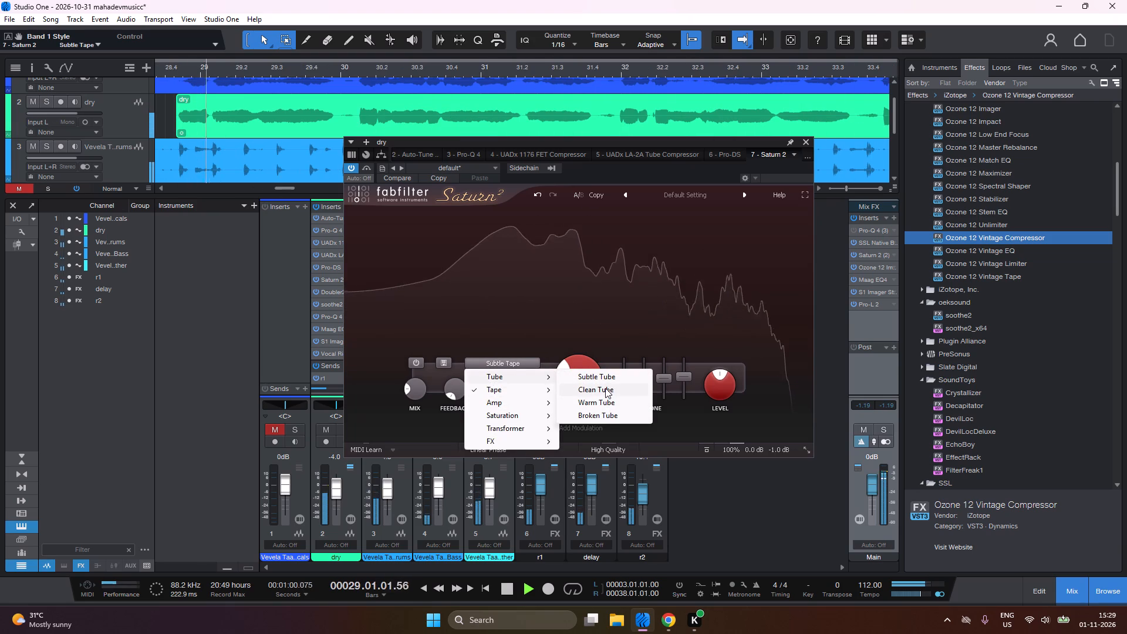
drag(512, 365, 517, 370)
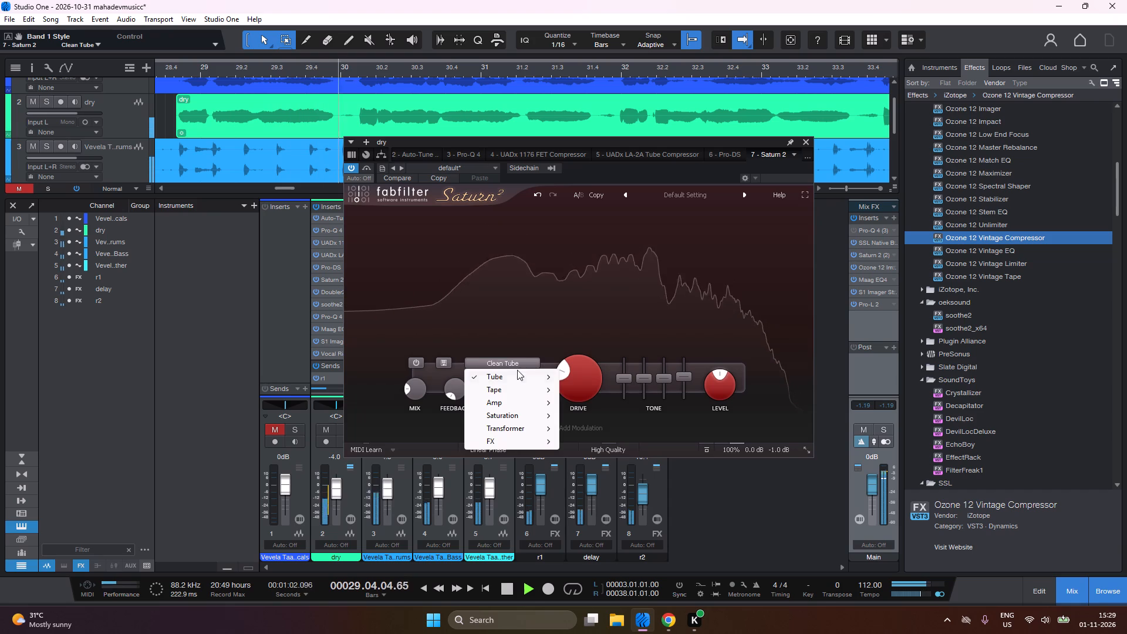
drag(517, 370, 531, 269)
click(531, 269)
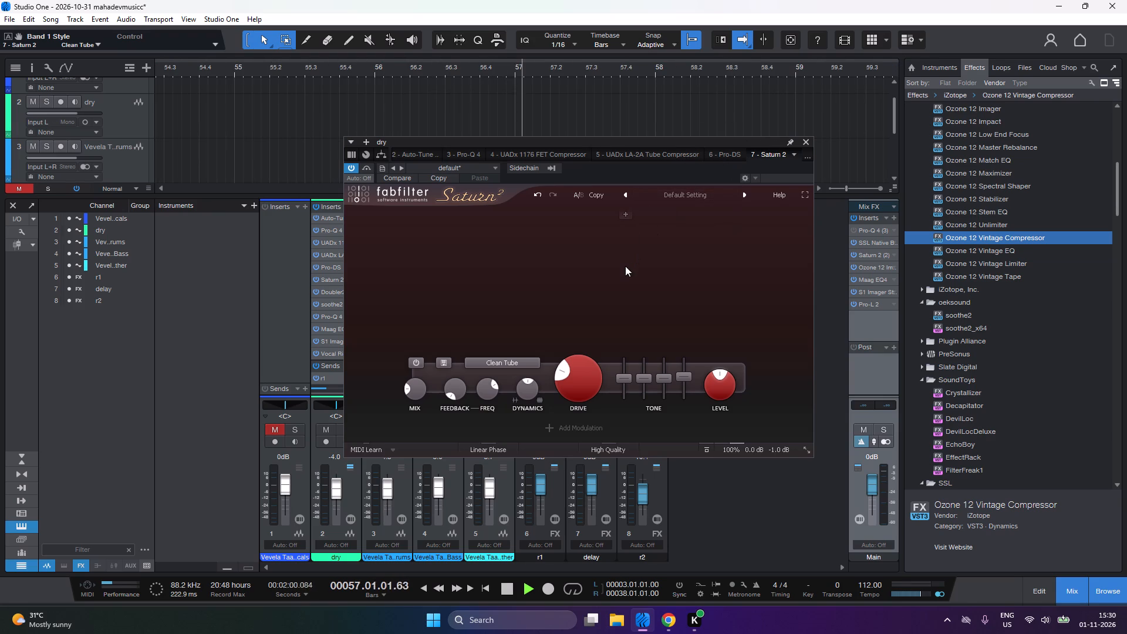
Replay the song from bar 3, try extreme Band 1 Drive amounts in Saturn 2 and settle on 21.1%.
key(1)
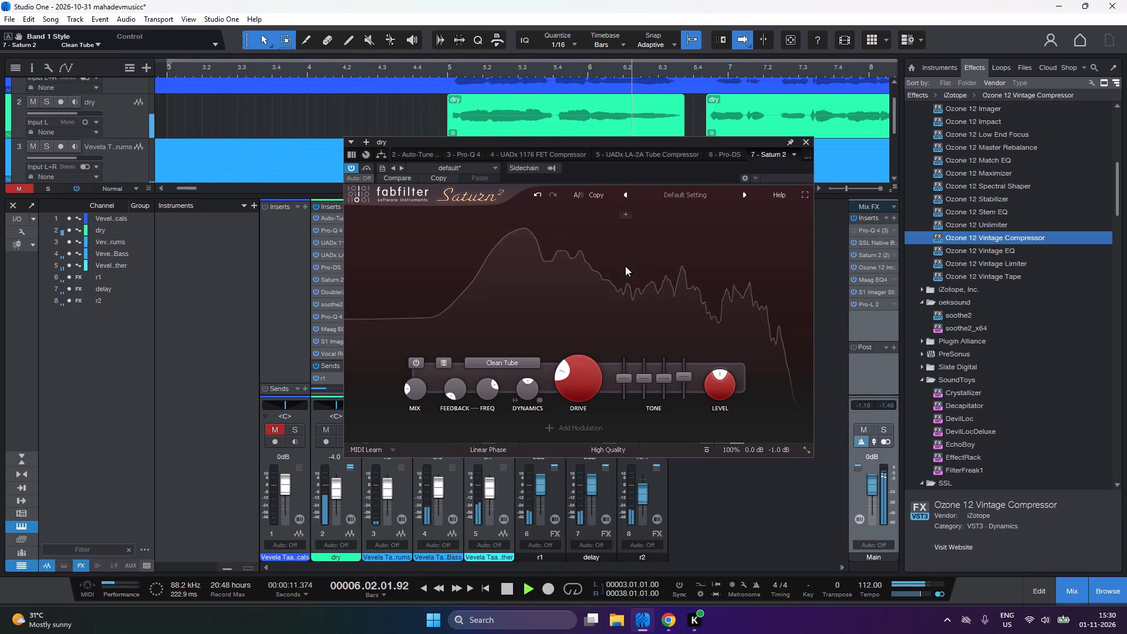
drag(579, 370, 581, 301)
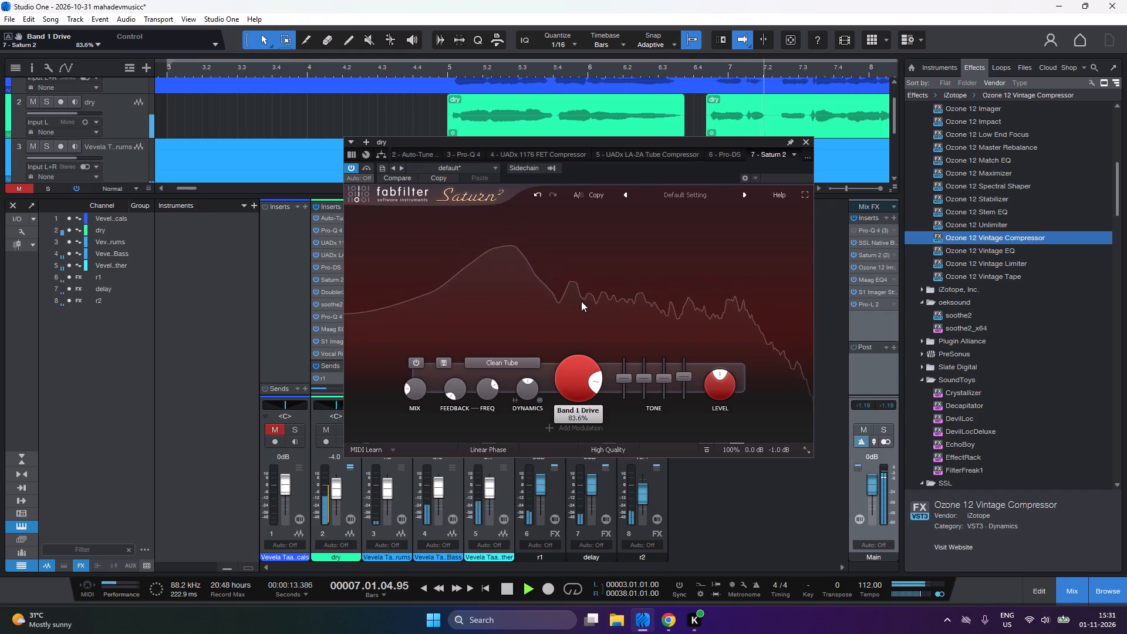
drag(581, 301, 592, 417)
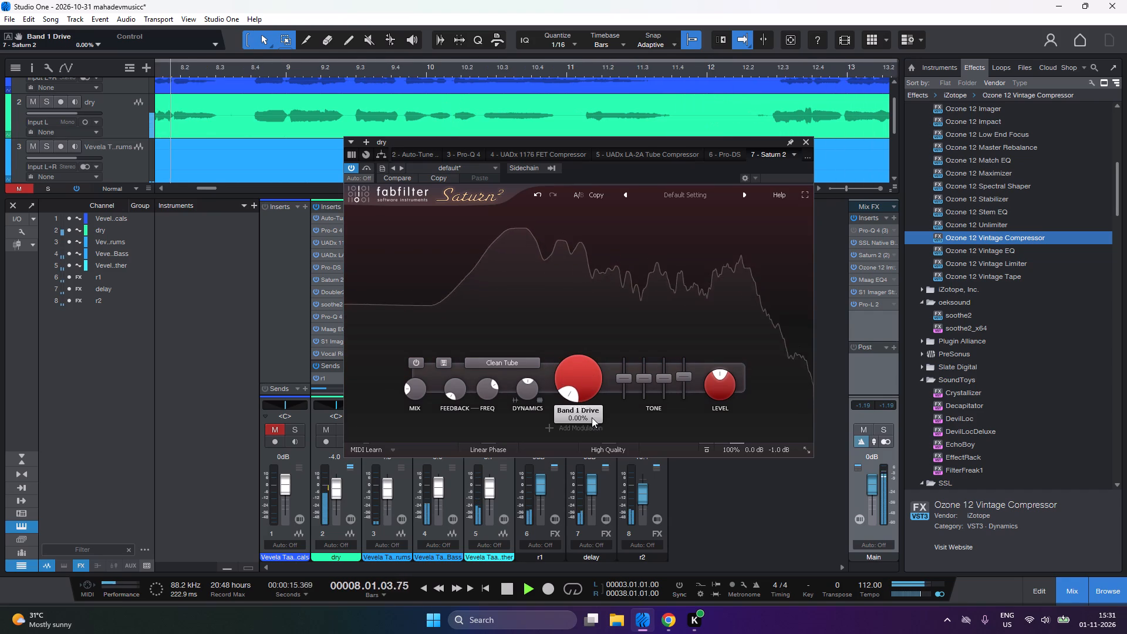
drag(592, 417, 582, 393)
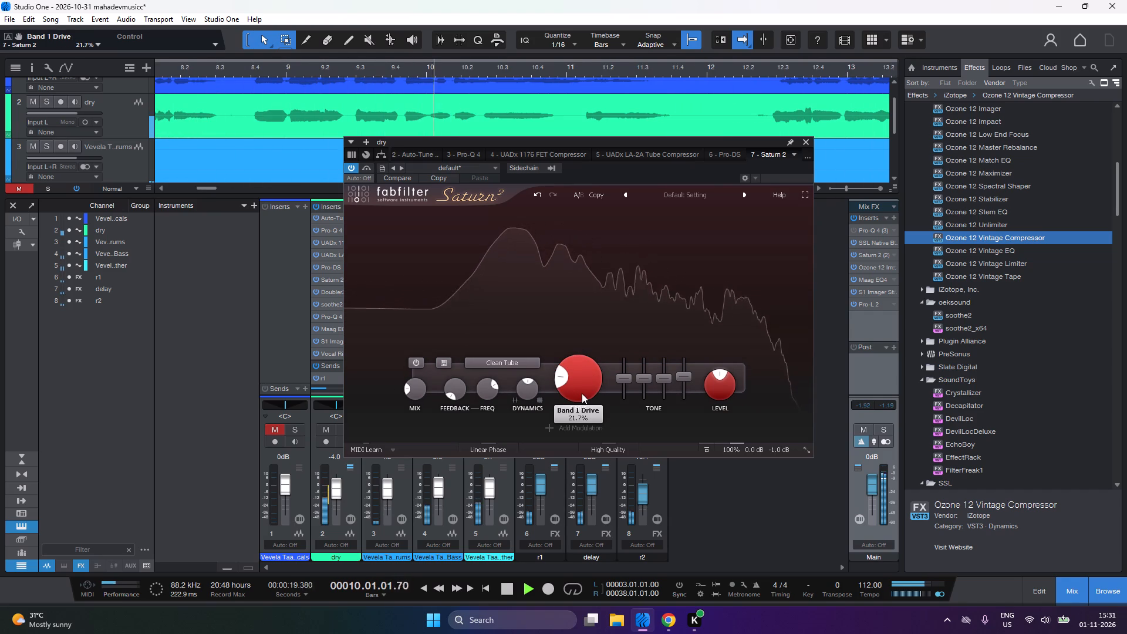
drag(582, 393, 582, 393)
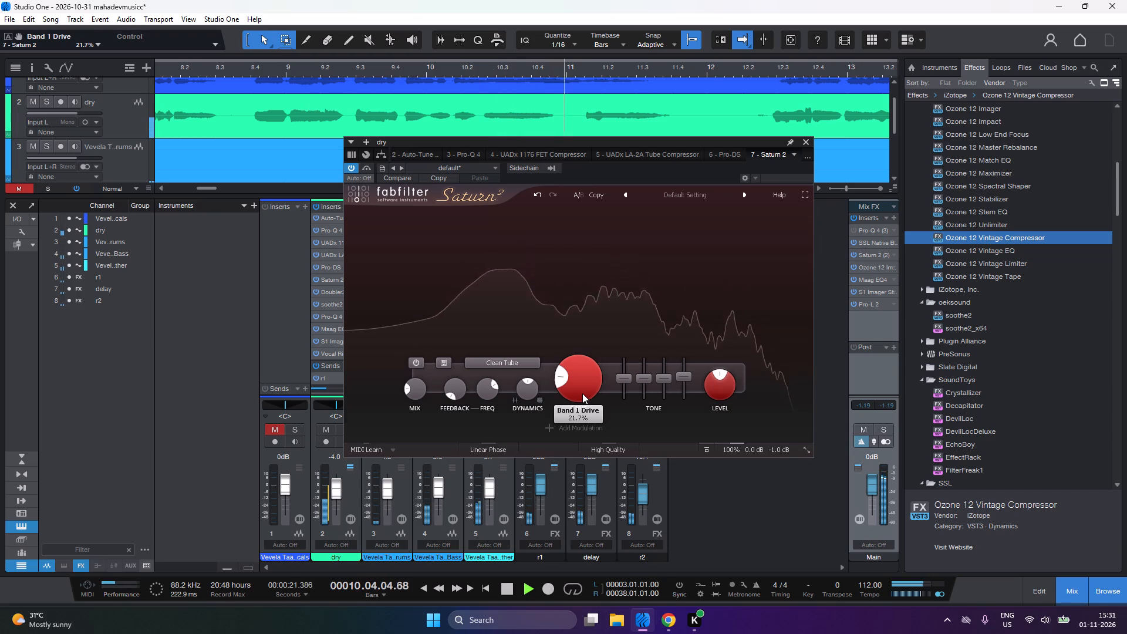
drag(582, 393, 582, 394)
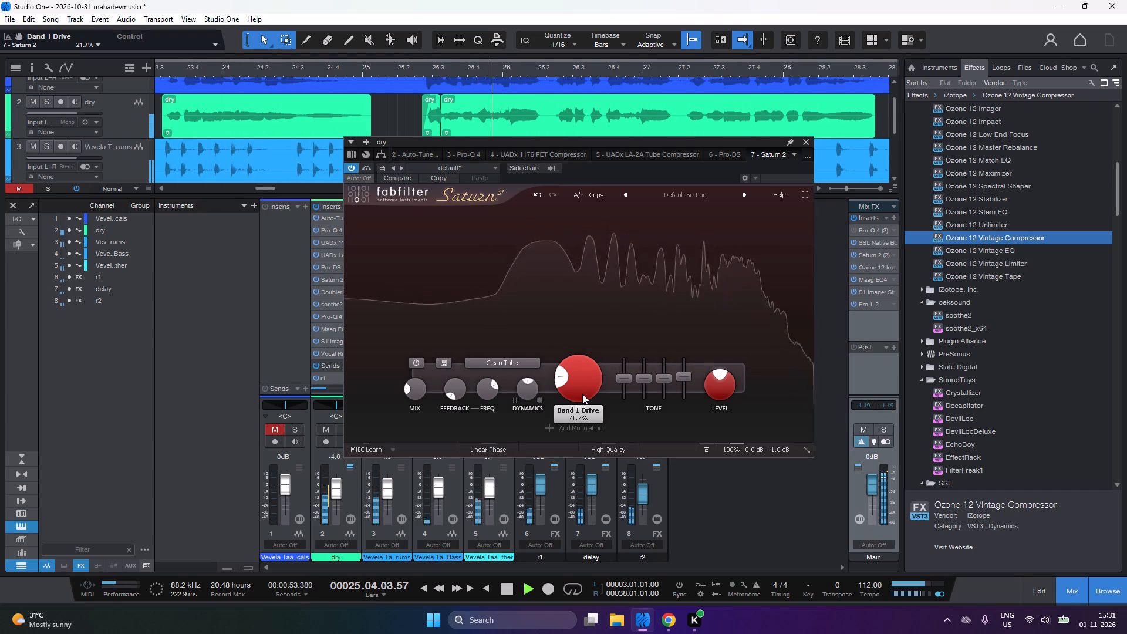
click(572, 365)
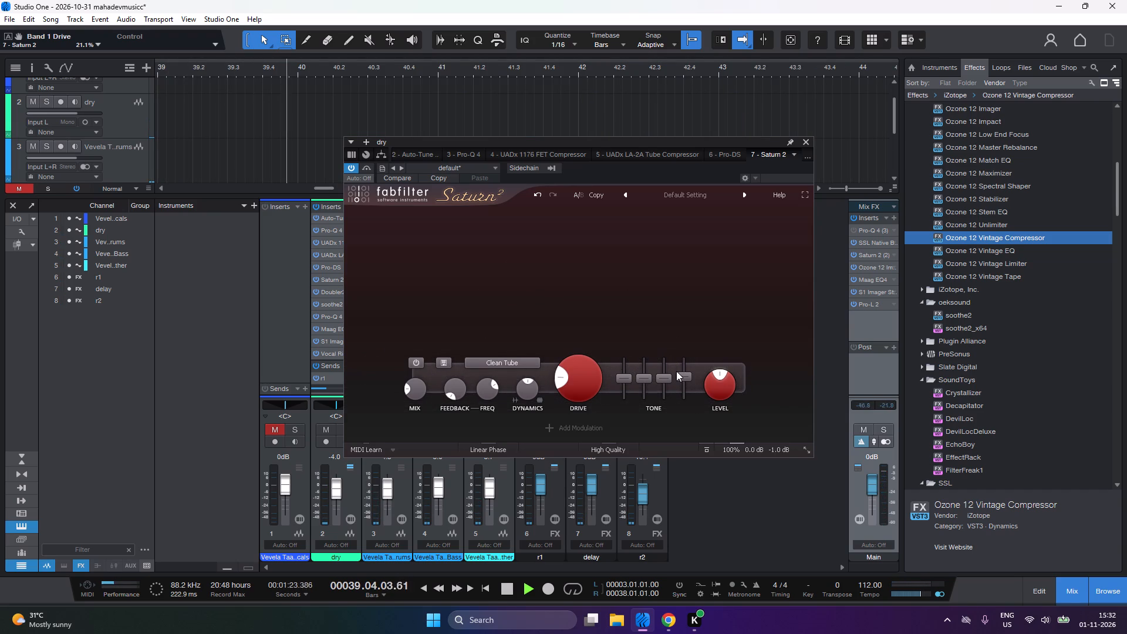
Replay the song from bar 3, set Saturn 2's Band 1 Drive to 29.4%, and close the plug-in after restarting playback.
click(614, 288)
key(1)
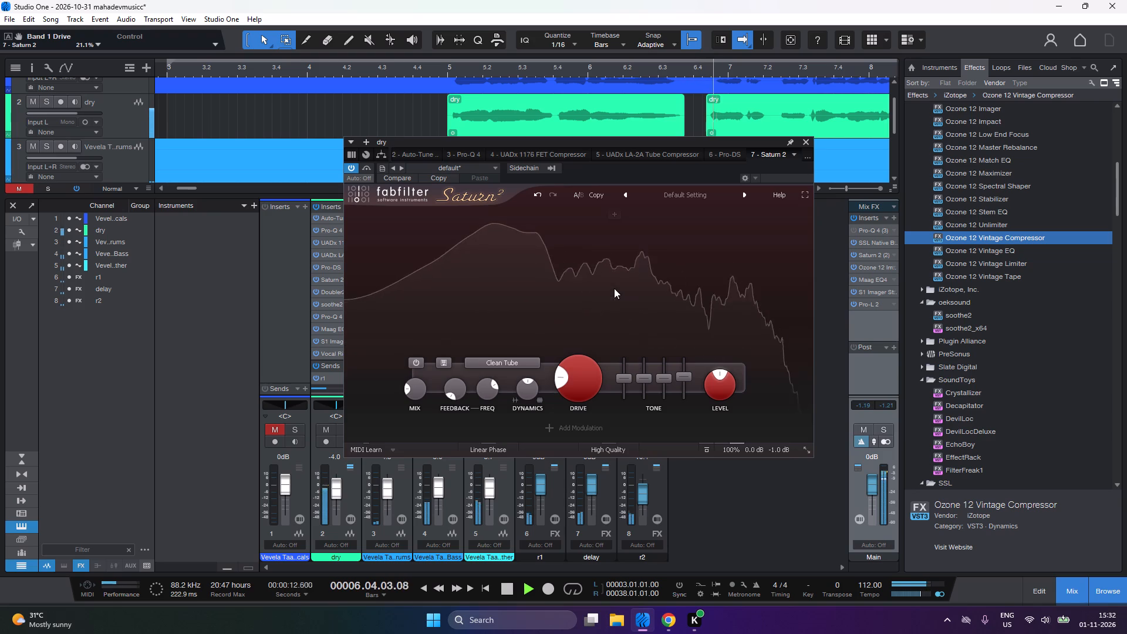
drag(593, 367, 600, 348)
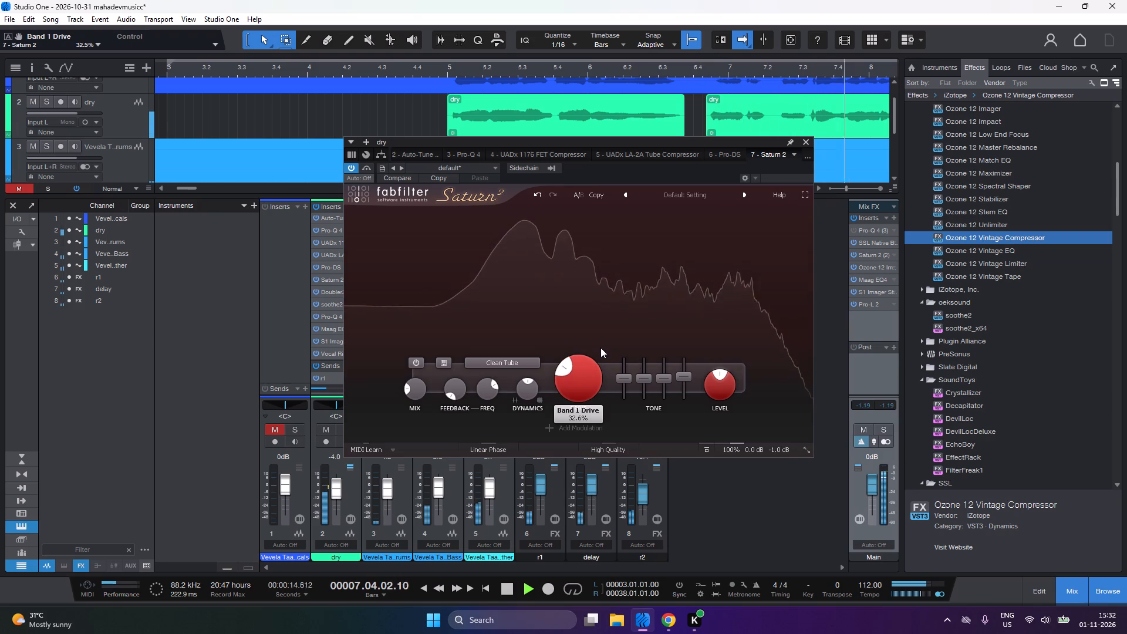
drag(600, 348, 599, 360)
key(1)
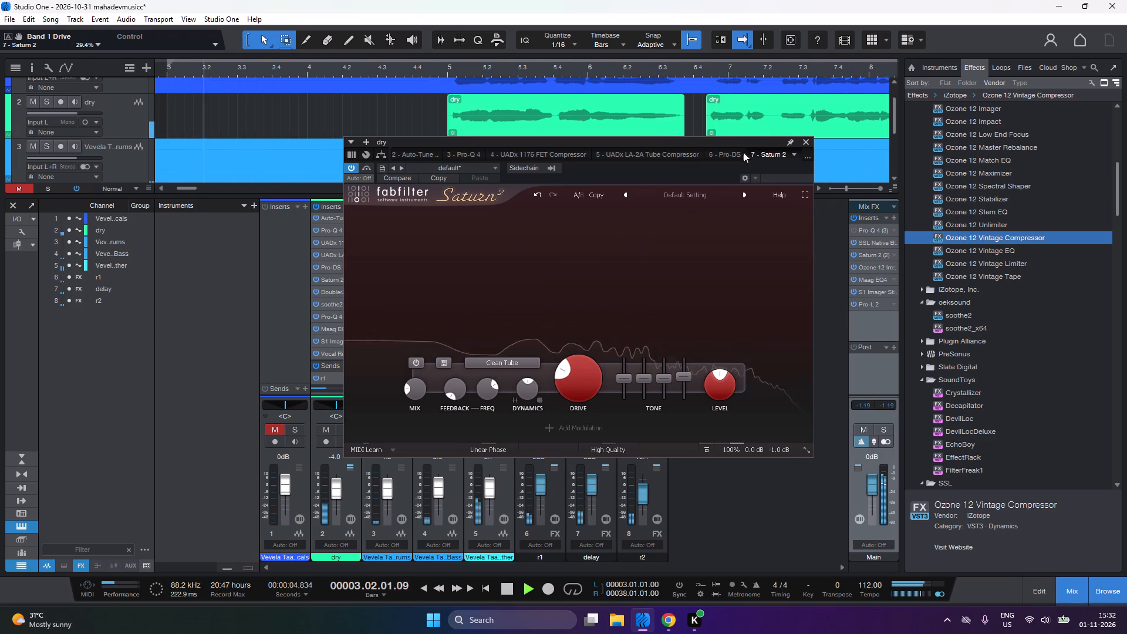
click(803, 140)
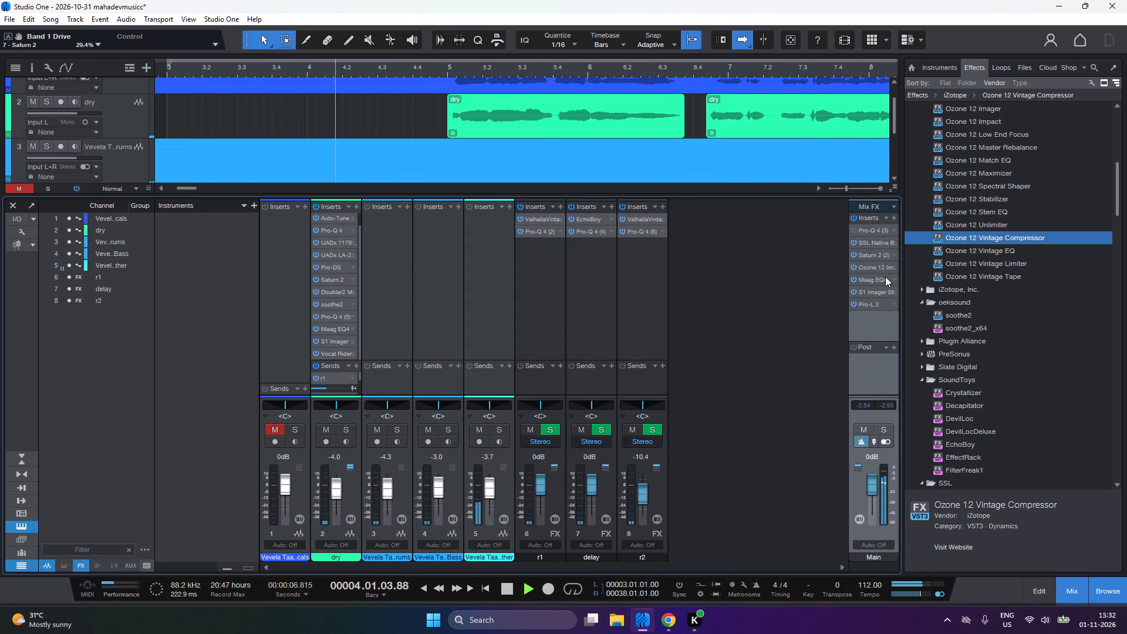
Check the stereo field in the Main channel's Ozone 12 Imager while playing the song, replaying it from bar 3.
drag(891, 270, 897, 284)
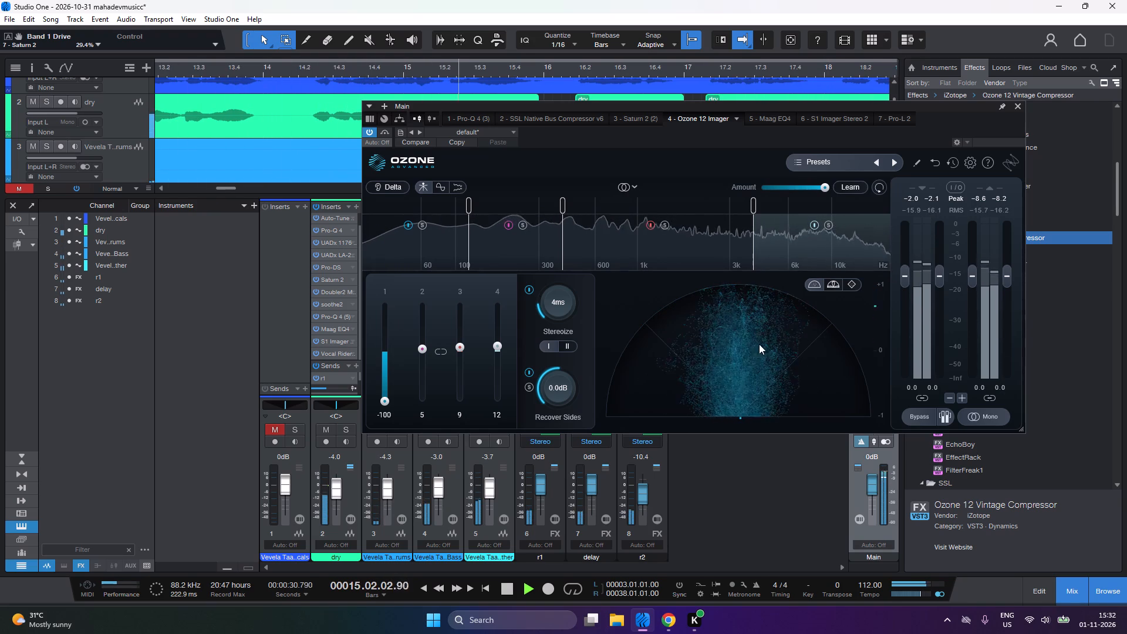
double_click(743, 359)
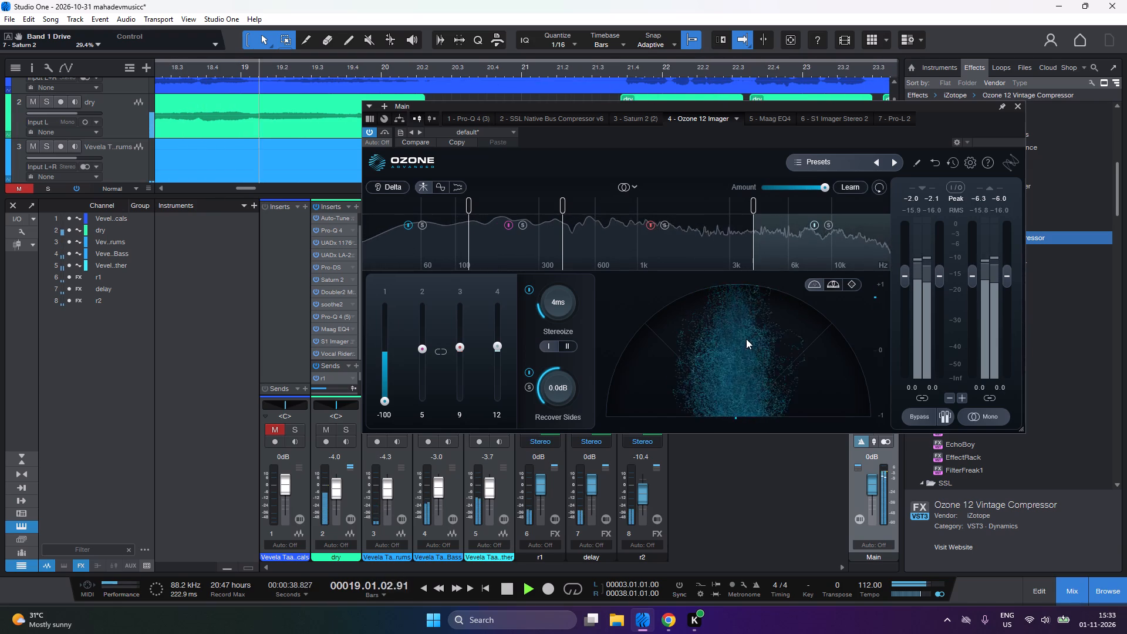
scroll(746, 339, down, 1)
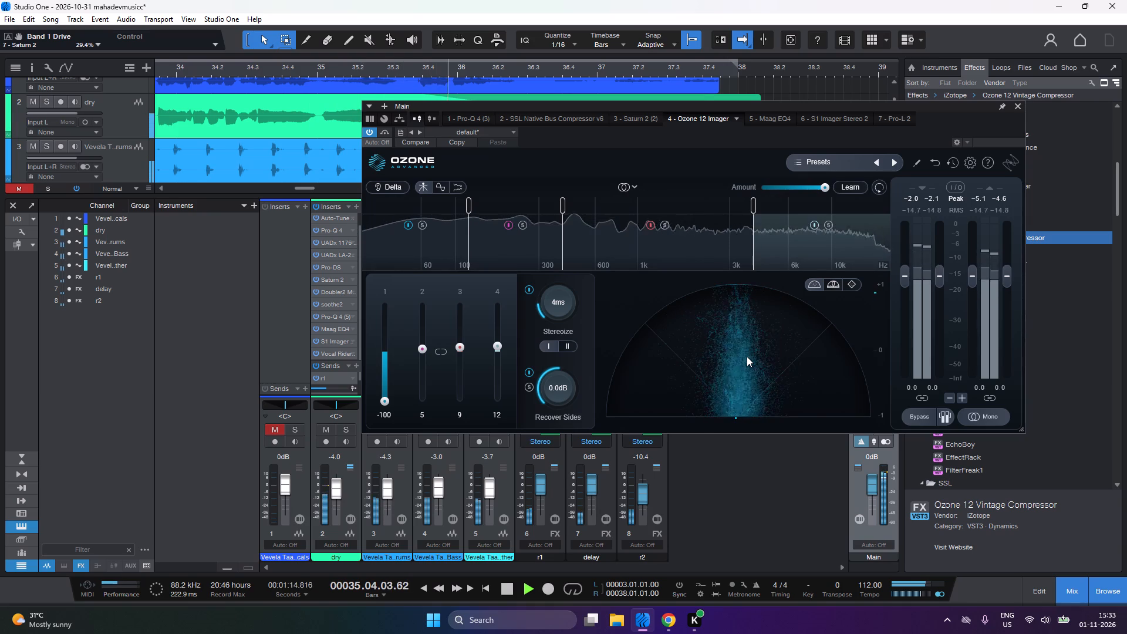
key(1)
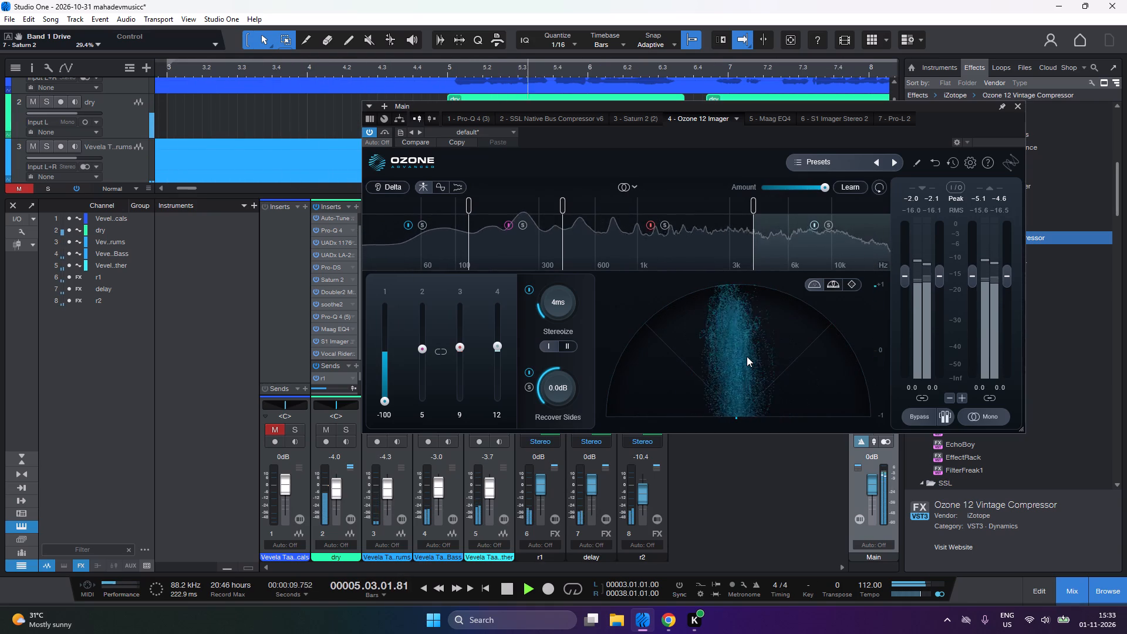
click(1021, 110)
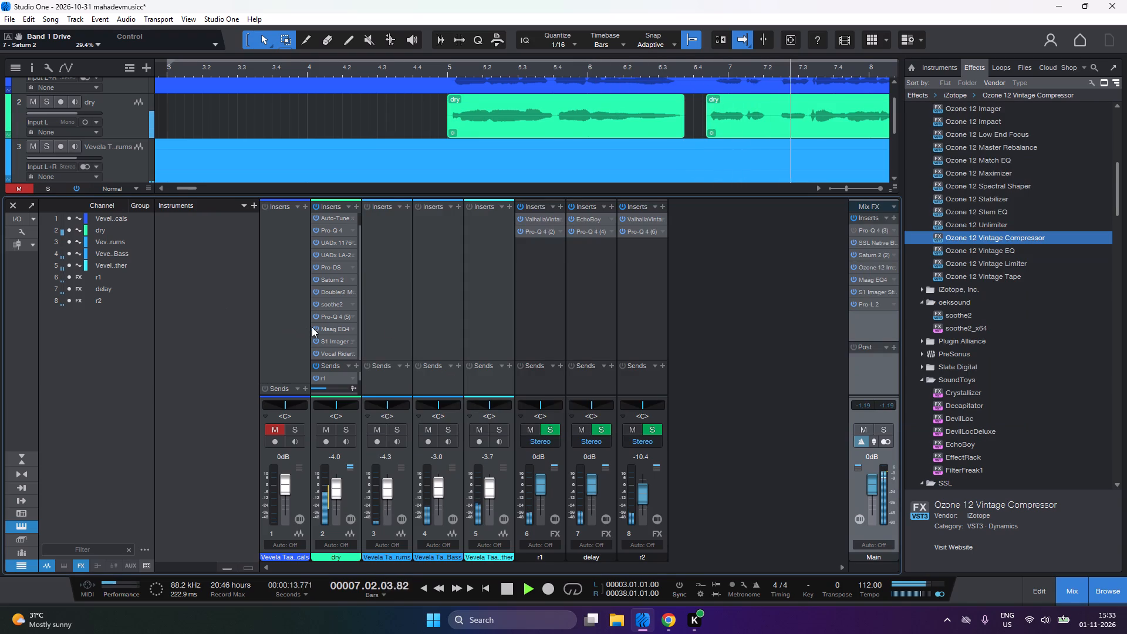
Open the dry channel's Maag EQ4 and check its band settings during playback, then close it.
click(354, 331)
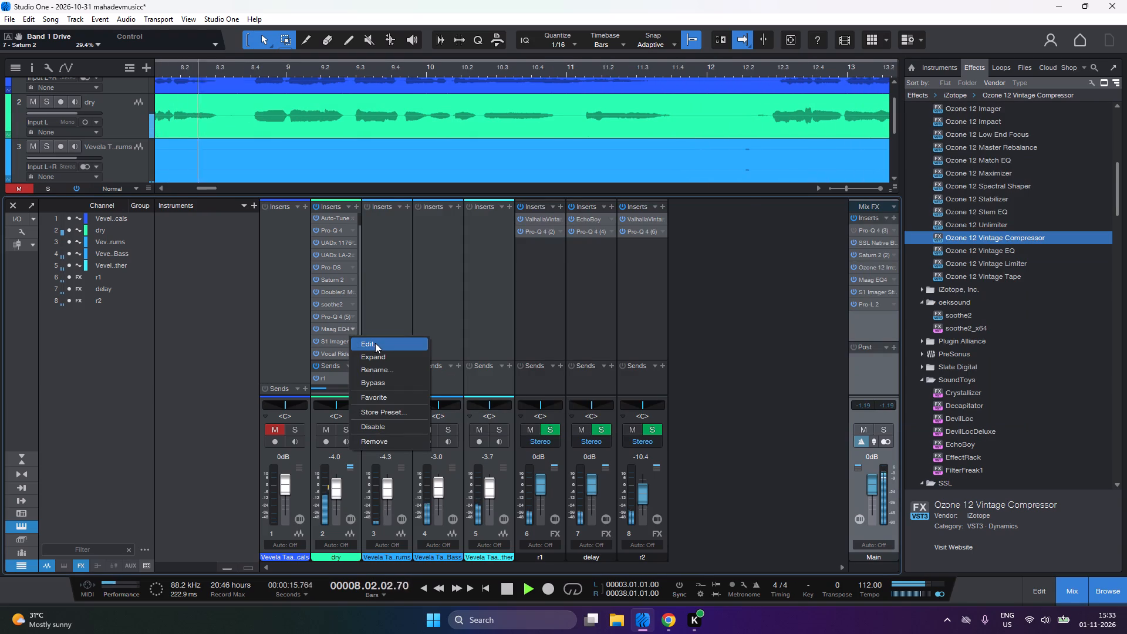
click(375, 343)
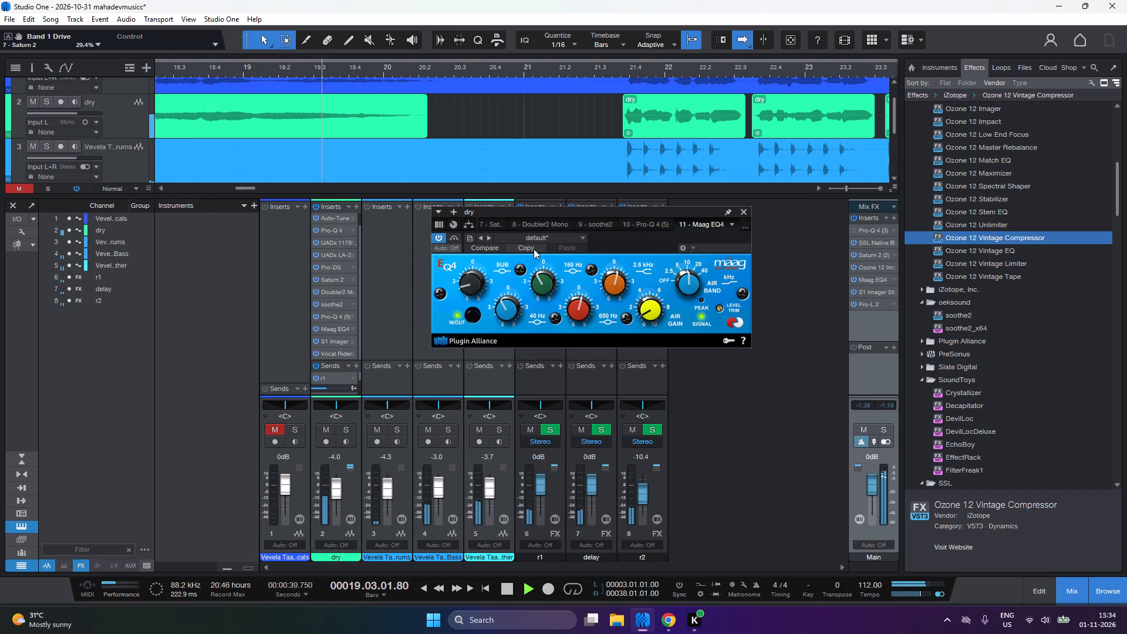
click(741, 210)
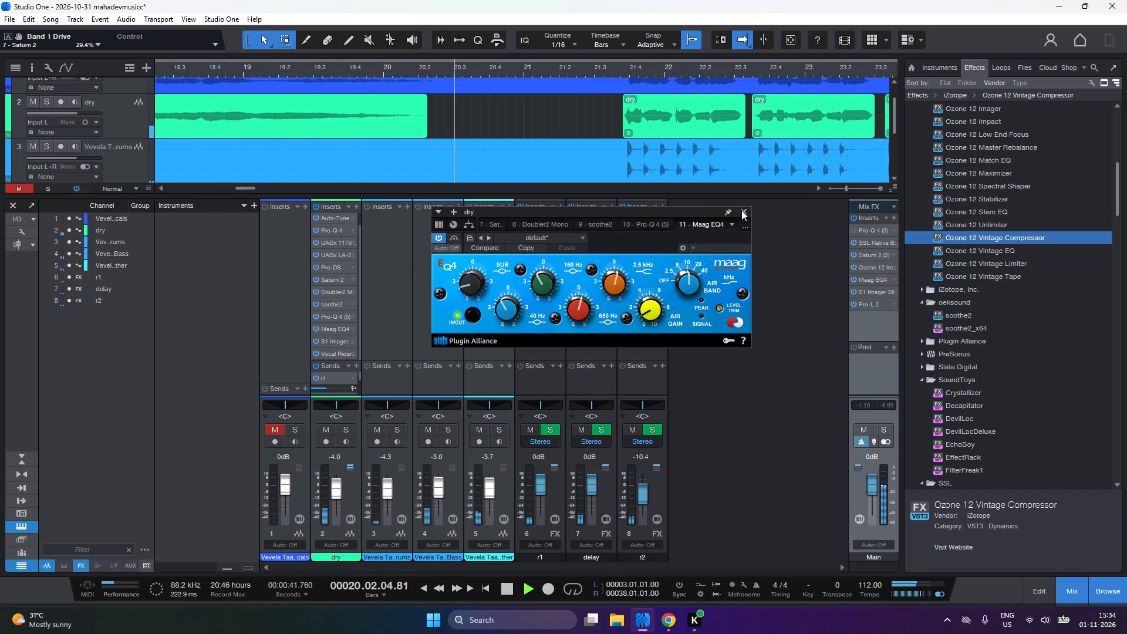